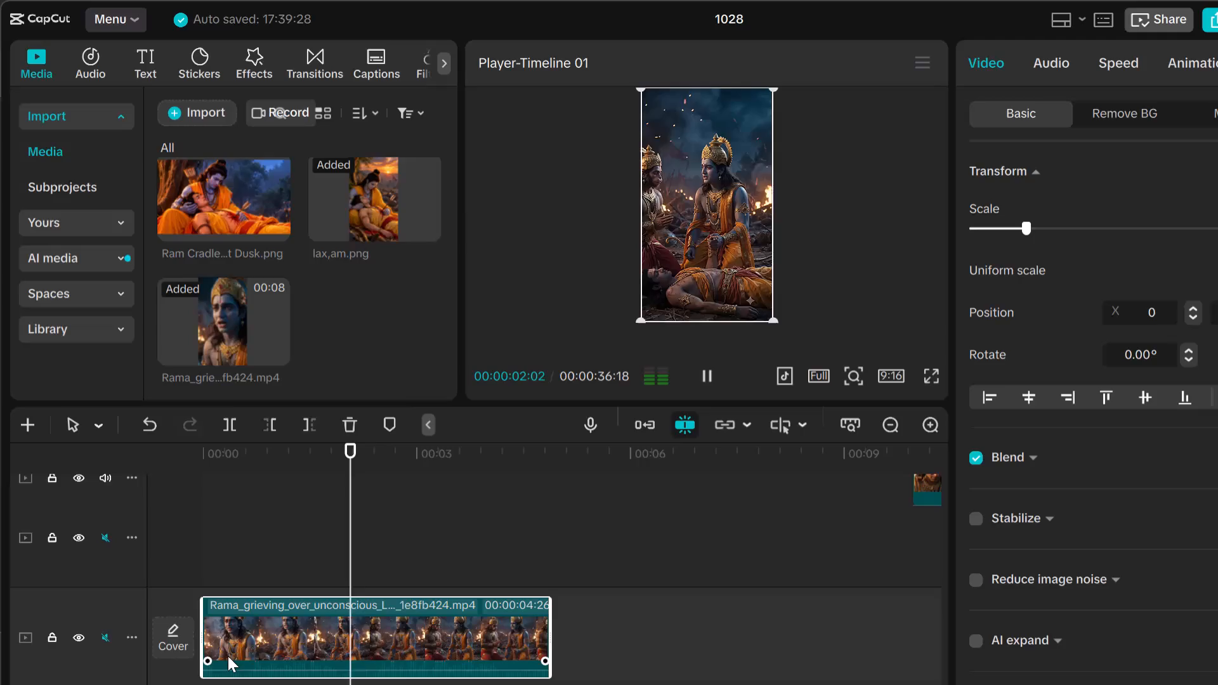
Preview the Rama_grieving clip at the start of the timeline and split it at 00:00:03:01.
click(230, 638)
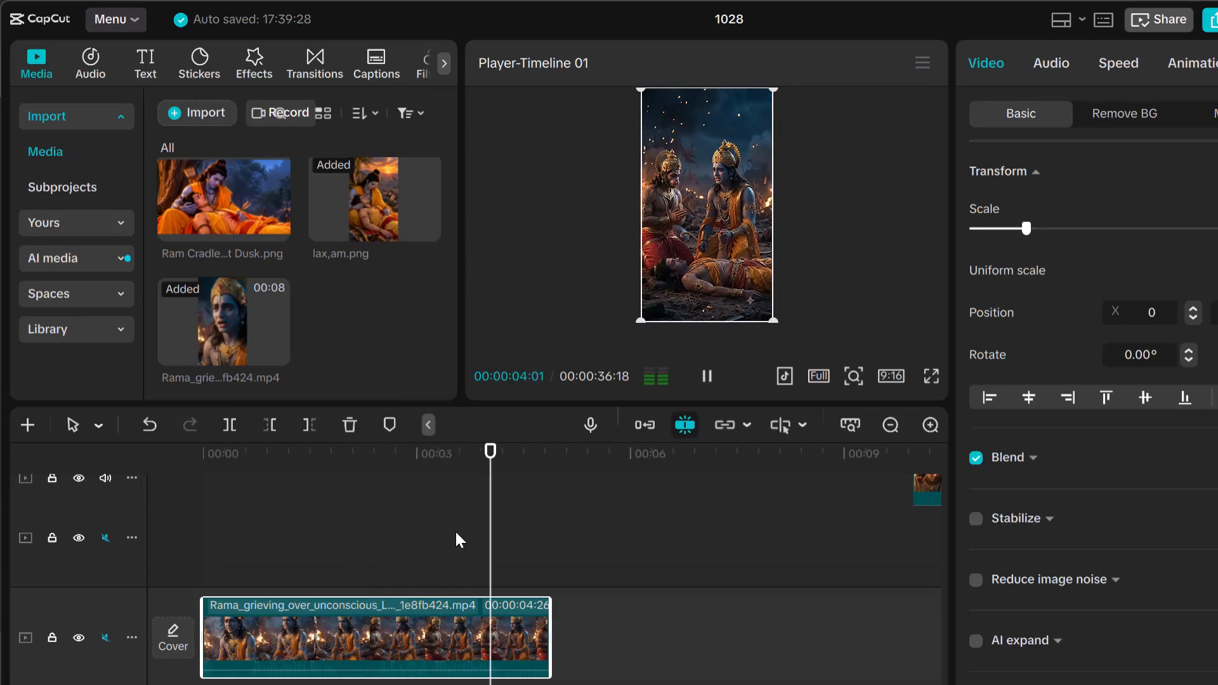
key(space)
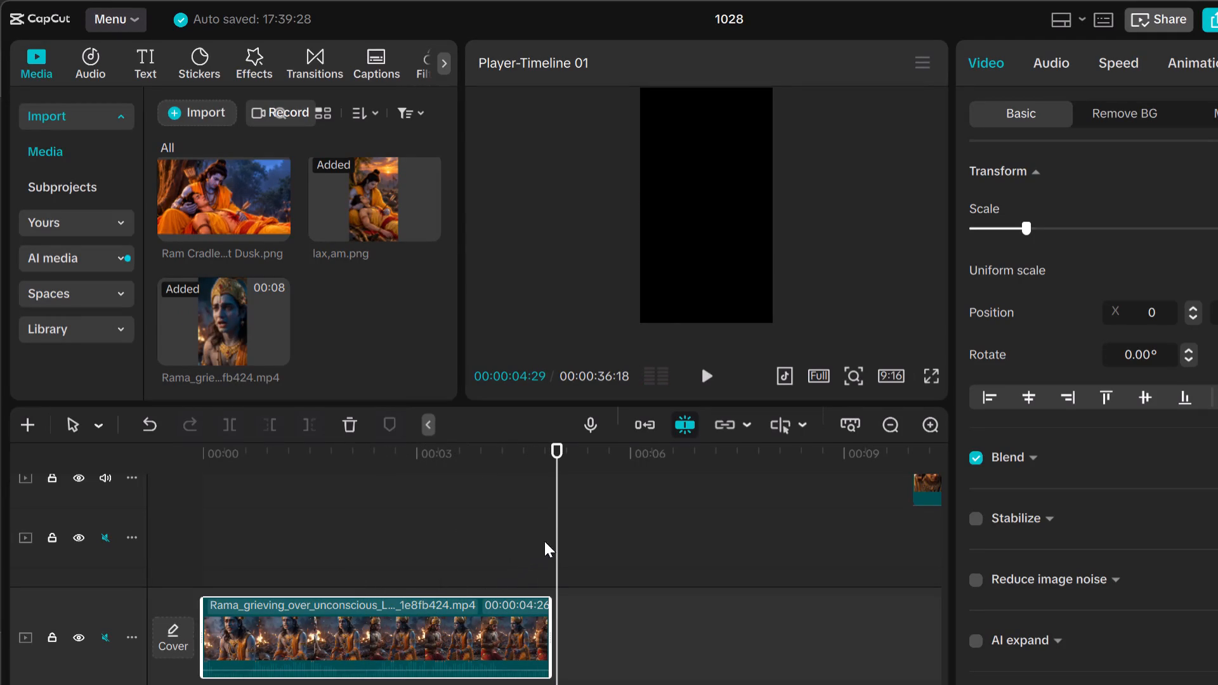
click(561, 532)
drag(557, 530, 471, 555)
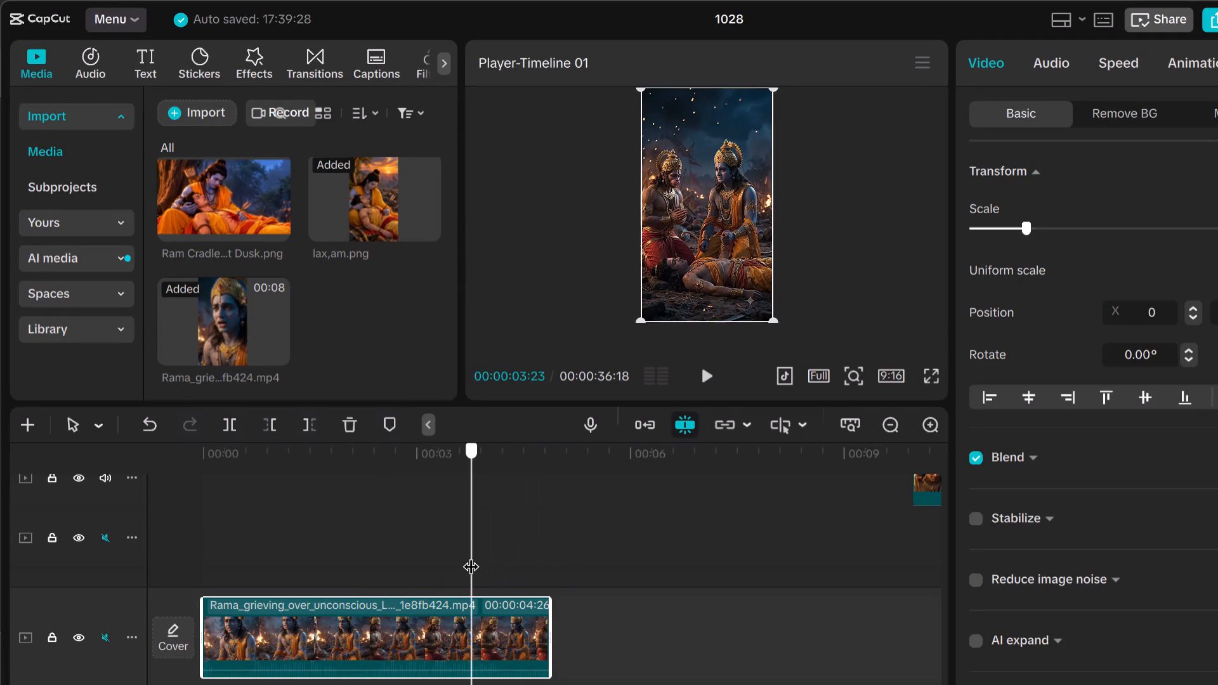
drag(471, 555, 441, 568)
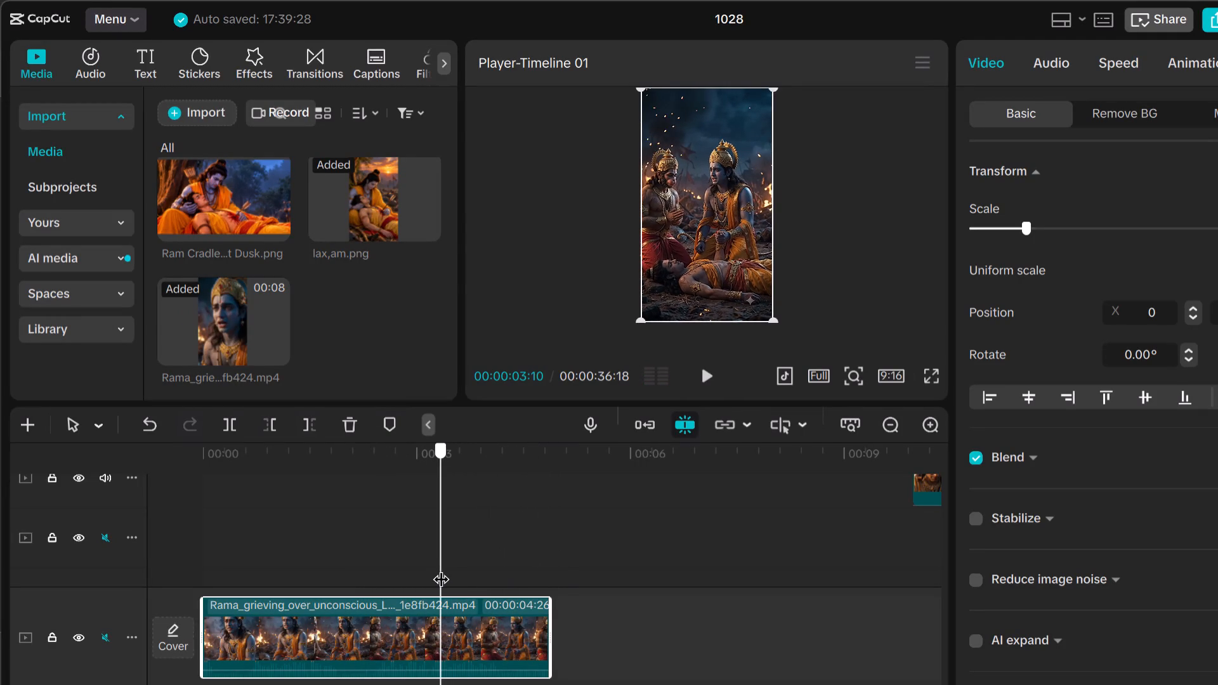
drag(441, 568, 419, 580)
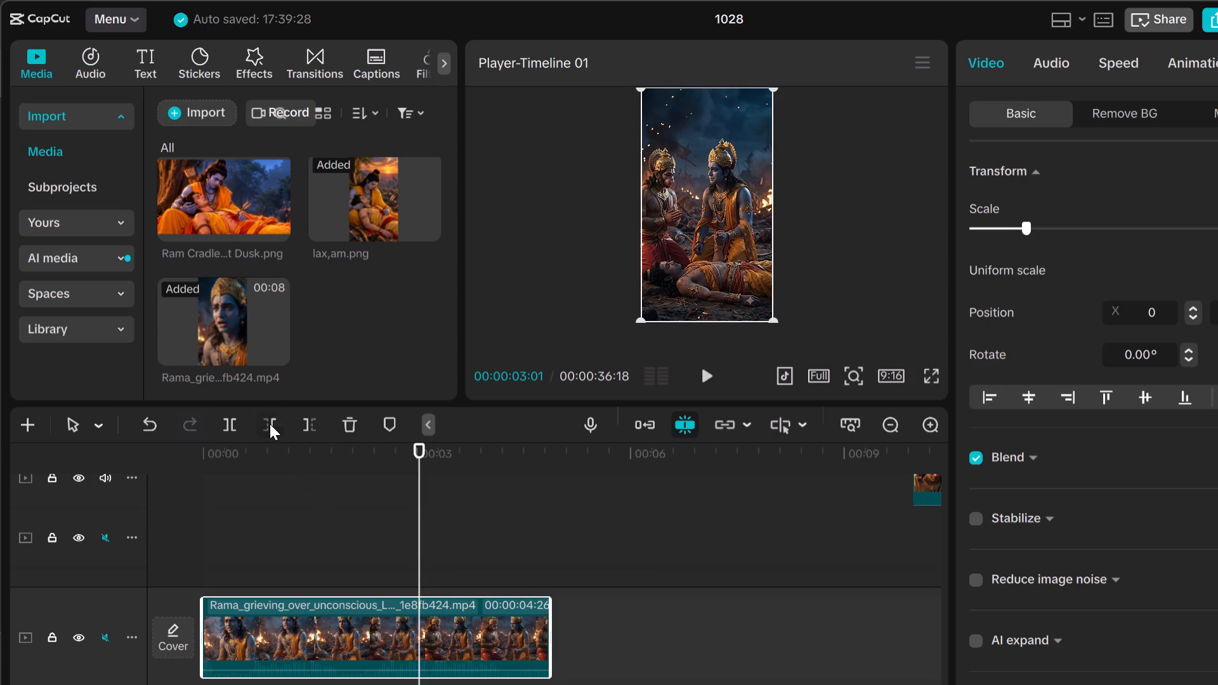
click(235, 421)
Delete the part of the Rama_grieving clip that lies before the split.
click(336, 624)
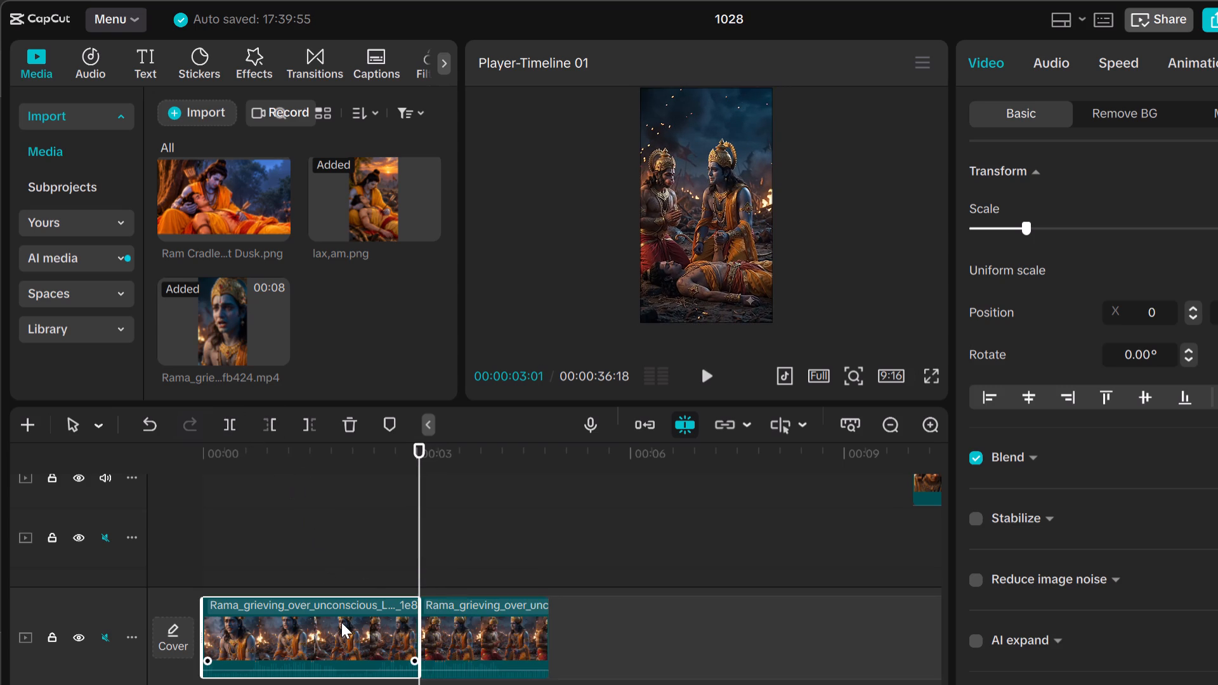
click(360, 620)
drag(421, 612, 290, 645)
click(272, 634)
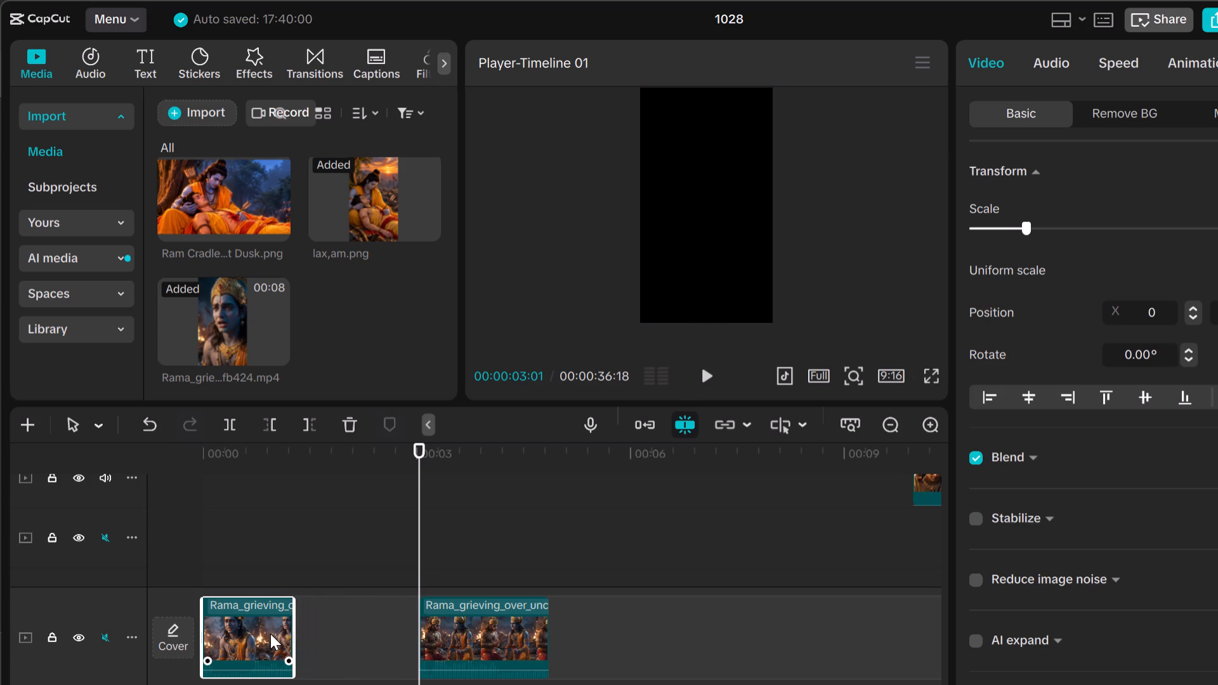
right_click(270, 631)
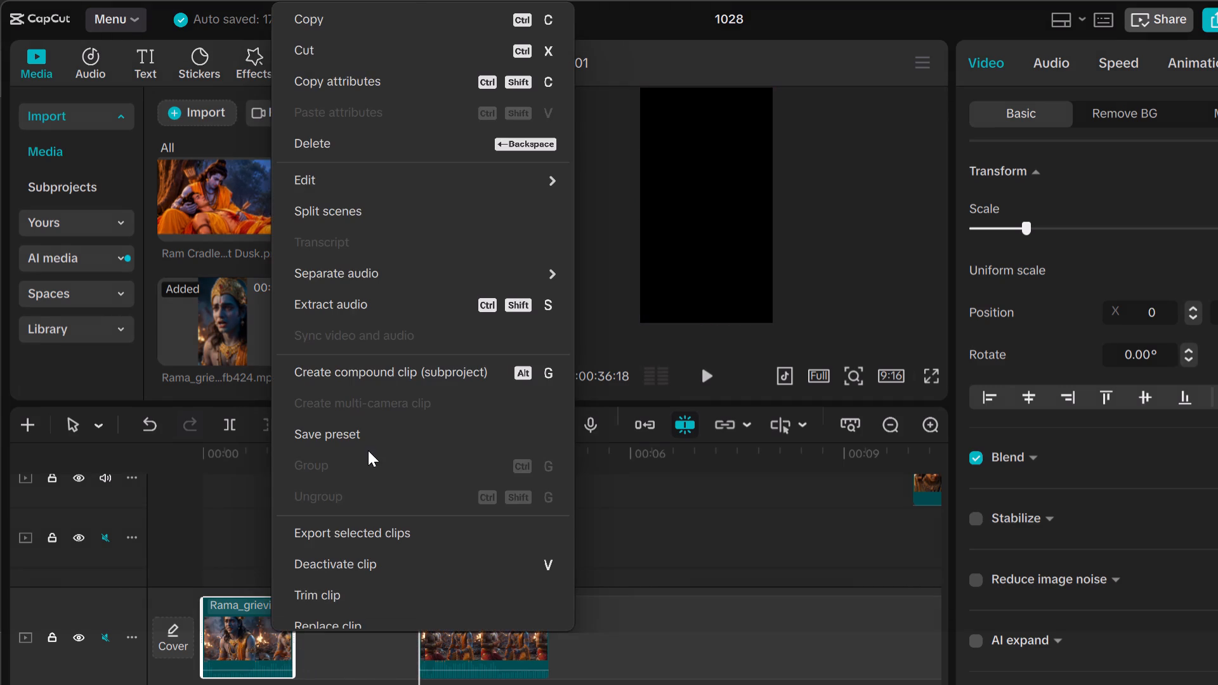
click(325, 137)
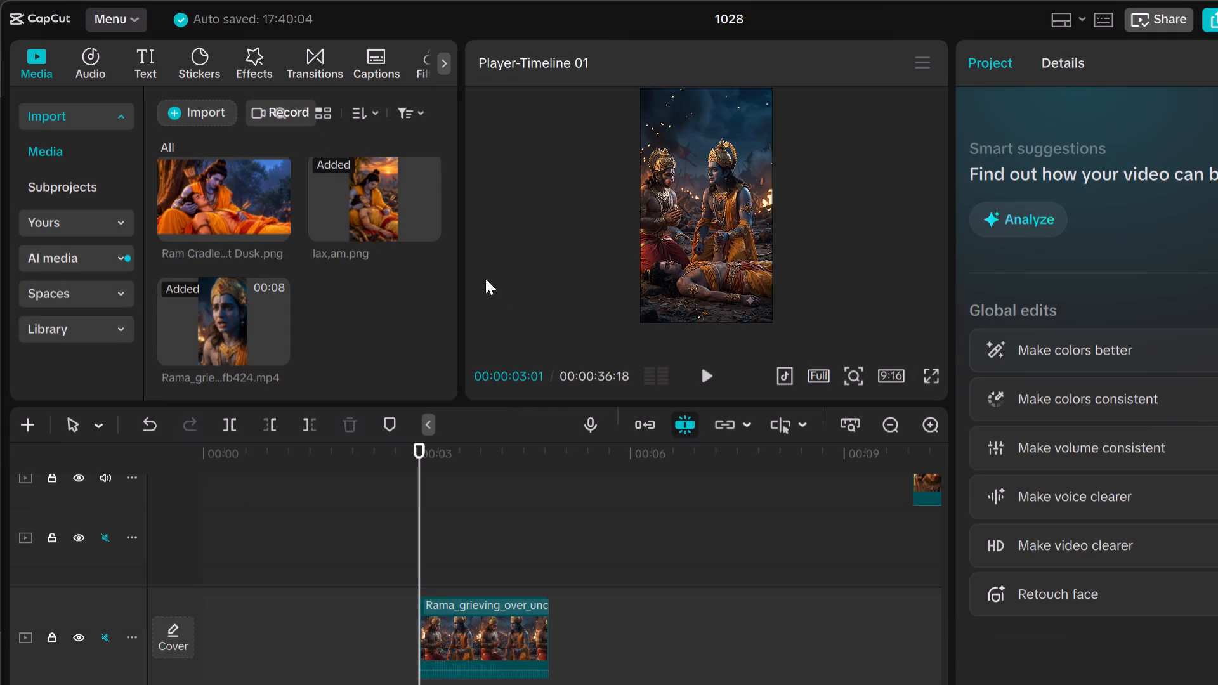
Move the remaining Rama_grieving segment to the very start of the timeline and play it back.
drag(501, 643, 260, 655)
drag(419, 561, 249, 594)
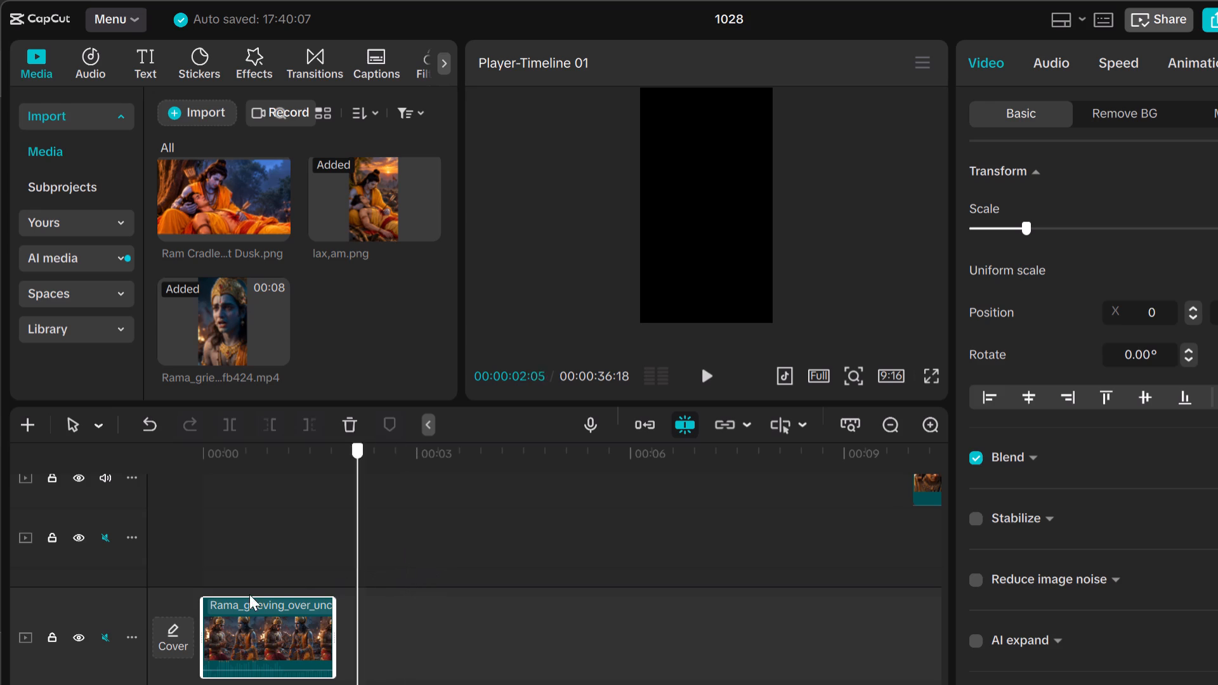
drag(249, 594, 176, 597)
click(251, 633)
key(space)
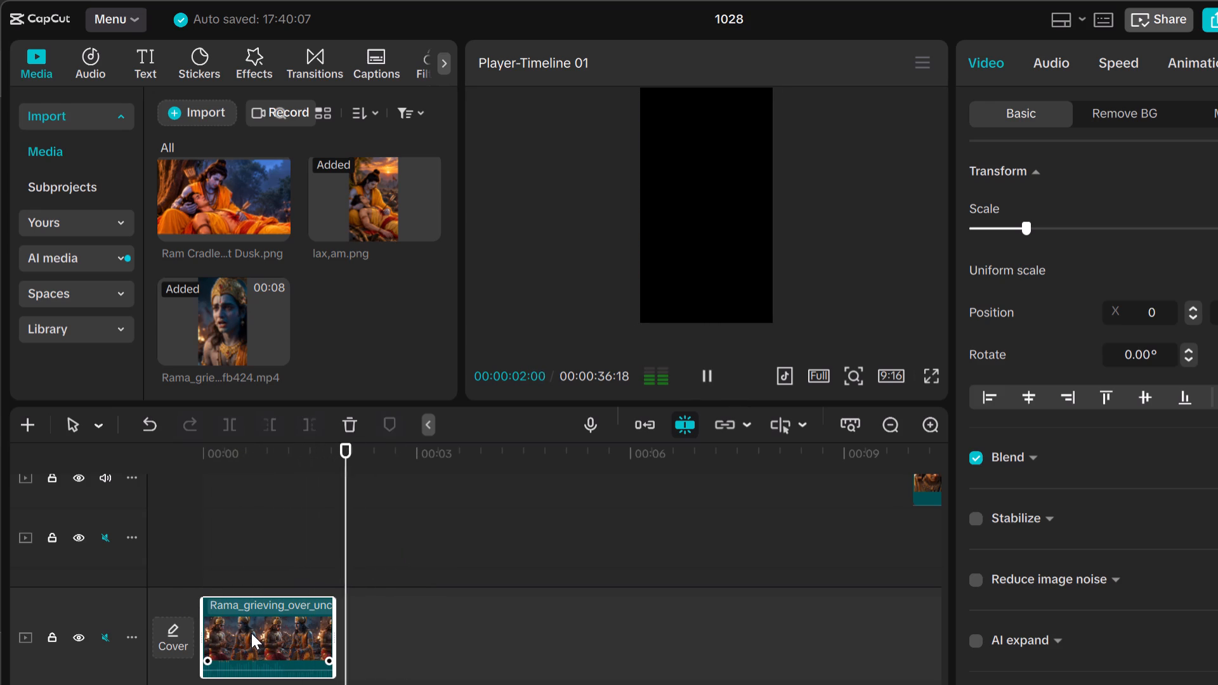
key(space)
Shift the Rama_grieving segment to about one second and extend its beginning by about half a second.
drag(304, 643, 381, 630)
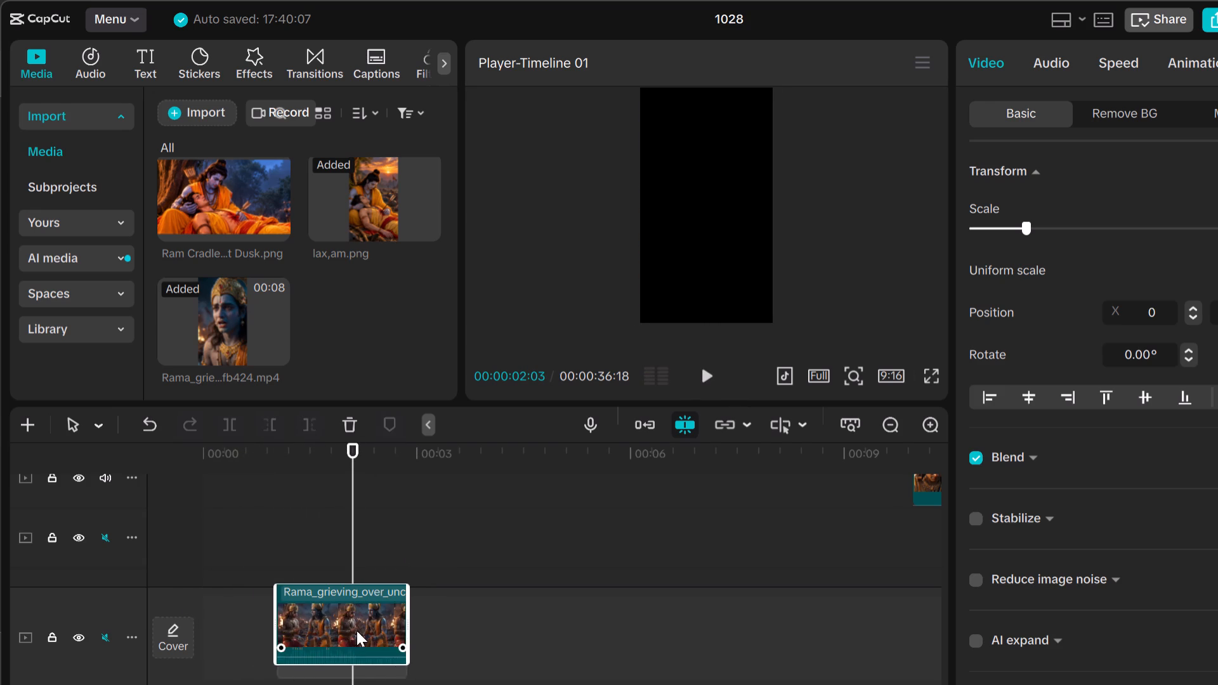
drag(278, 618, 254, 625)
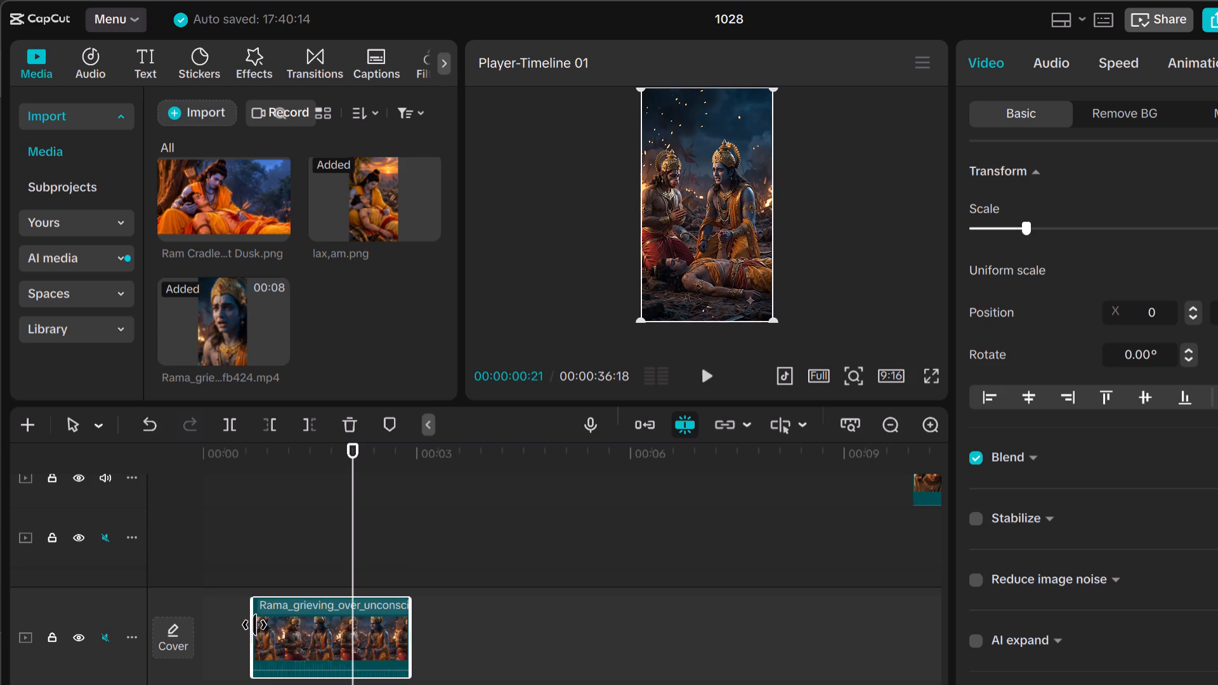
drag(254, 625, 246, 625)
Move the extended Rama_grieving segment back so it begins at about 00:00:00:04 on the main track.
drag(355, 554, 336, 558)
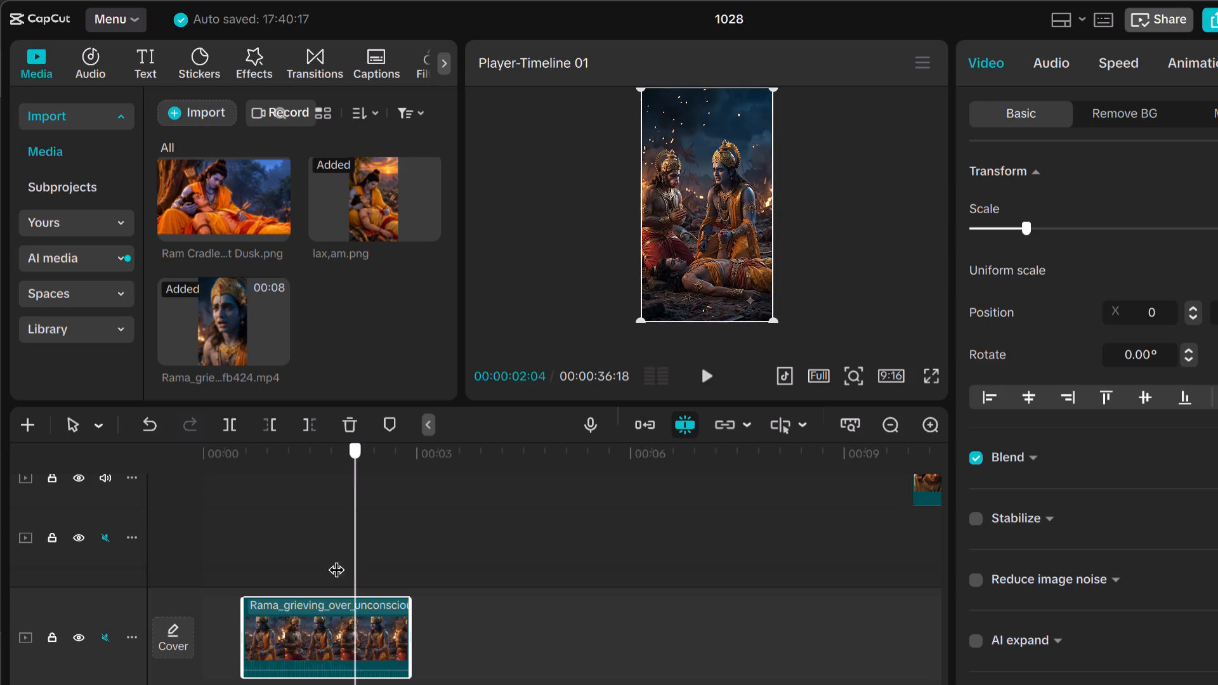
drag(336, 558, 247, 590)
drag(283, 614, 240, 625)
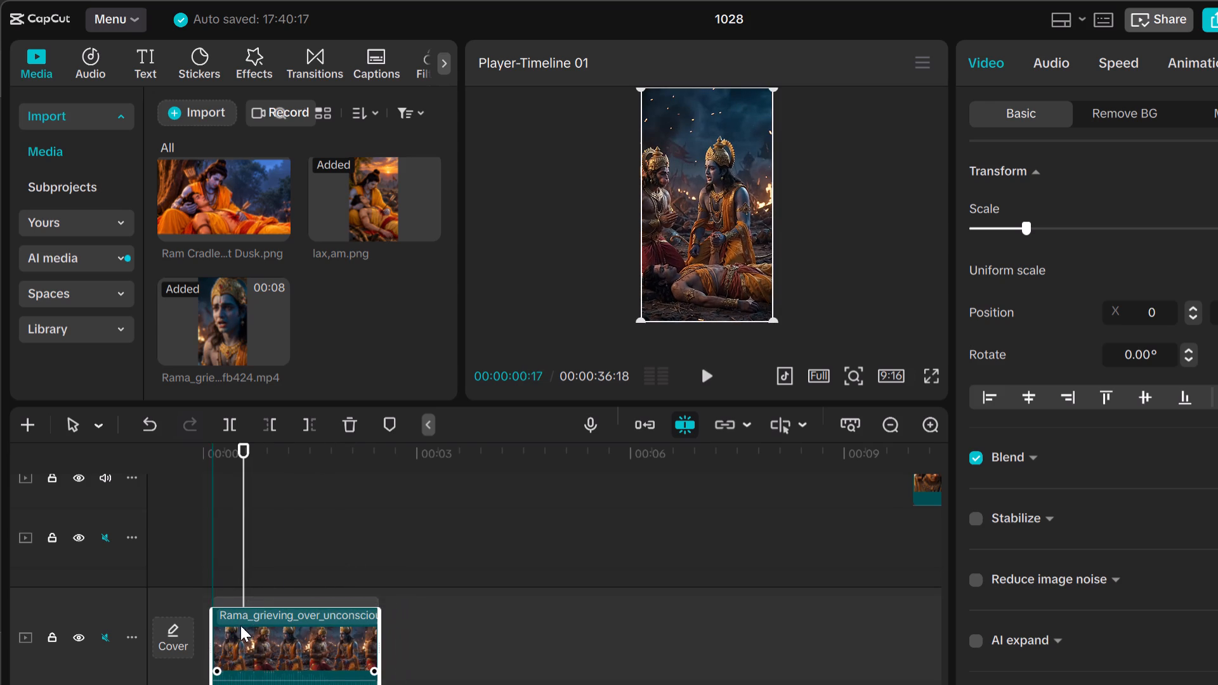
drag(240, 625, 252, 608)
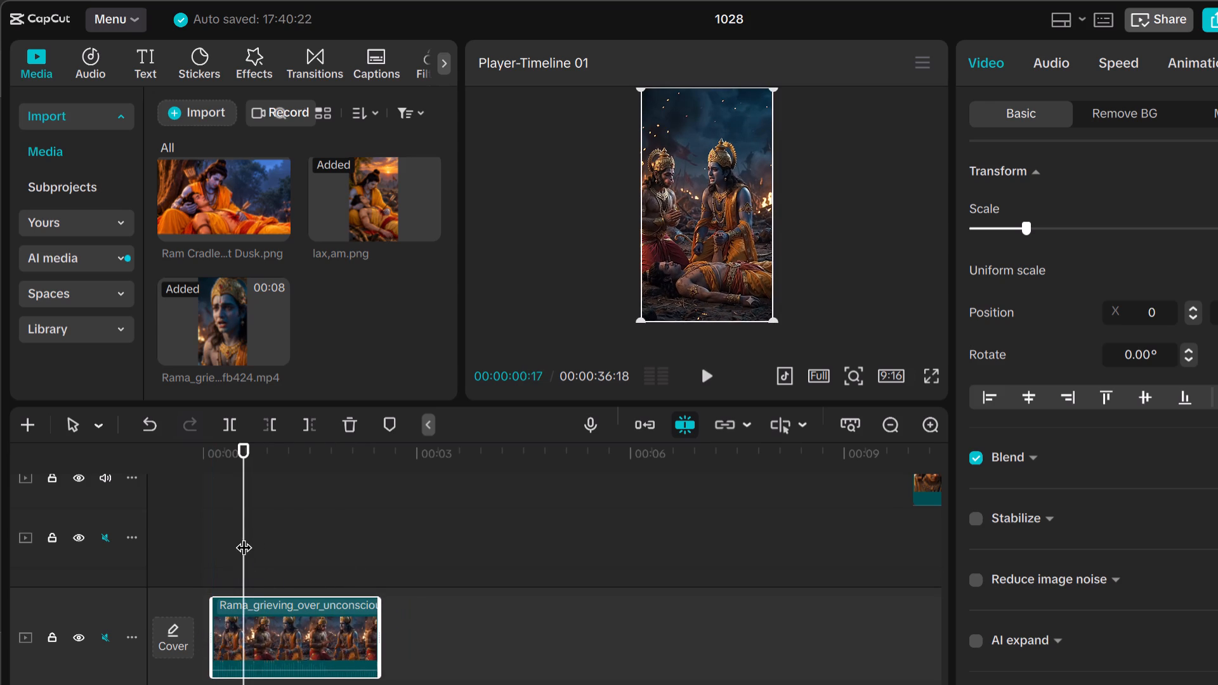
Play the Rama_grieving segment from its beginning and trim its end to 00:00:02:10.
drag(244, 536, 200, 552)
key(space)
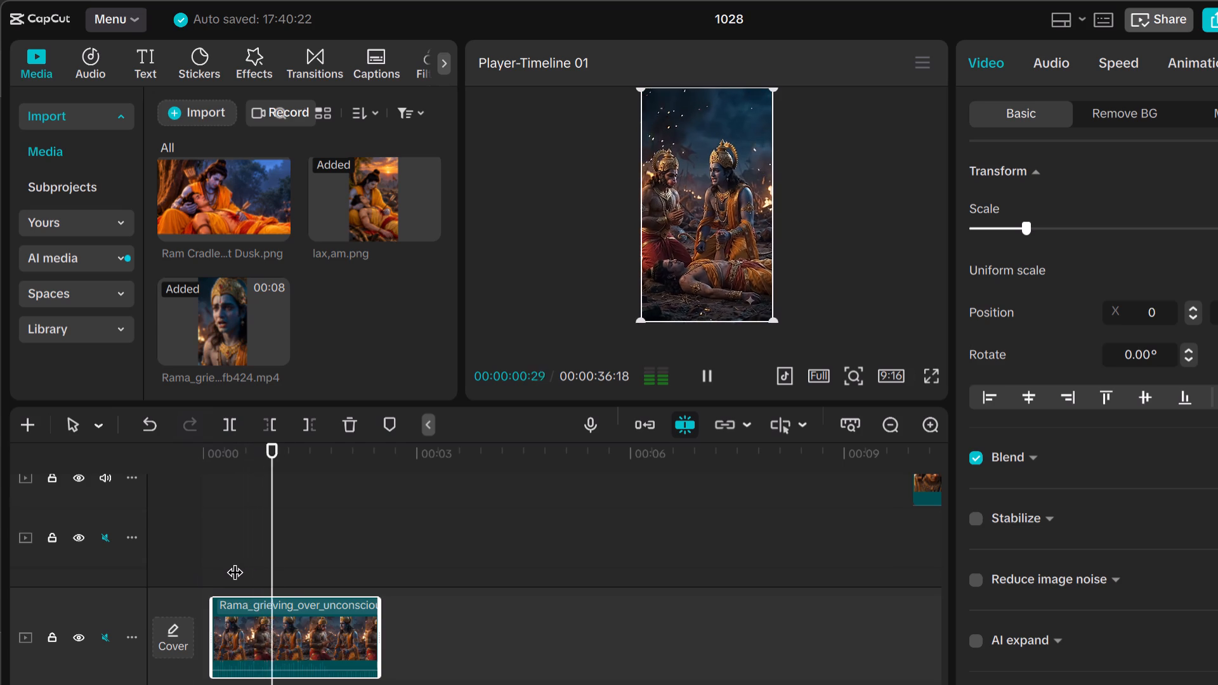
key(space)
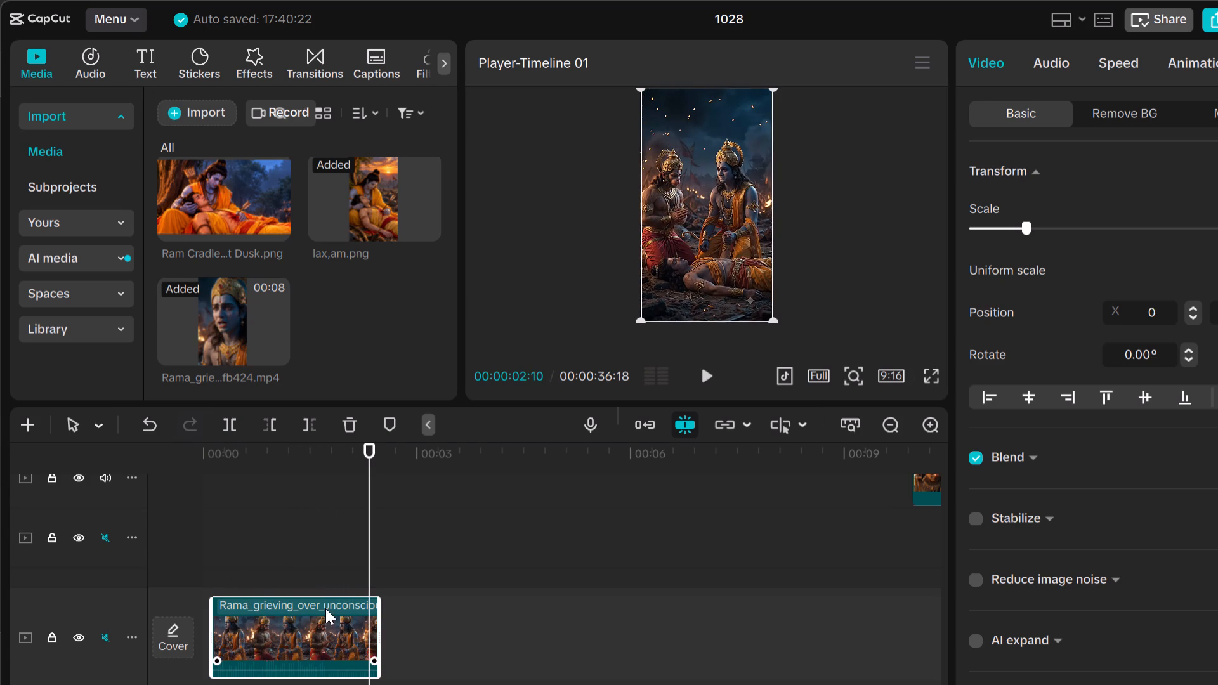
click(354, 618)
drag(381, 611, 368, 616)
Scrub through the timeline from the trimmed opening segment to the later Hanuman clips and back to 00:00:13:02.
drag(369, 542, 296, 556)
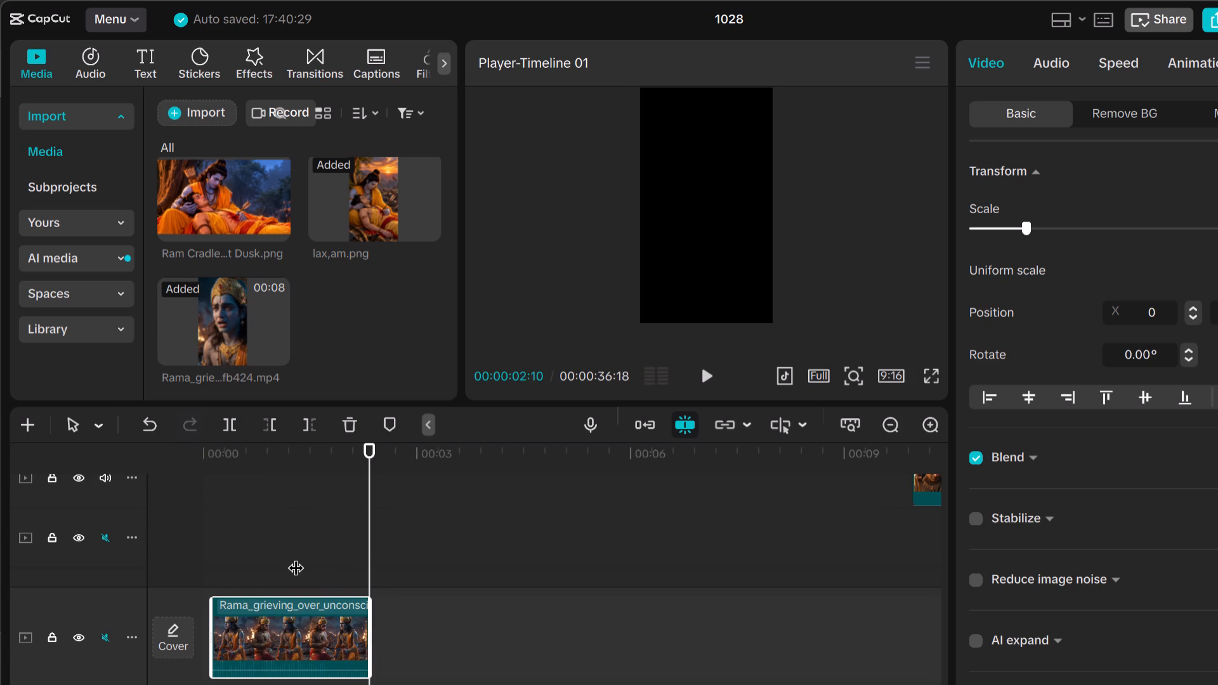
drag(296, 556, 302, 556)
drag(299, 511, 230, 536)
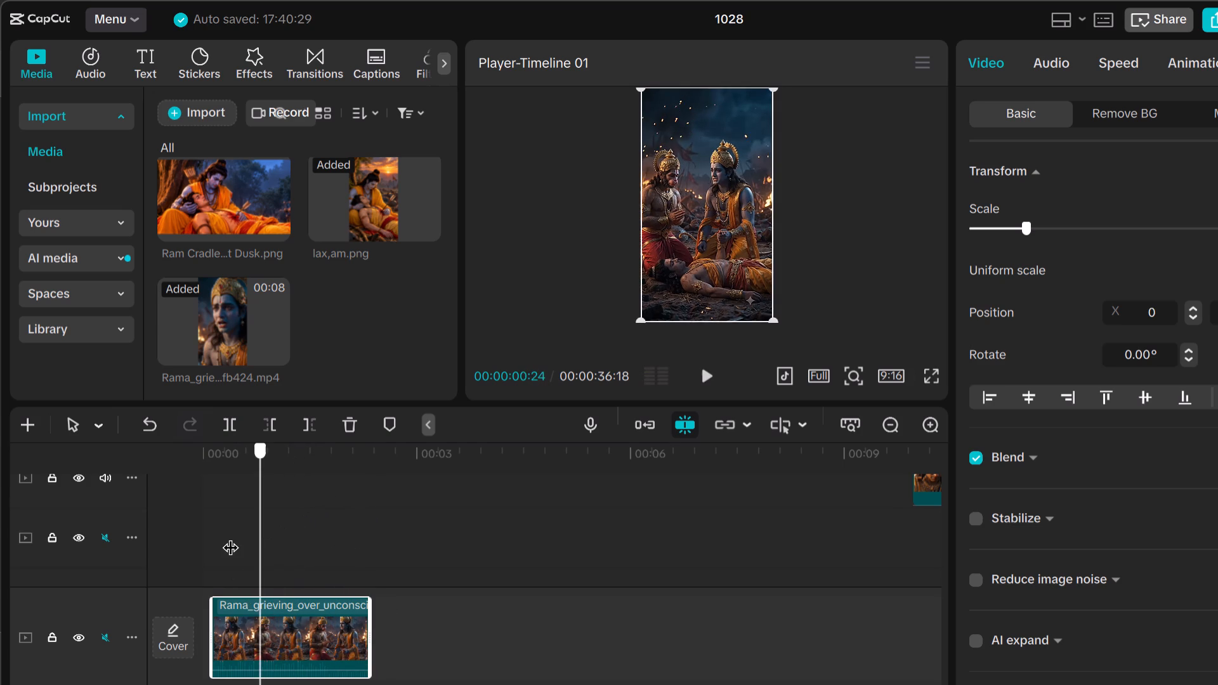
drag(230, 536, 213, 549)
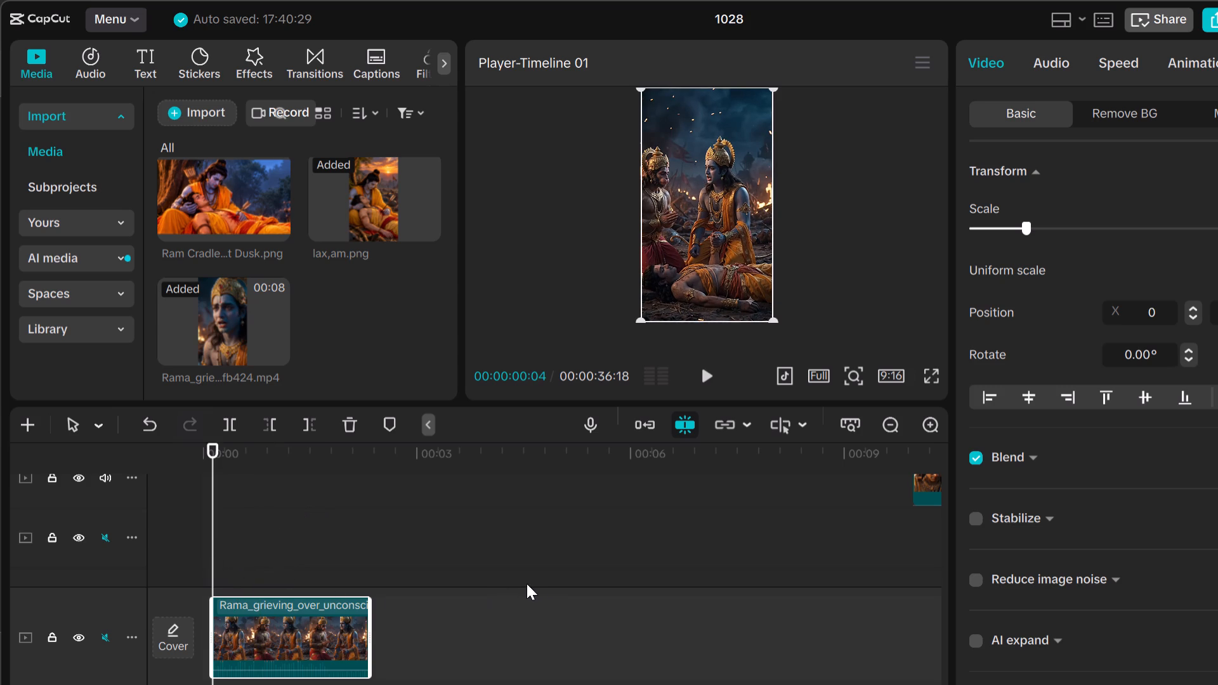
scroll(544, 585, up, 1)
drag(213, 464, 757, 511)
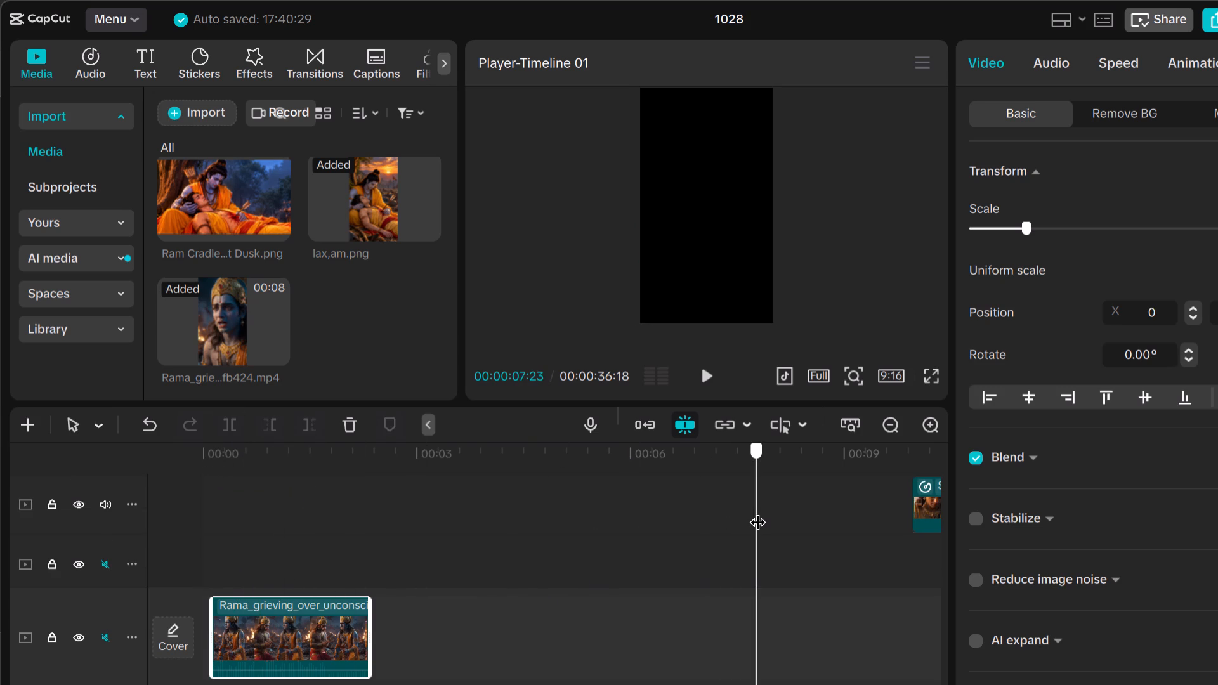
drag(757, 511, 966, 532)
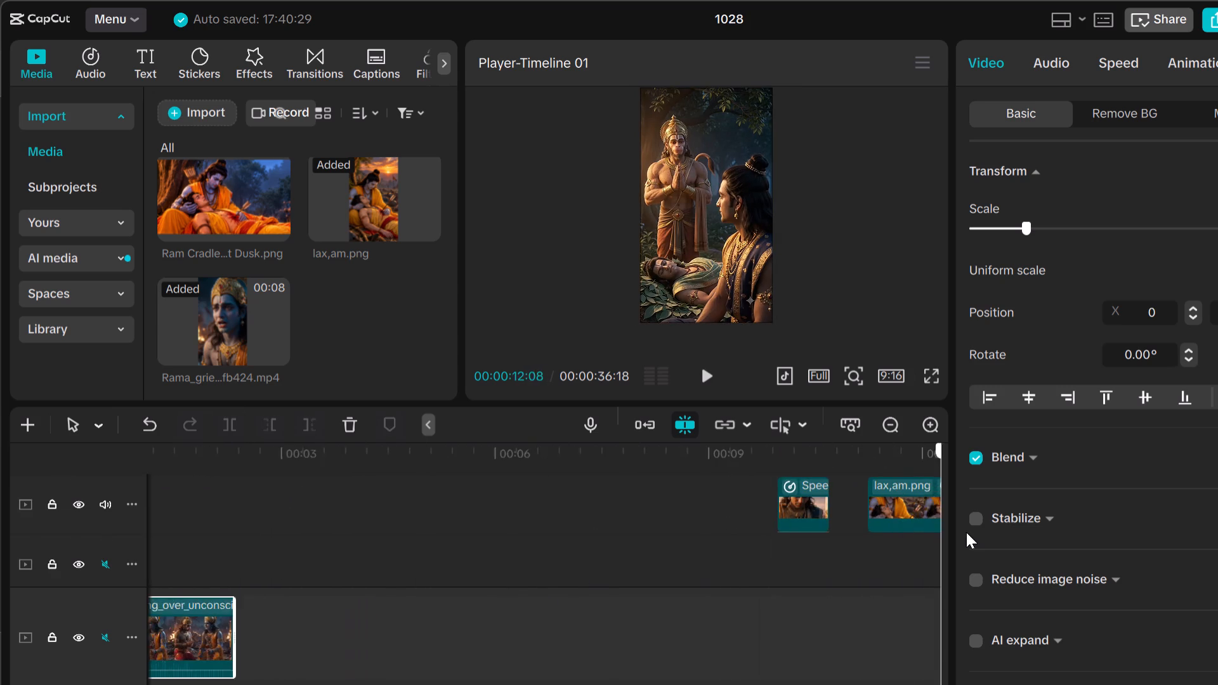
drag(966, 532, 581, 589)
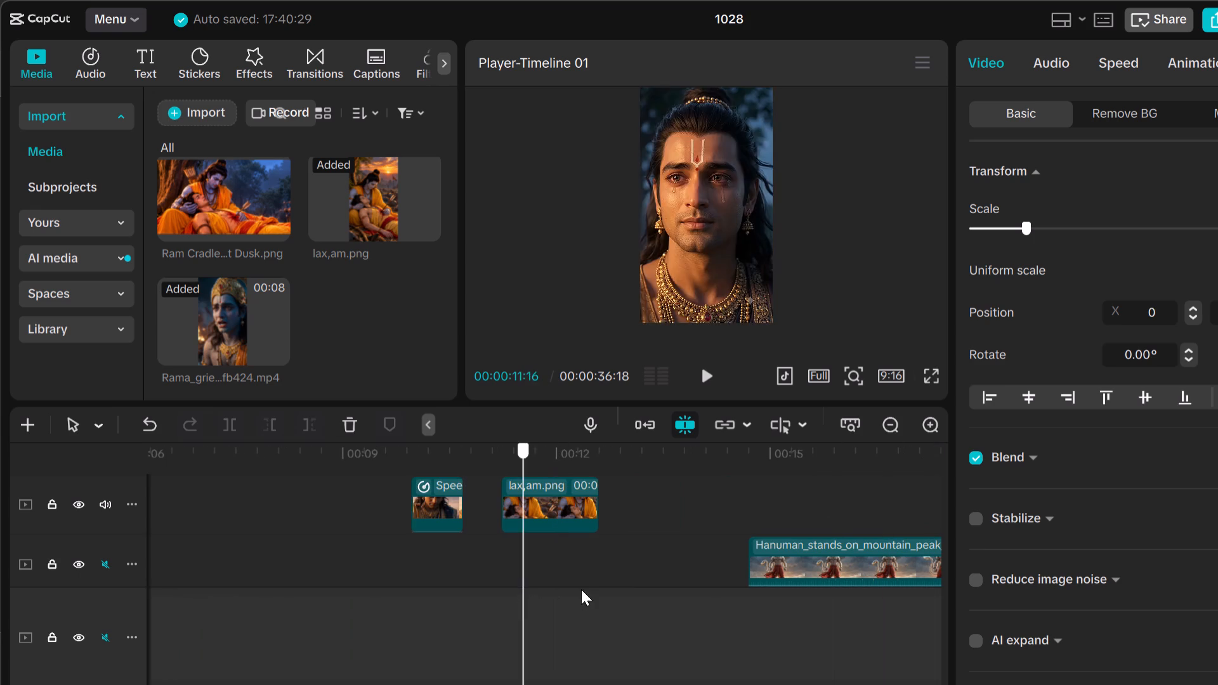
drag(581, 589, 944, 606)
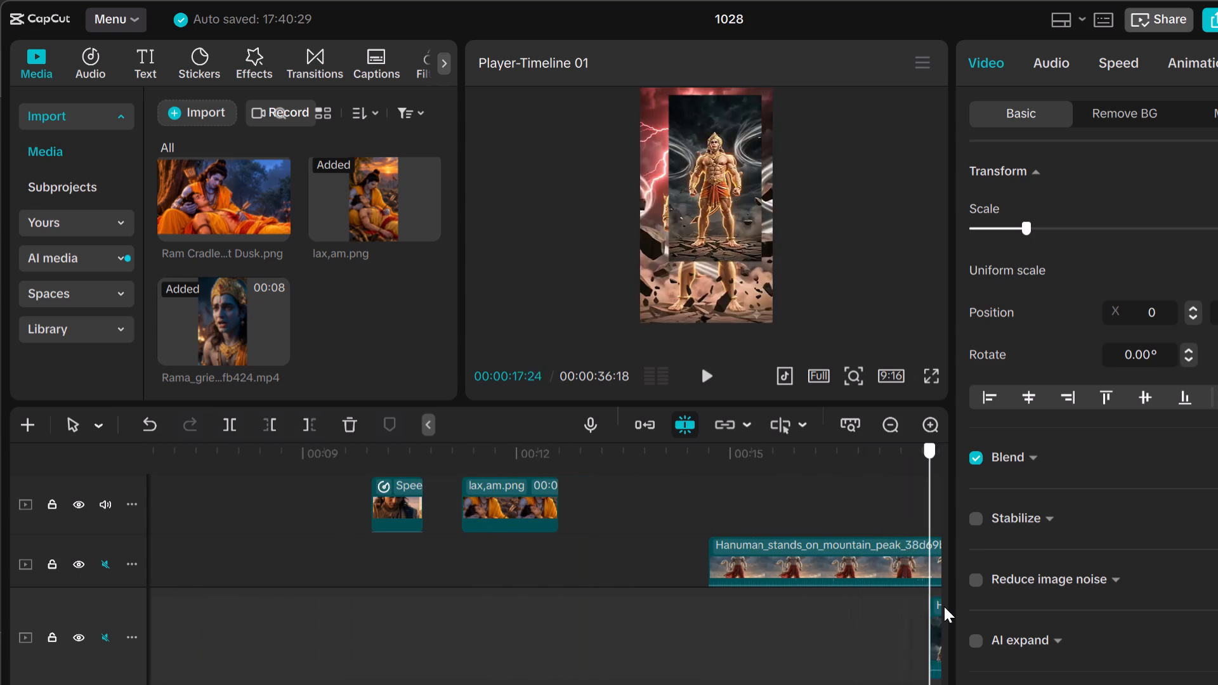
drag(944, 606, 784, 639)
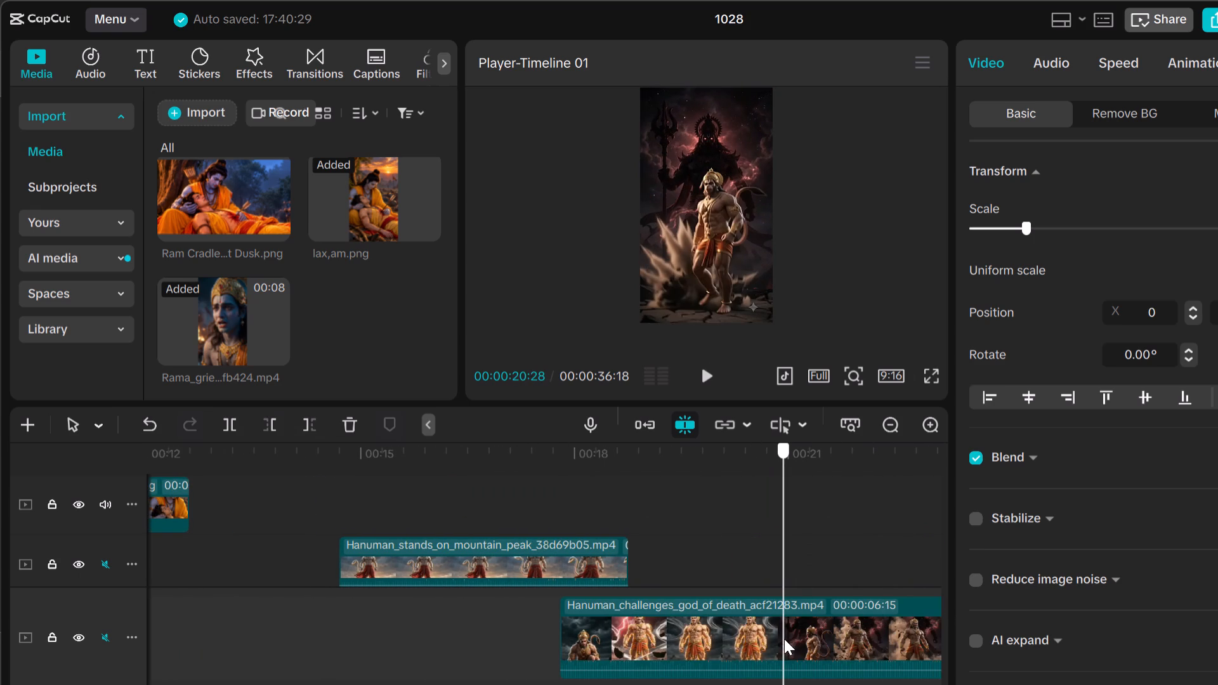
drag(784, 639, 997, 634)
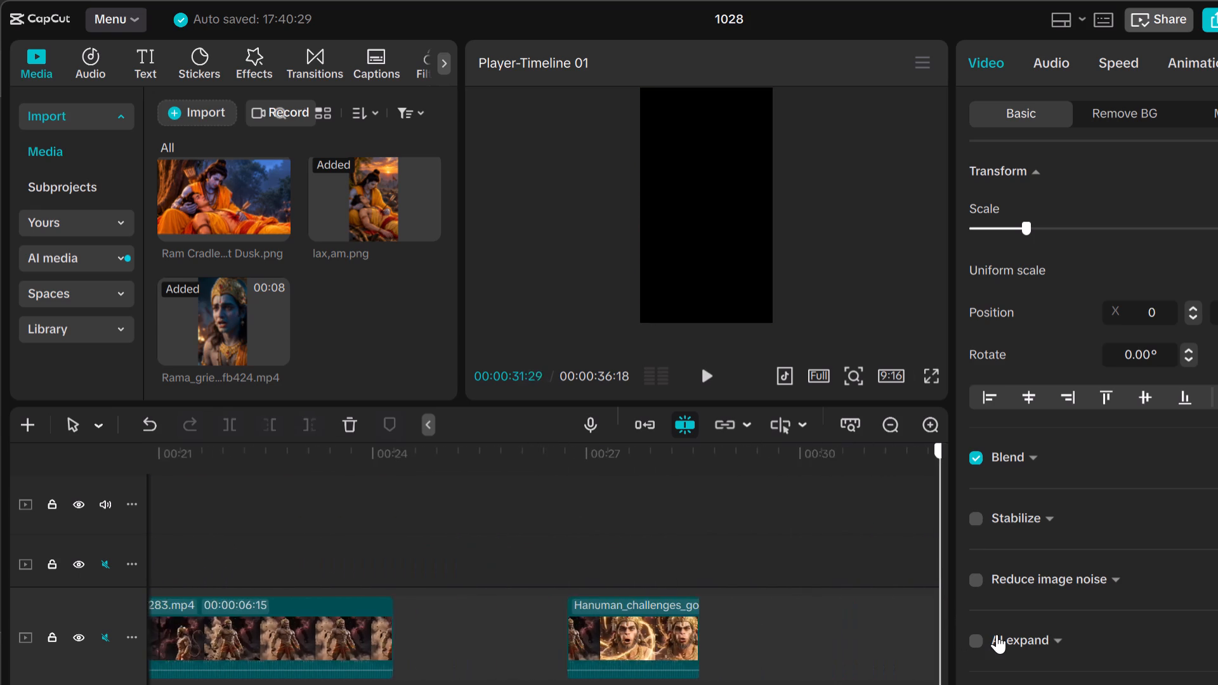
drag(997, 634, 179, 610)
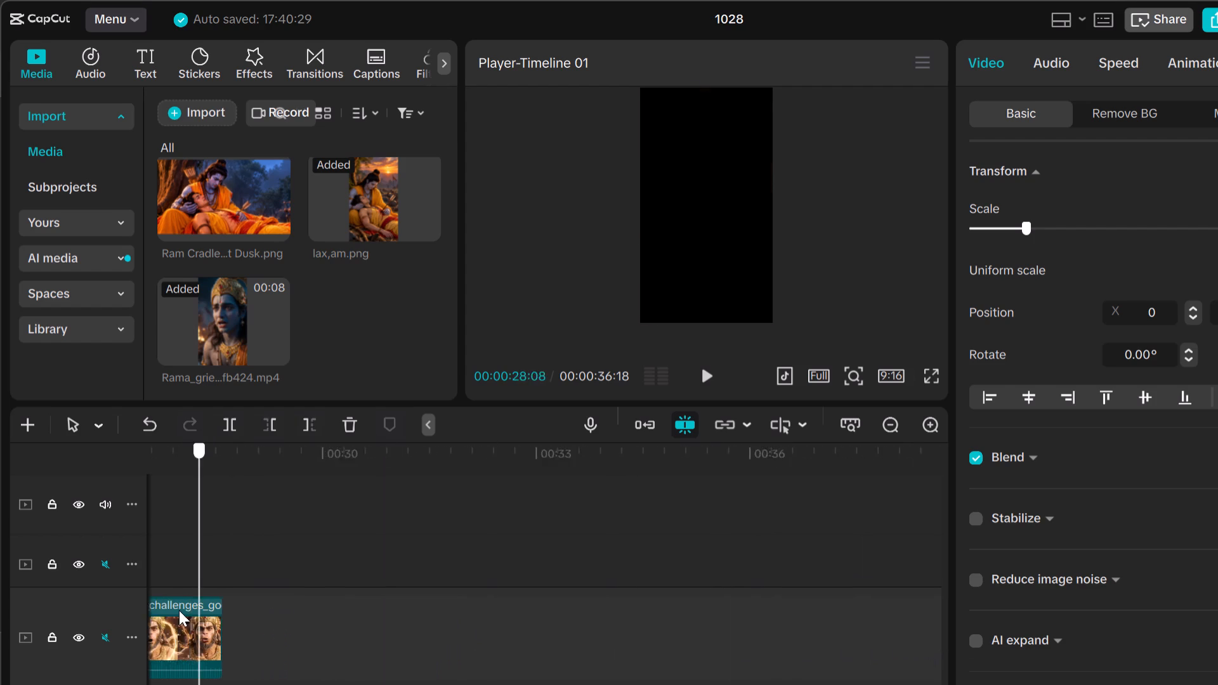
drag(179, 610, 175, 611)
Scrub through the whole timeline and its overlay tracks, examining the Rama and Hanuman clips and the empty stretch before them.
scroll(192, 603, up, 2)
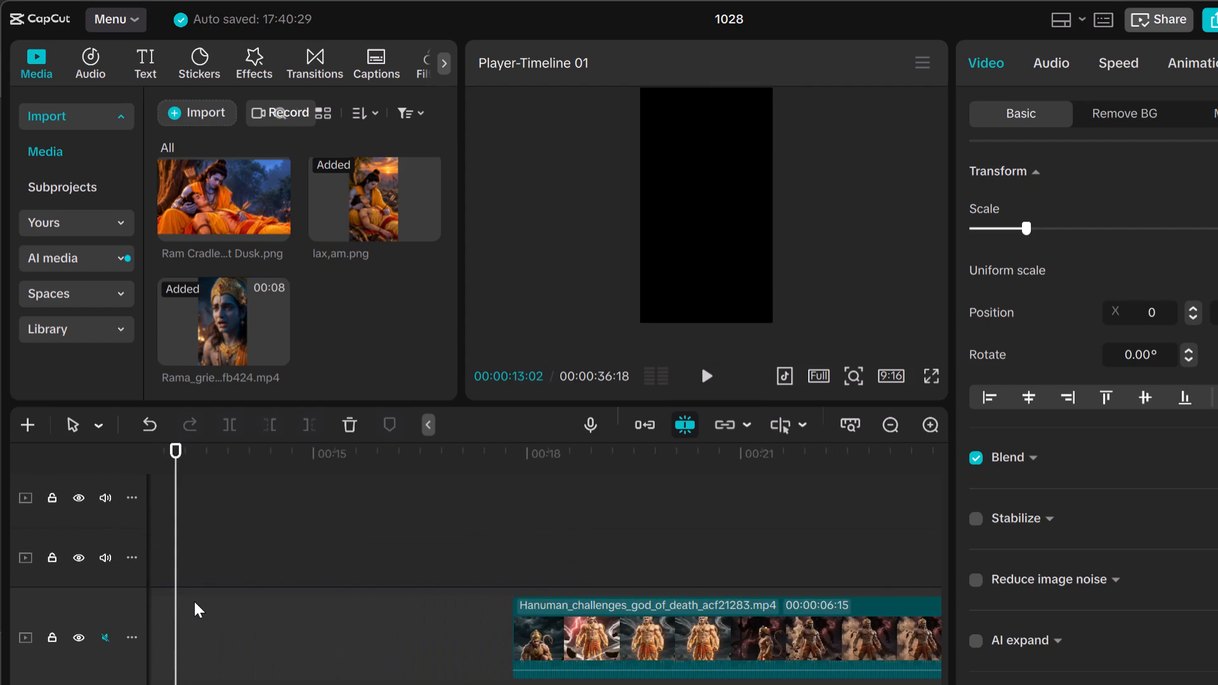
middle_click(210, 593)
scroll(210, 593, up, 1)
scroll(224, 581, down, 2)
scroll(225, 581, up, 8)
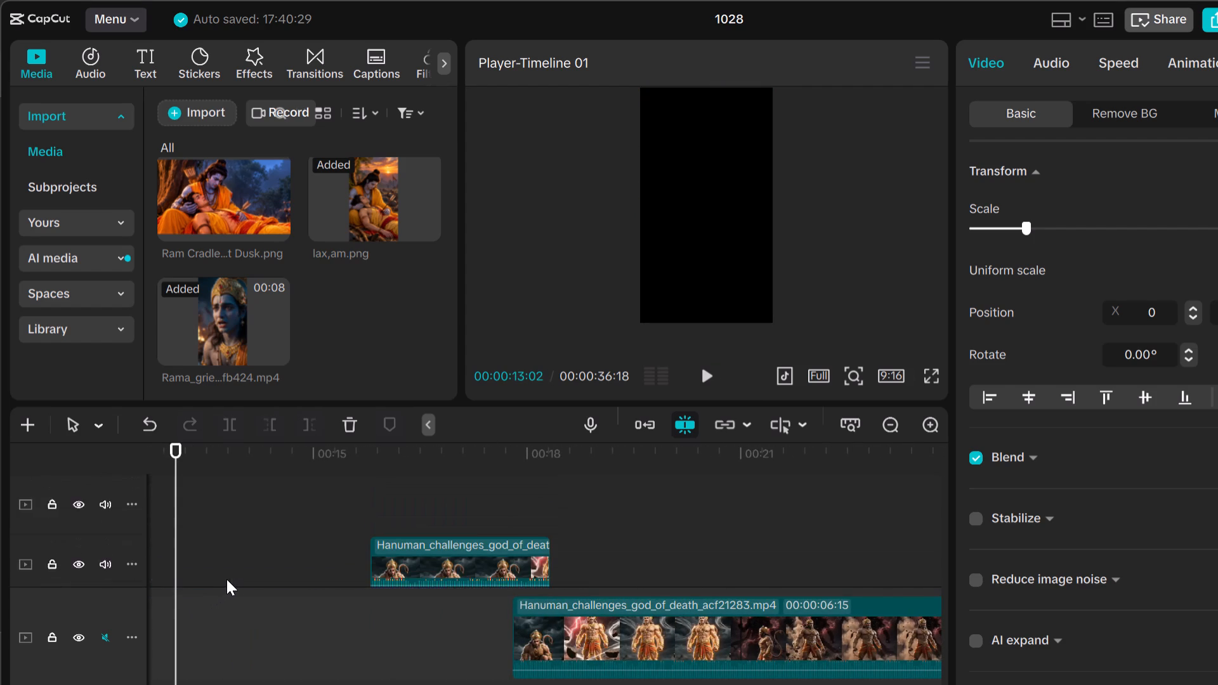
scroll(228, 578, up, 2)
scroll(229, 577, down, 8)
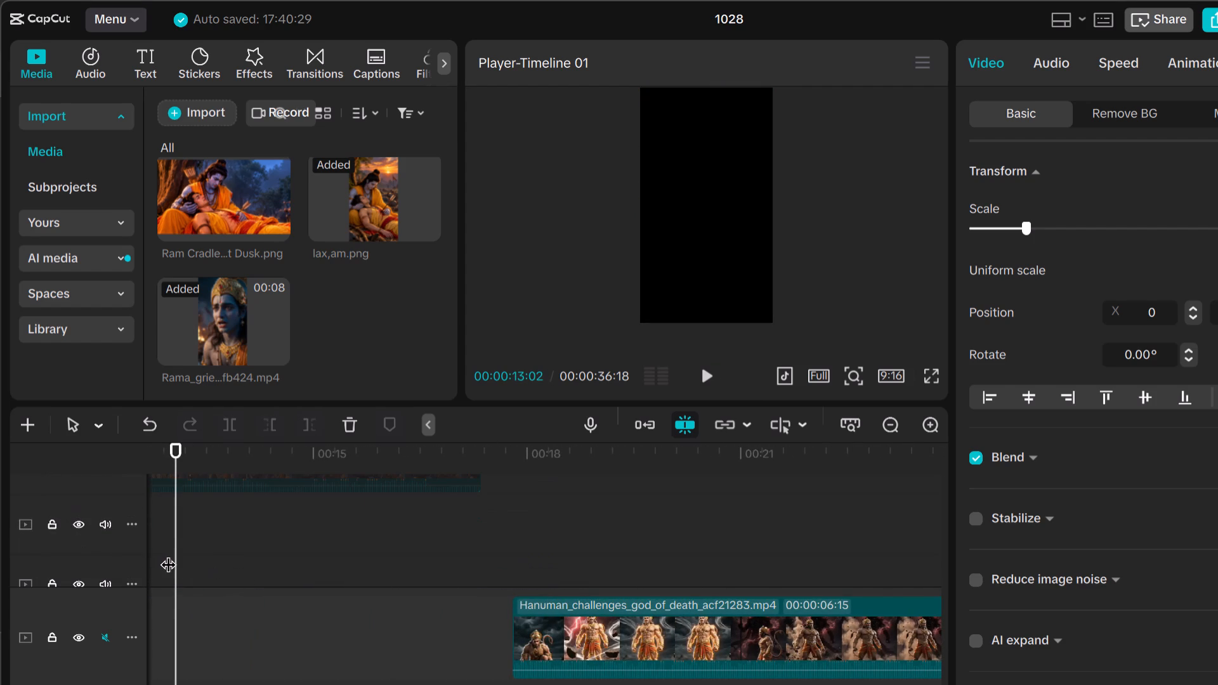
drag(181, 545, 738, 626)
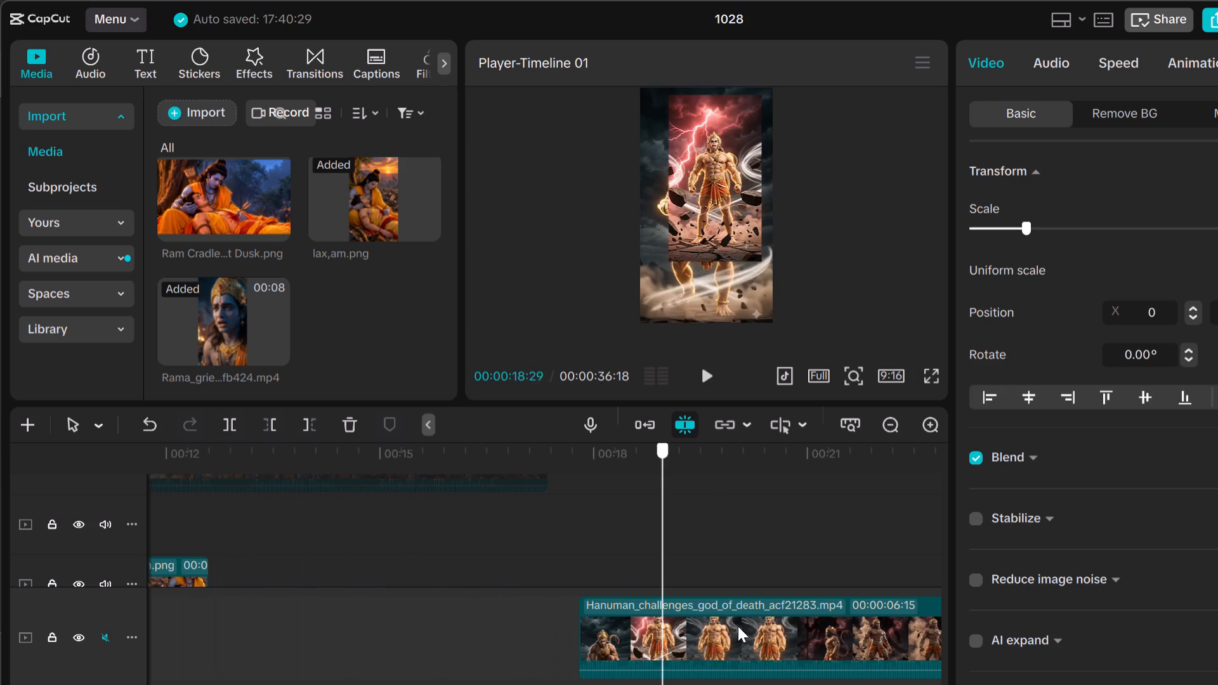
drag(738, 626, 998, 616)
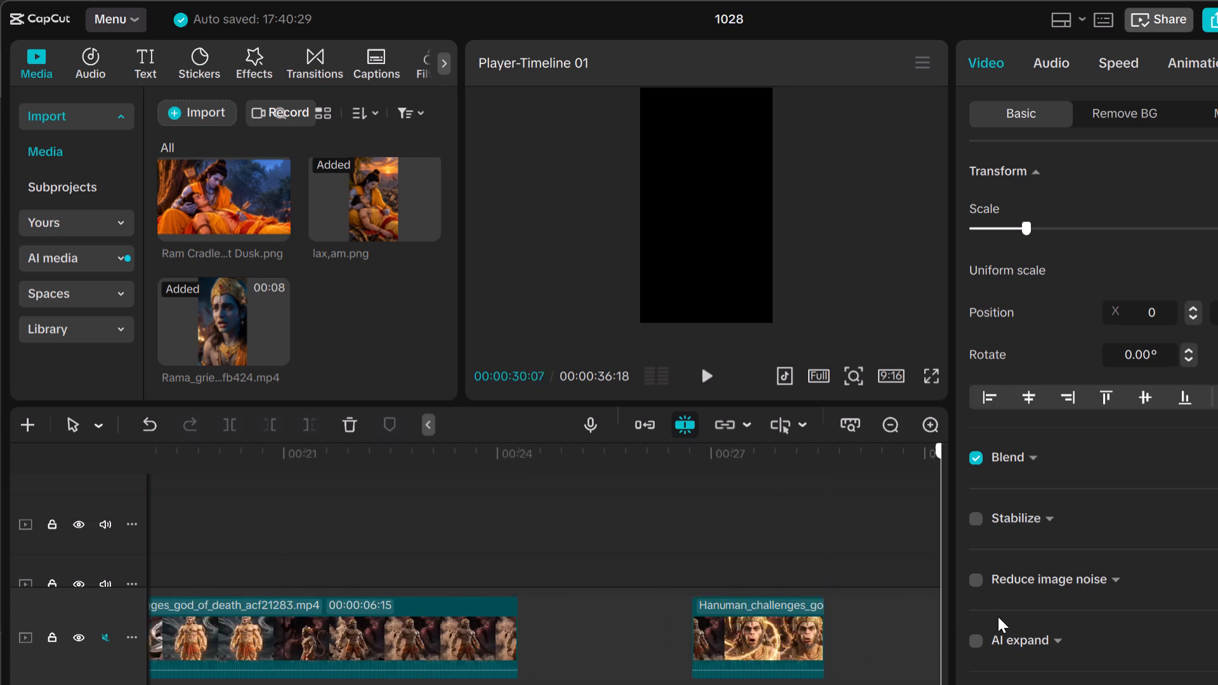
drag(998, 616, 141, 594)
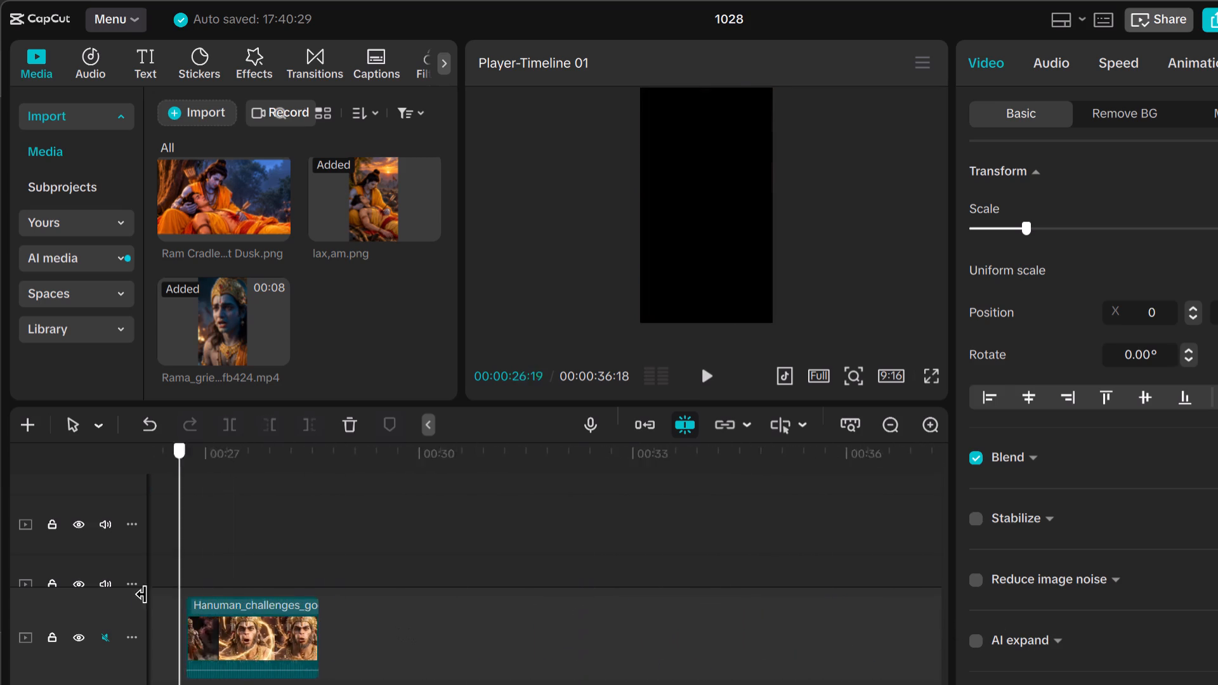
drag(141, 594, 329, 596)
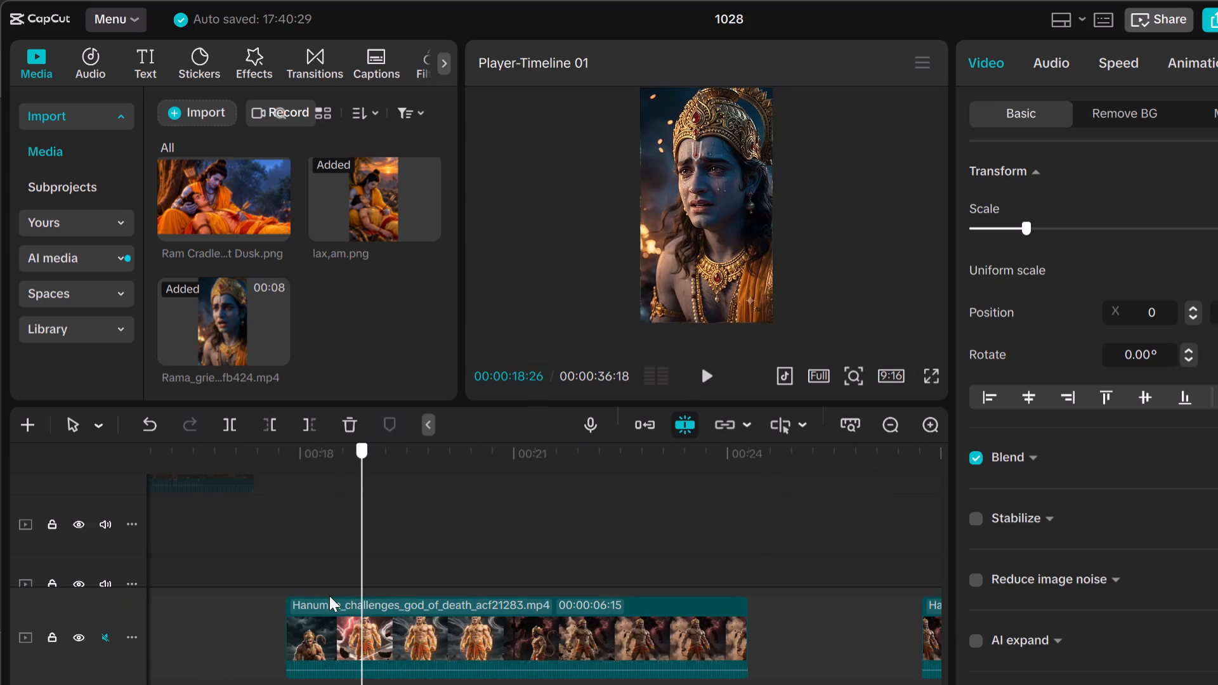
drag(329, 596, 187, 599)
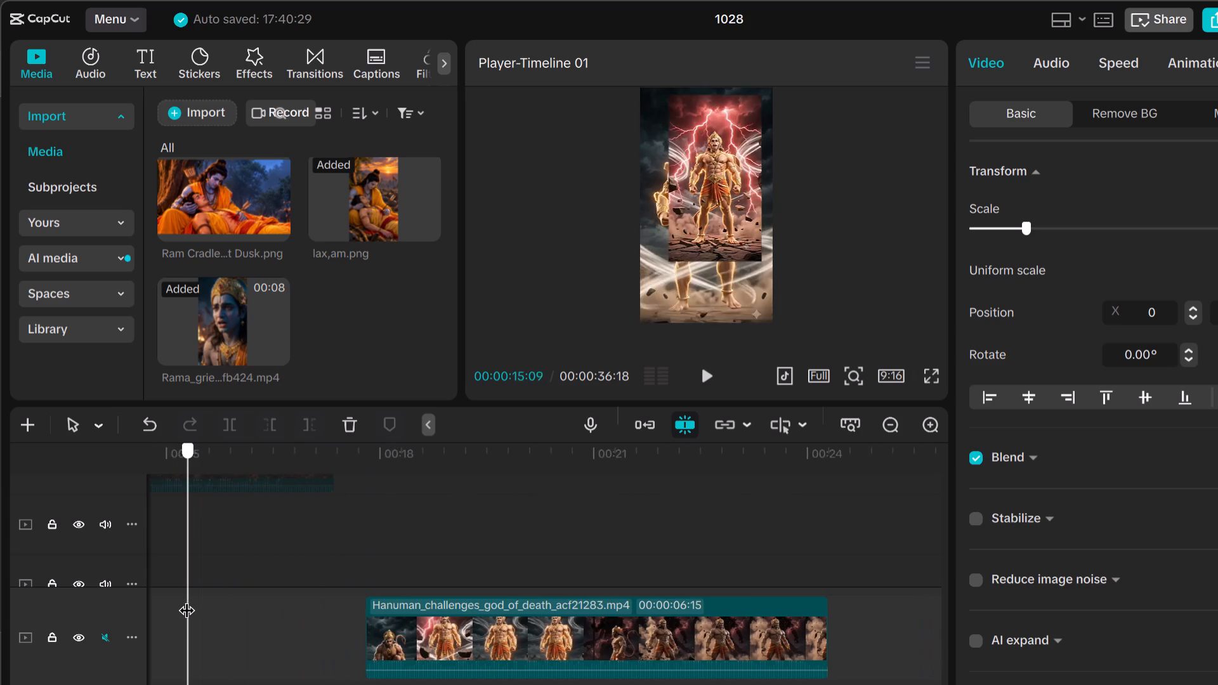
drag(187, 599, 362, 611)
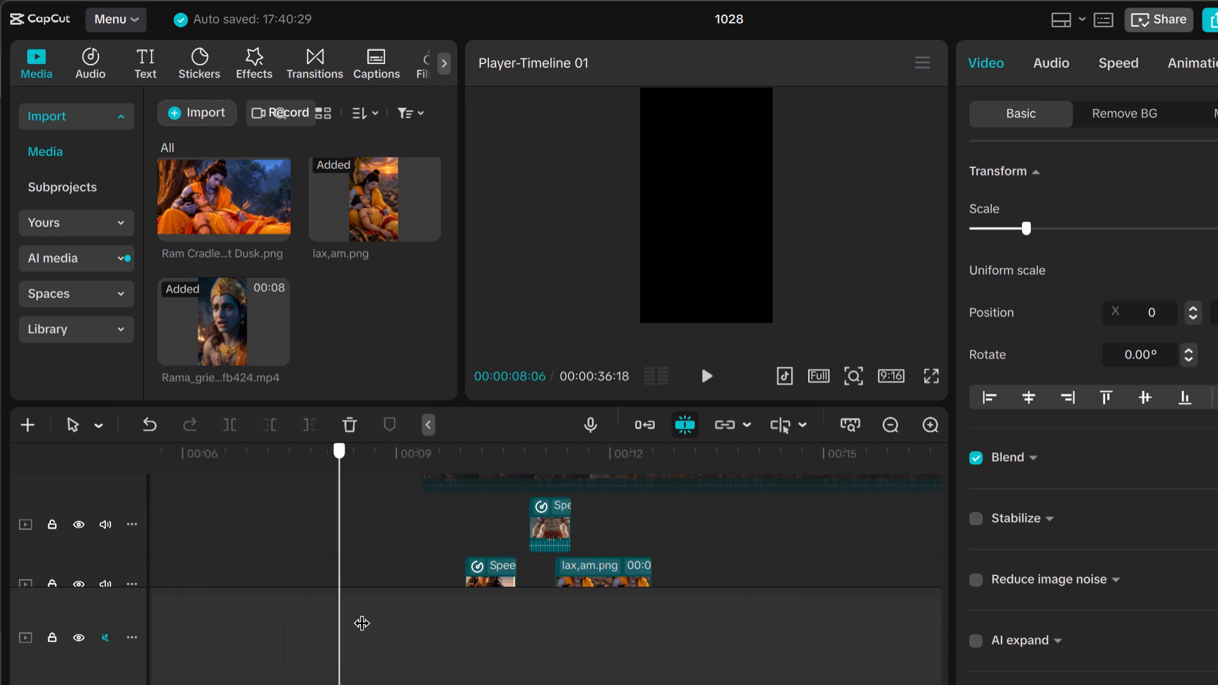
drag(362, 611, 263, 625)
Move the Golden Sunrise image from its overlay track onto the main track, directly after the opening Rama_grieving segment.
scroll(264, 610, up, 2)
scroll(317, 581, up, 4)
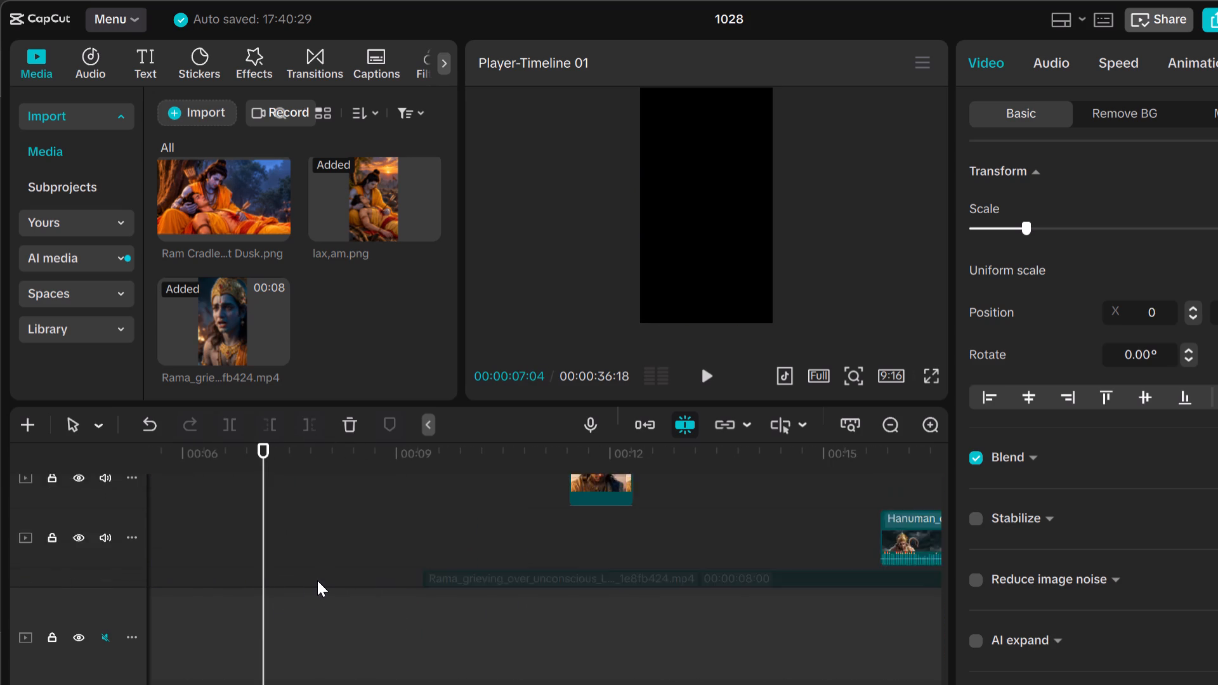
scroll(318, 580, down, 5)
scroll(318, 580, up, 11)
middle_click(320, 578)
scroll(320, 577, down, 2)
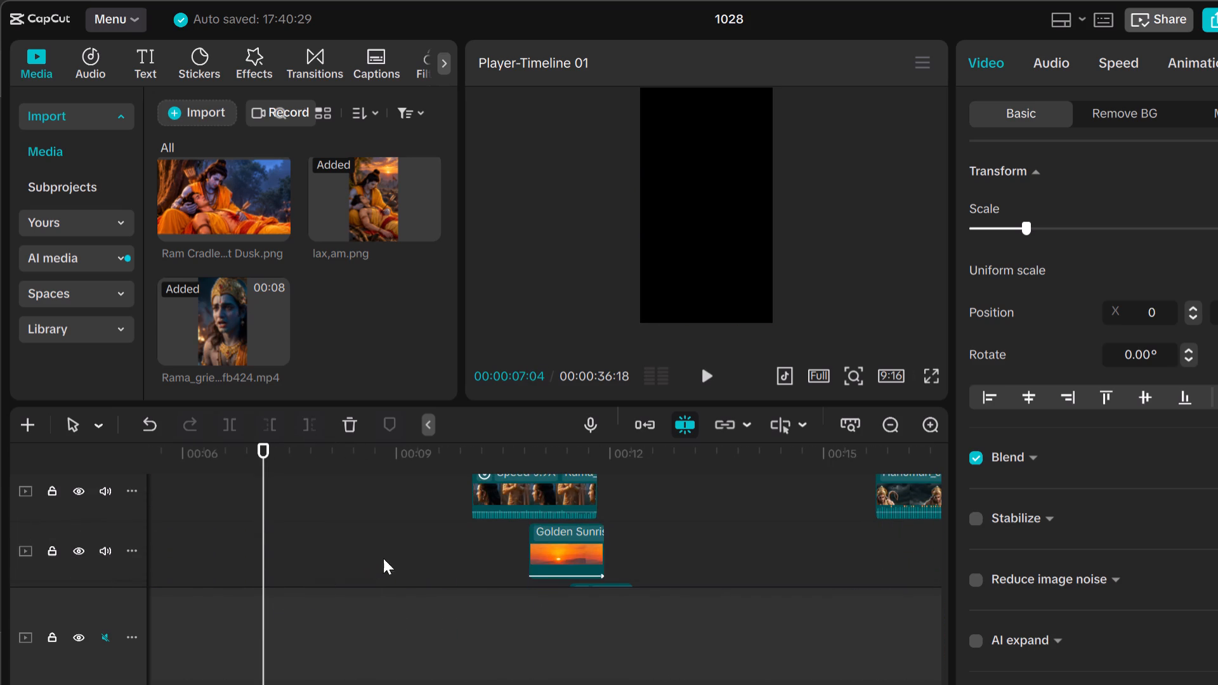
drag(578, 549, 207, 523)
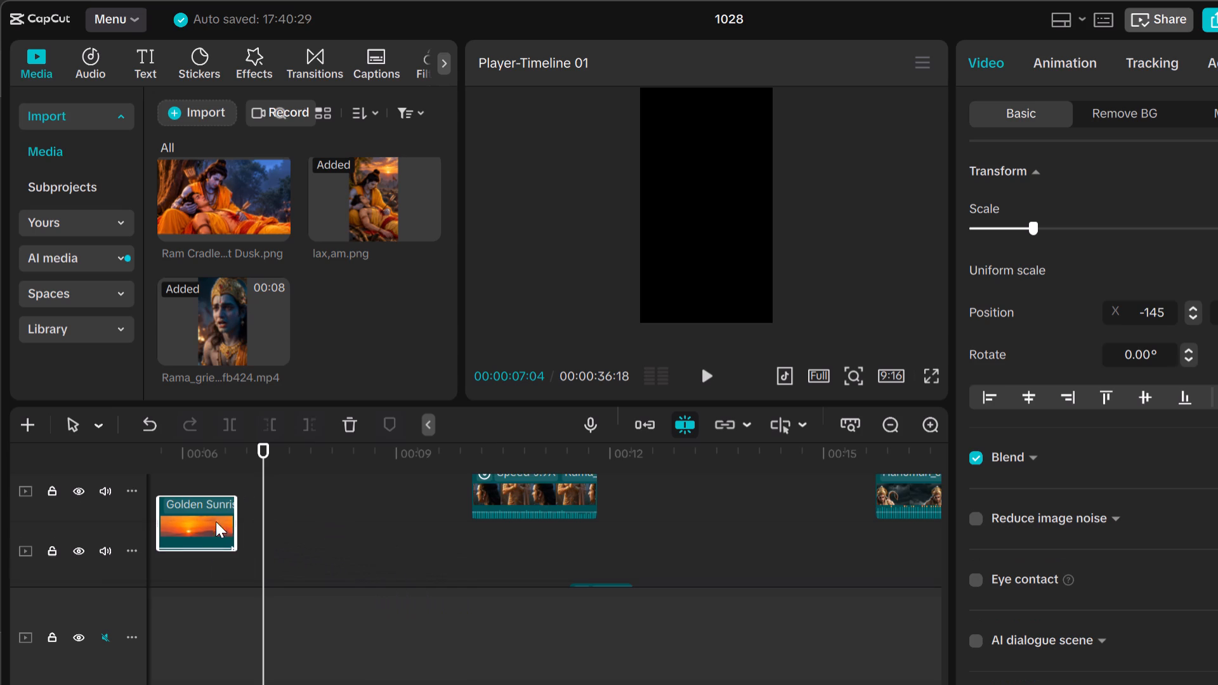
drag(266, 499, 143, 516)
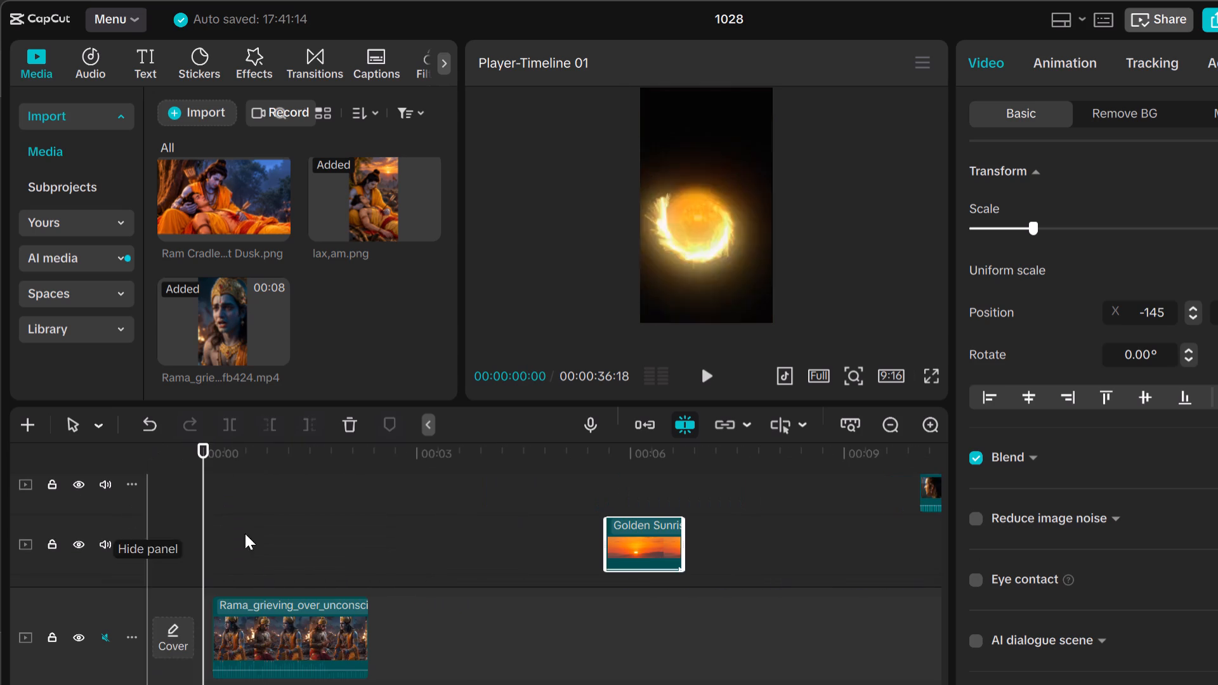
drag(657, 558, 405, 636)
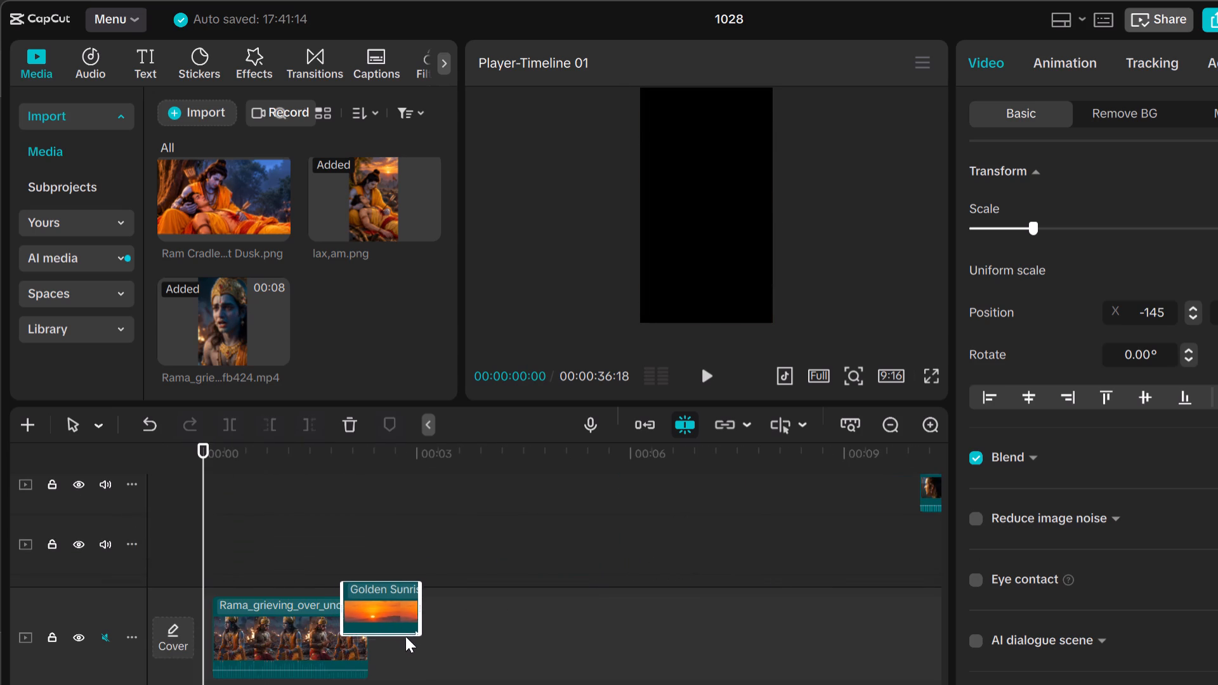
drag(405, 636, 422, 646)
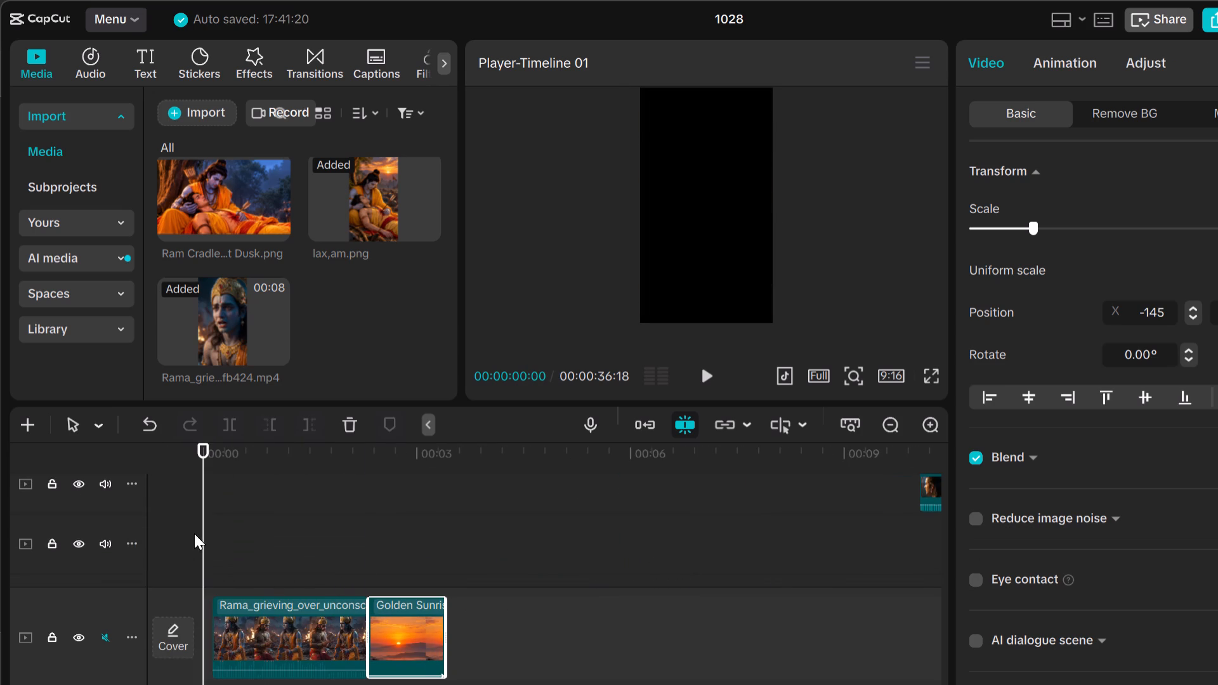
Play the opening from the start and speed up the first Rama_grieving segment to about 1.20x.
drag(202, 528, 238, 526)
key(space)
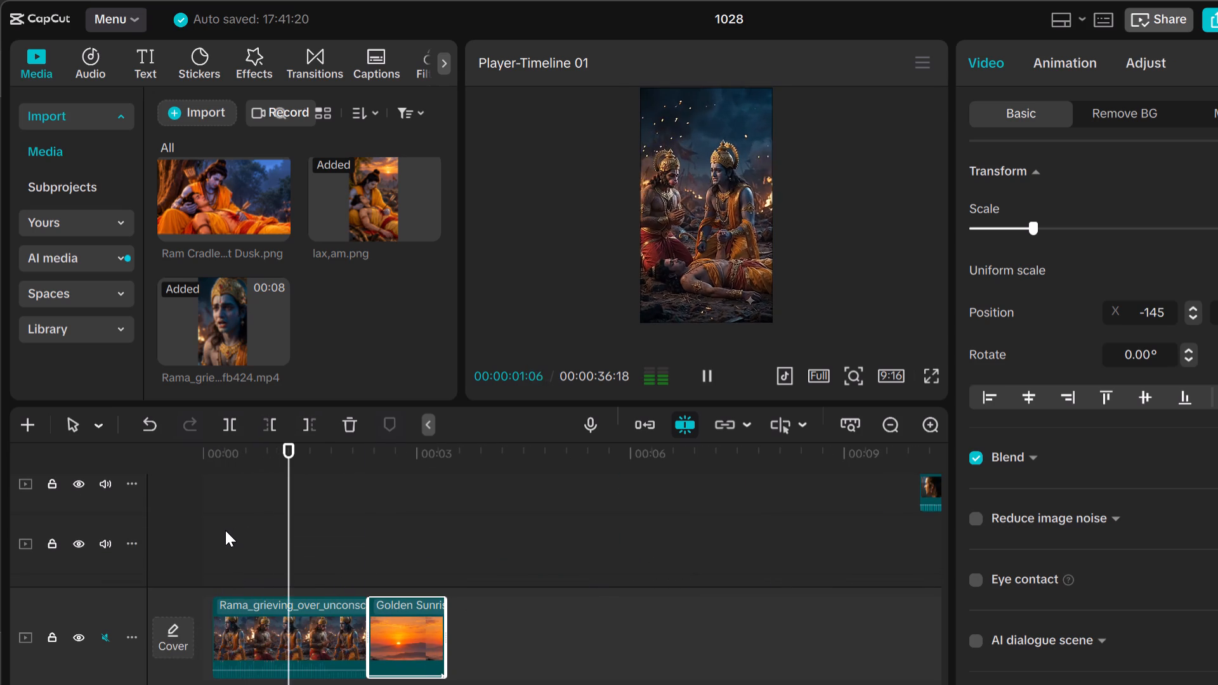
key(space)
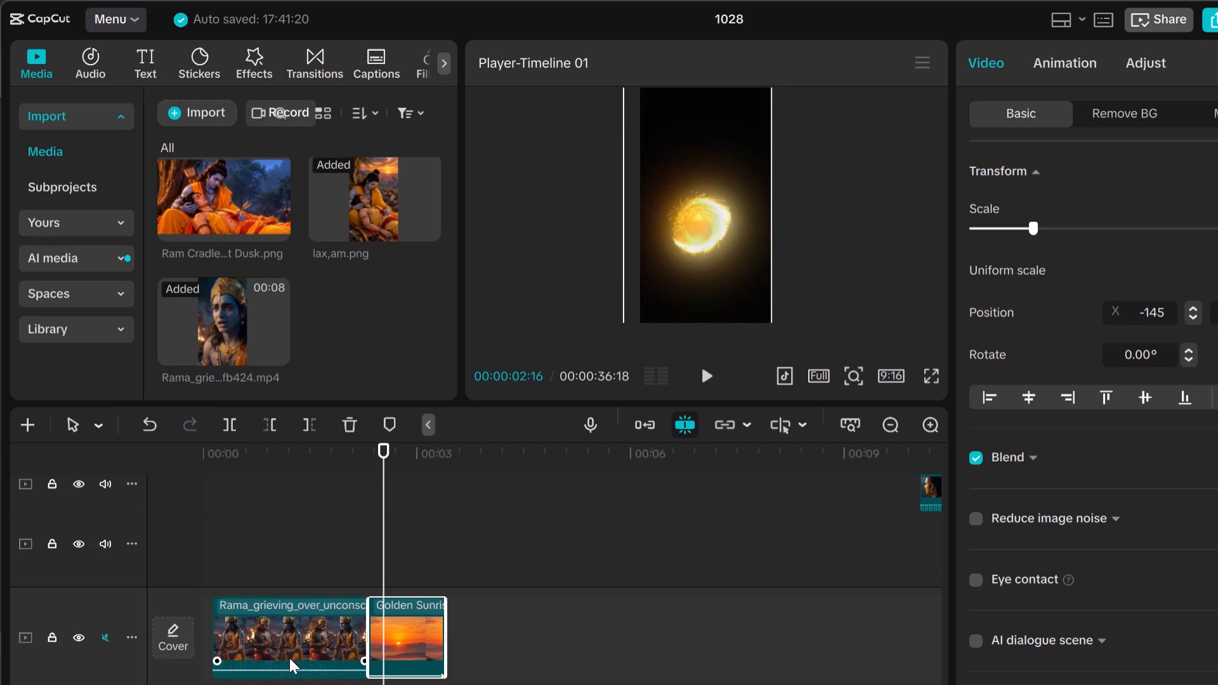
click(320, 634)
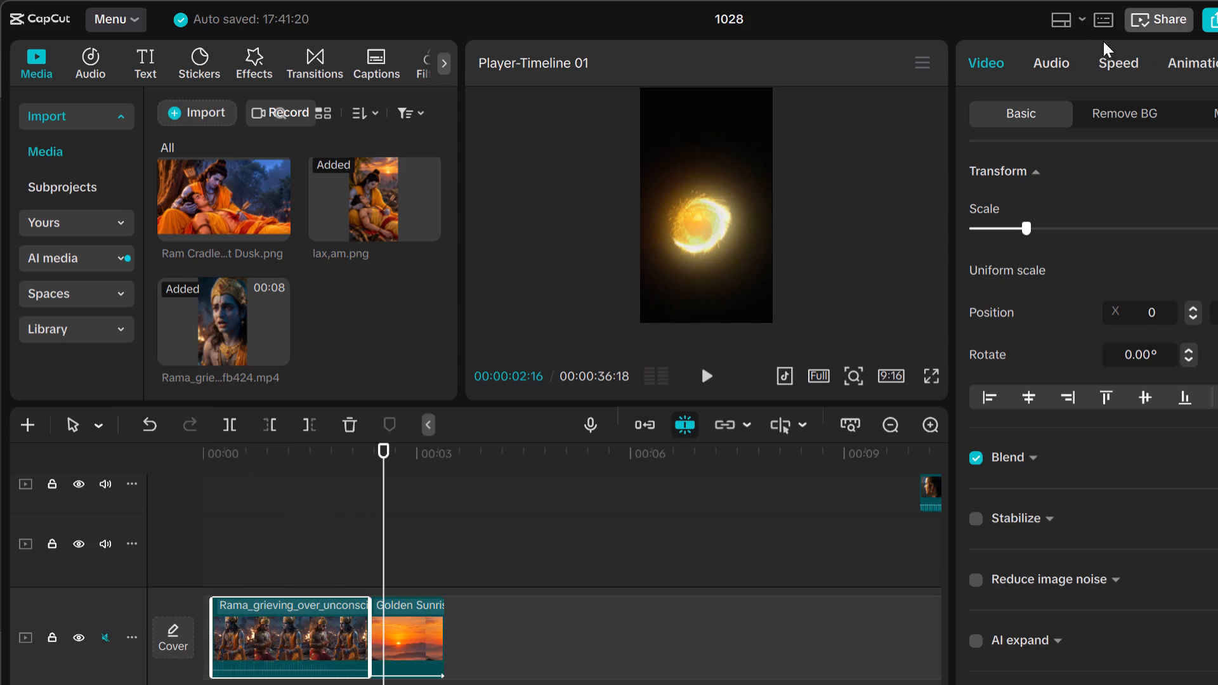
click(1101, 50)
click(1045, 202)
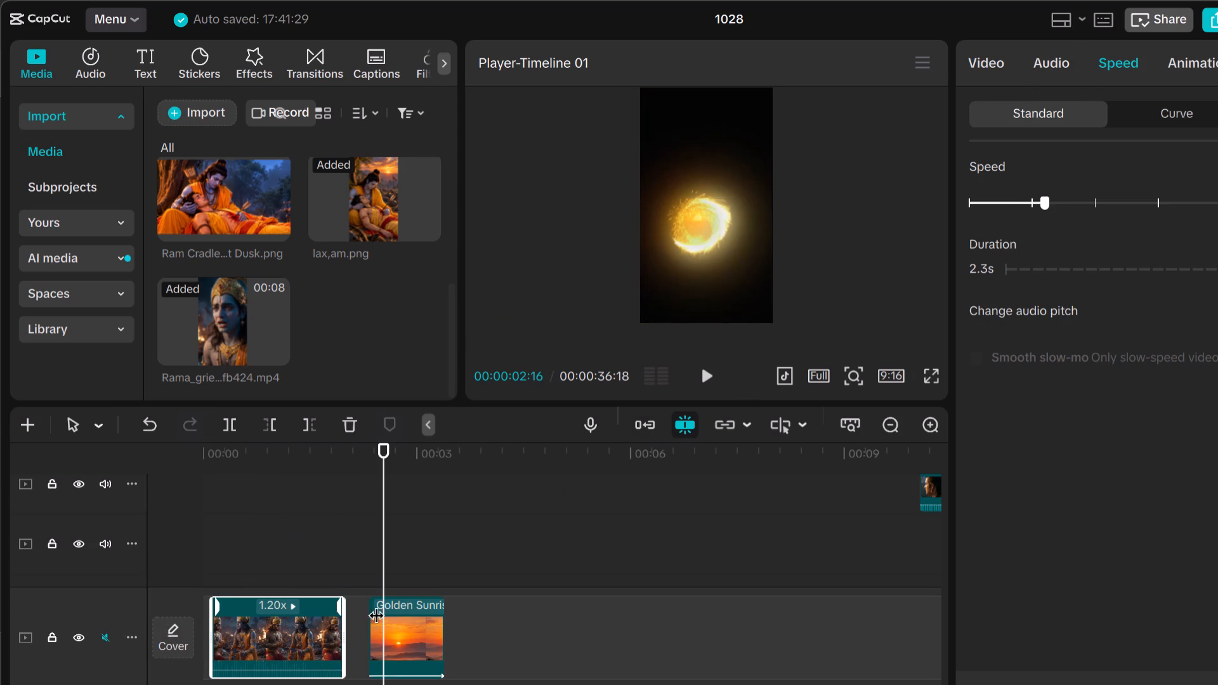
Move the Golden Sunrise clip earlier on the main track to sit directly against the end of the sped-up Rama_grieving segment.
drag(393, 635, 363, 644)
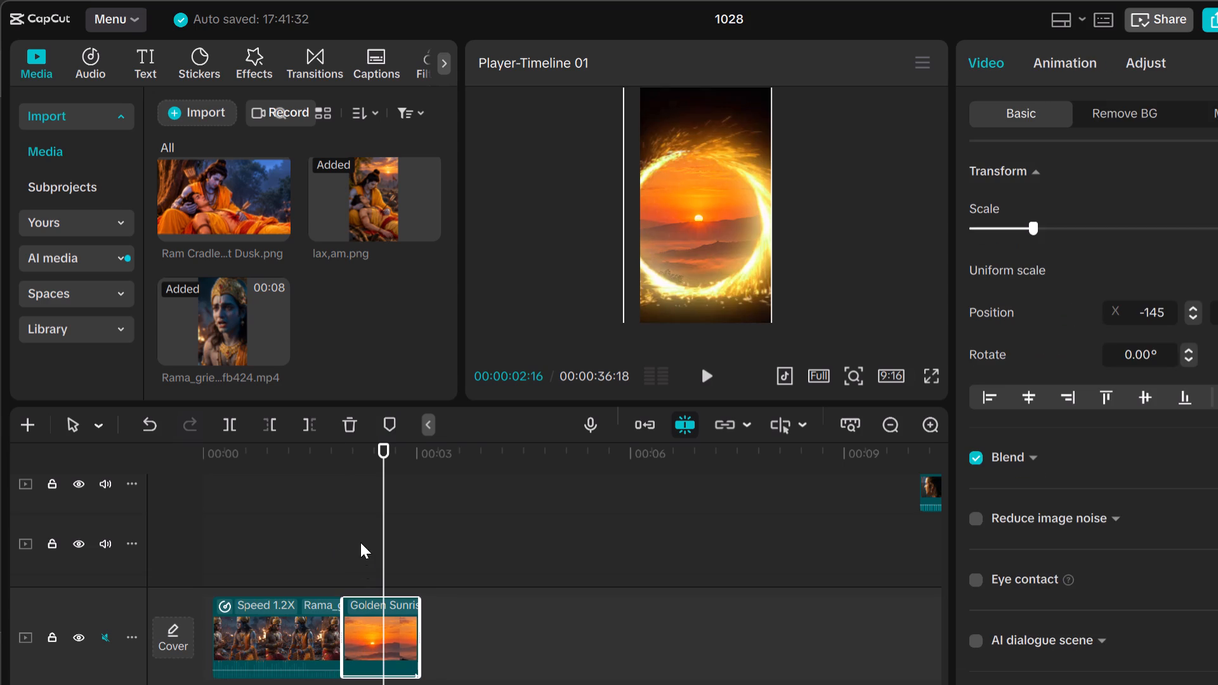
Play the opening from the start and trim the end of the Golden Sunrise clip to 00:00:02:27.
drag(381, 530, 191, 579)
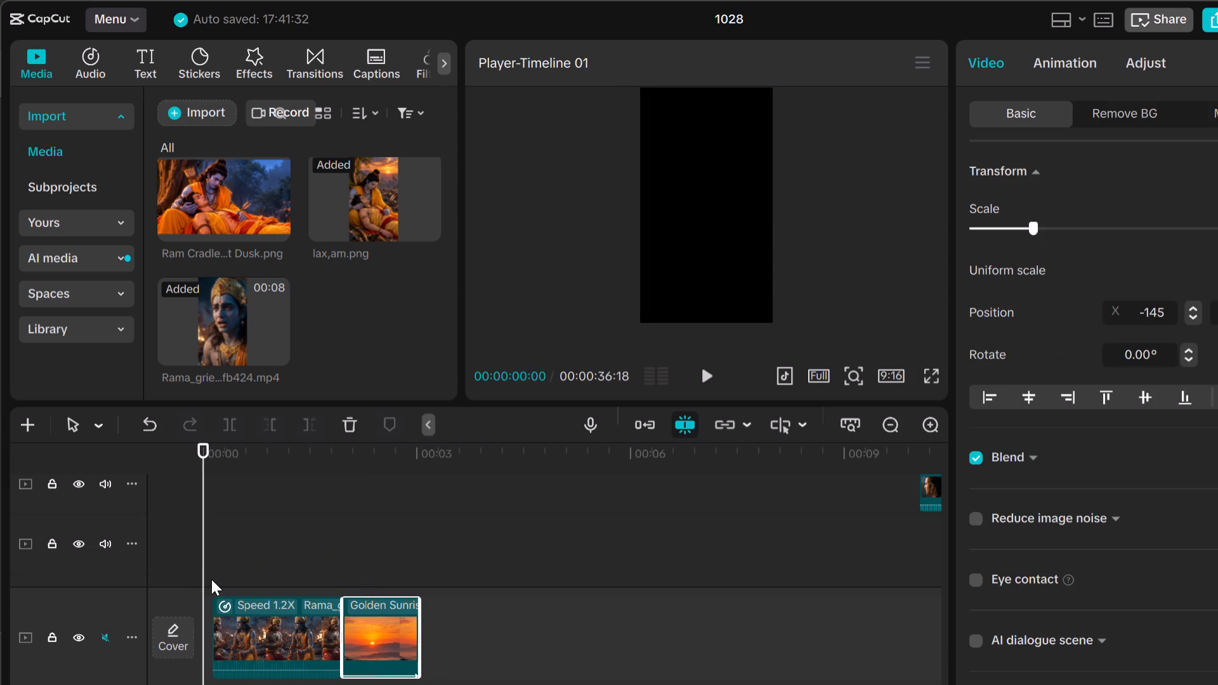
key(space)
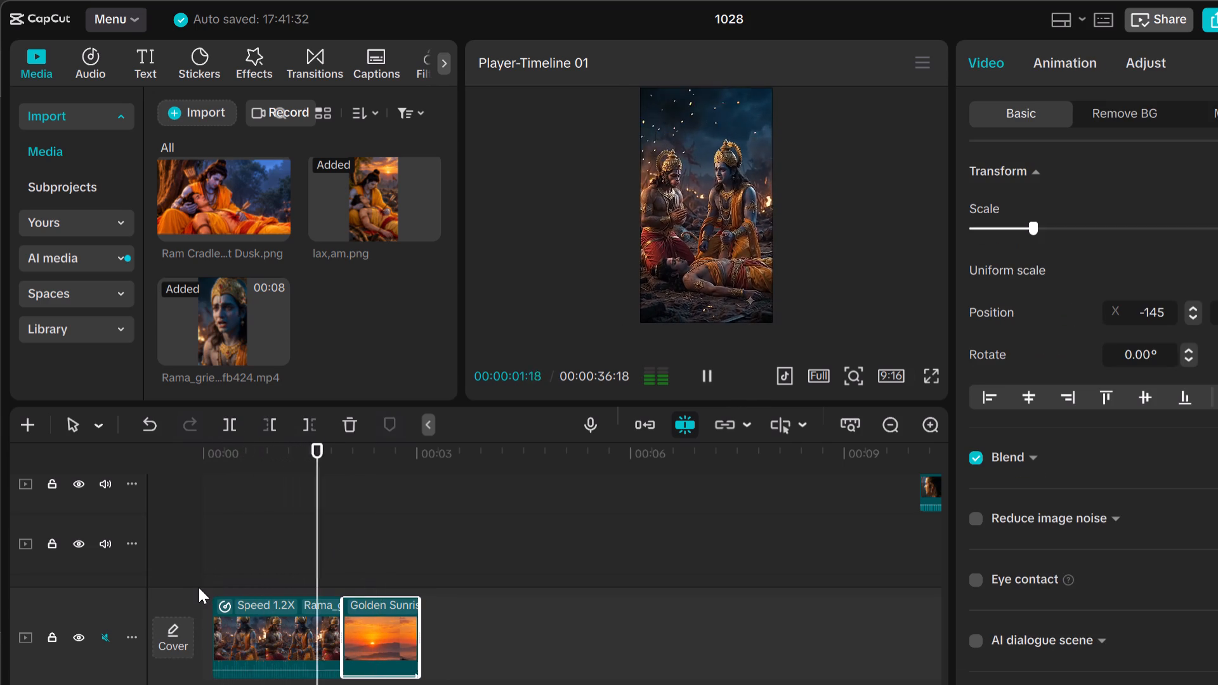
key(space)
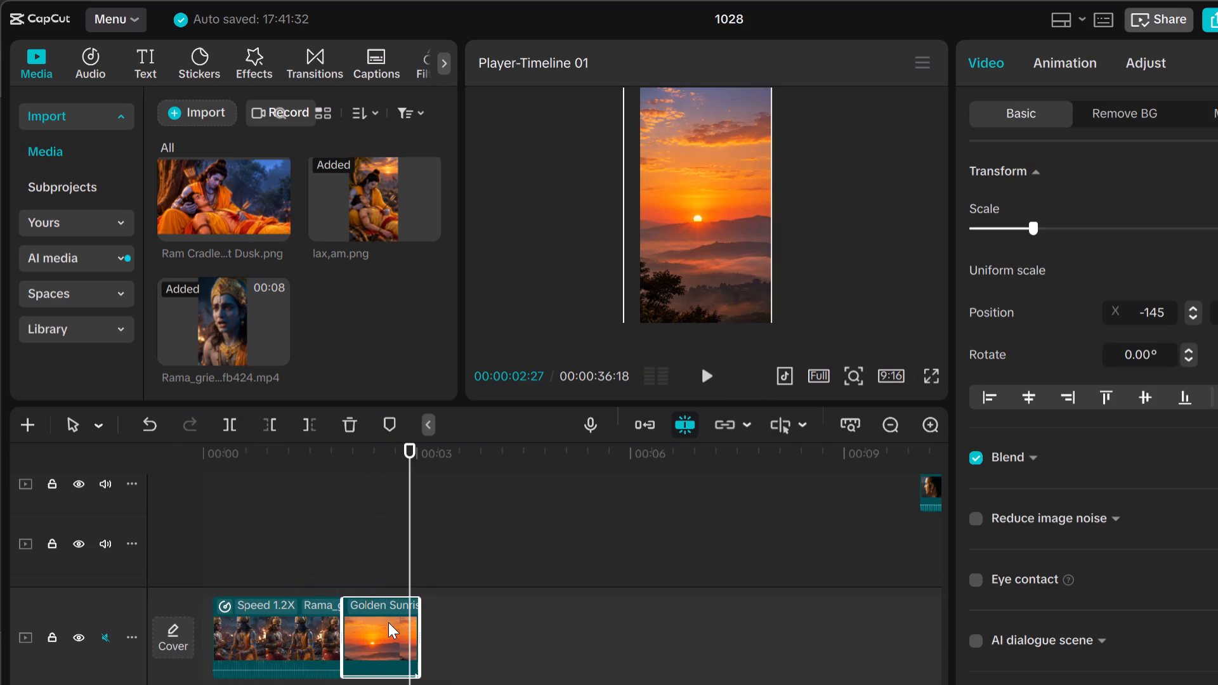
drag(418, 623, 410, 626)
Shift the overlay Hanuman_challenges clip just above the Rama_grieving overlay about one second later, so it begins at about 16.8 seconds.
scroll(693, 511, up, 3)
scroll(641, 532, down, 3)
drag(410, 504, 884, 554)
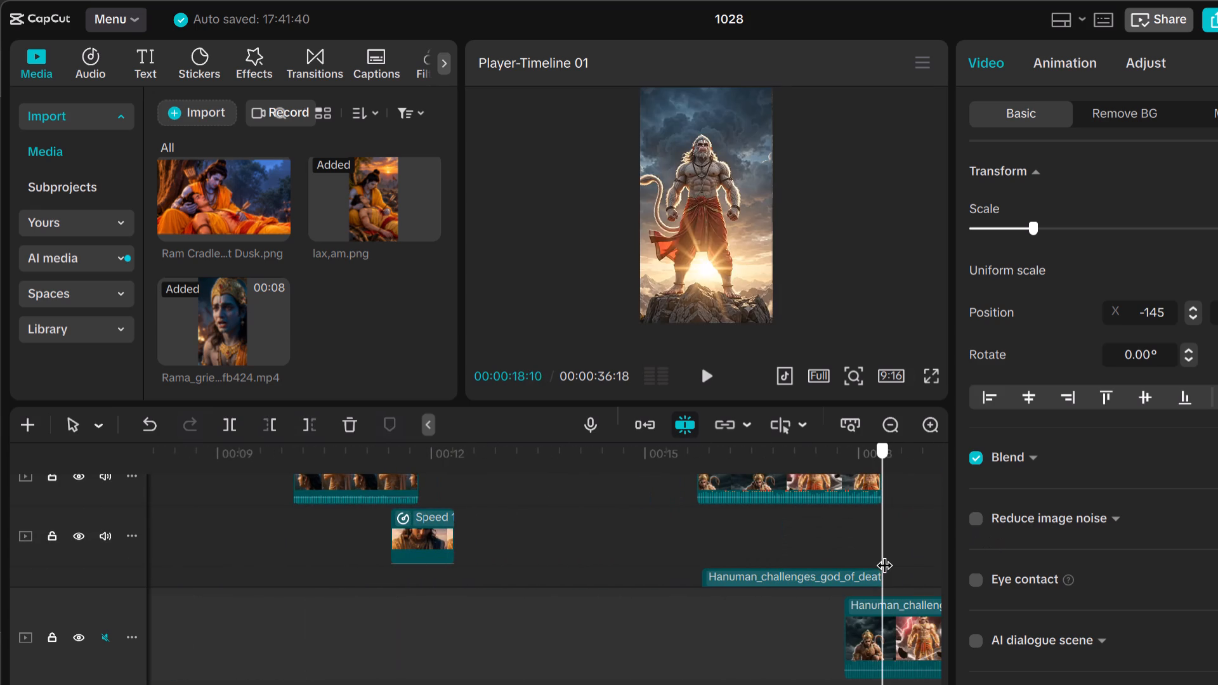
drag(884, 554, 836, 580)
scroll(794, 577, up, 3)
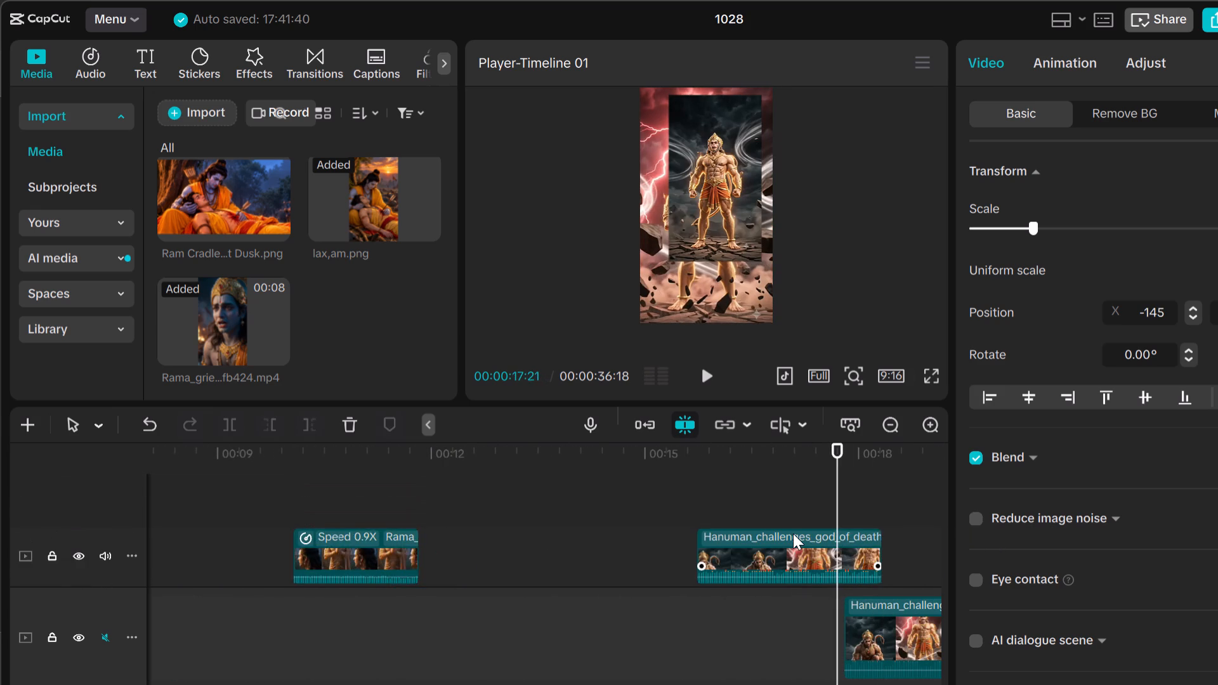
scroll(793, 533, down, 6)
drag(838, 516, 914, 518)
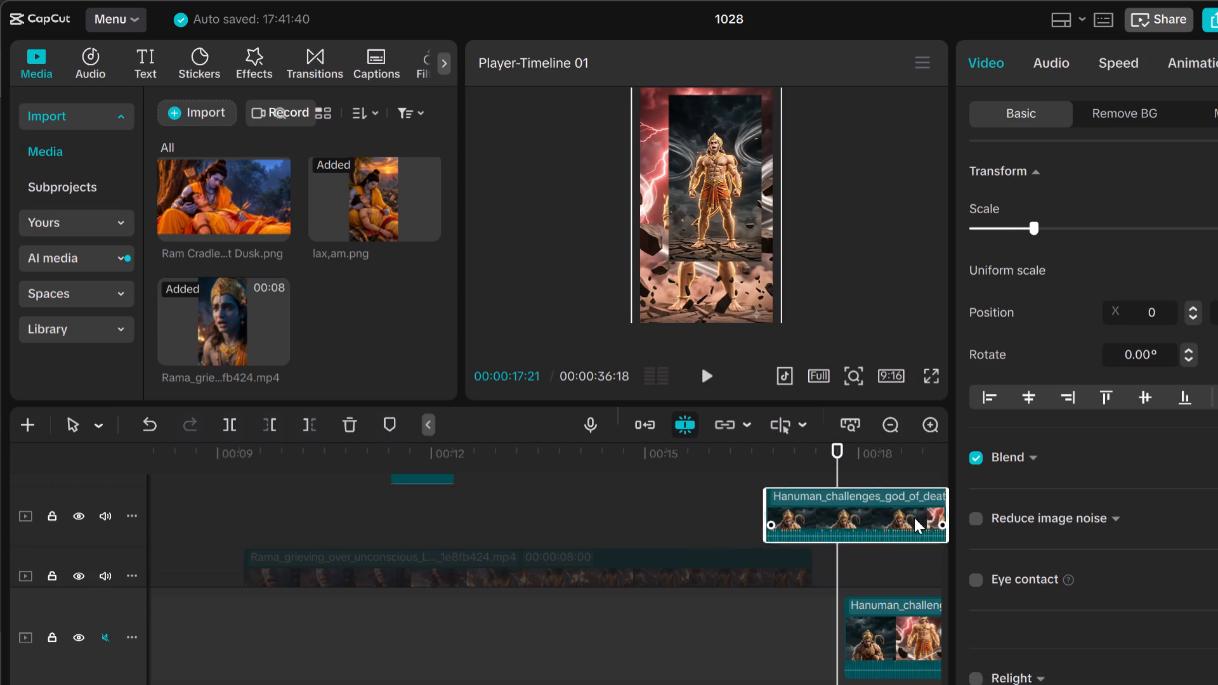
drag(914, 518, 913, 520)
Scrub from the later Hanuman clips back to 00:00:03:22 and look through the overlay tracks for further footage.
drag(840, 554, 971, 552)
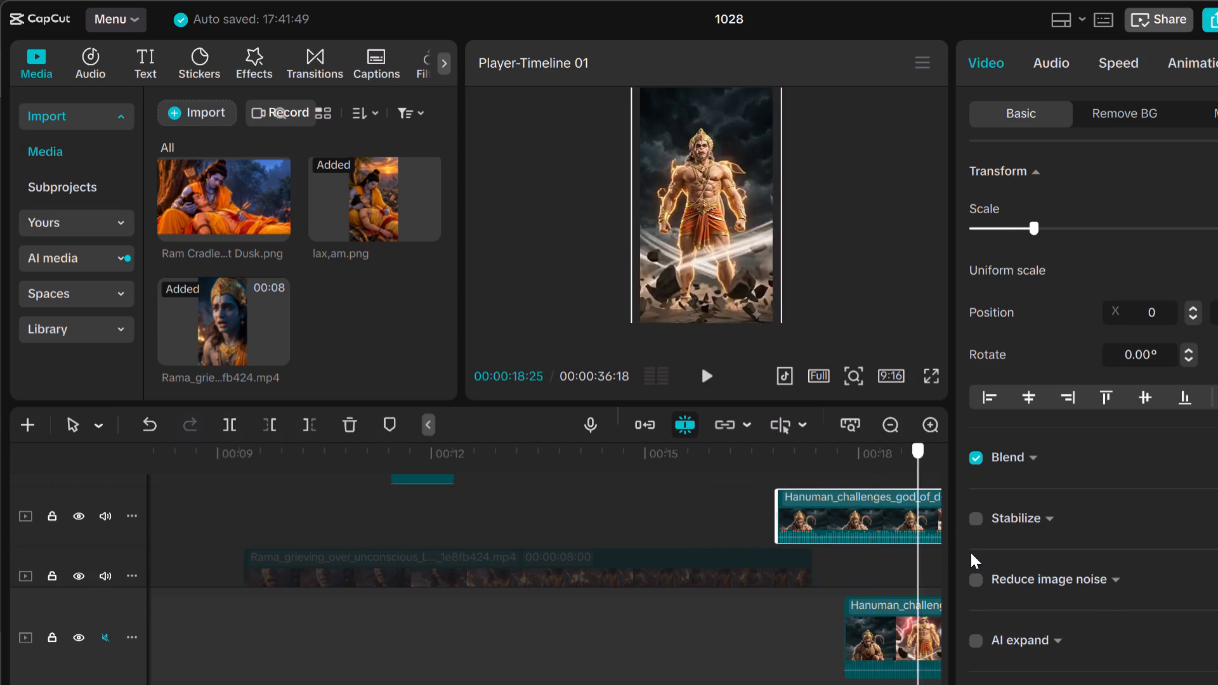
drag(971, 552, 307, 590)
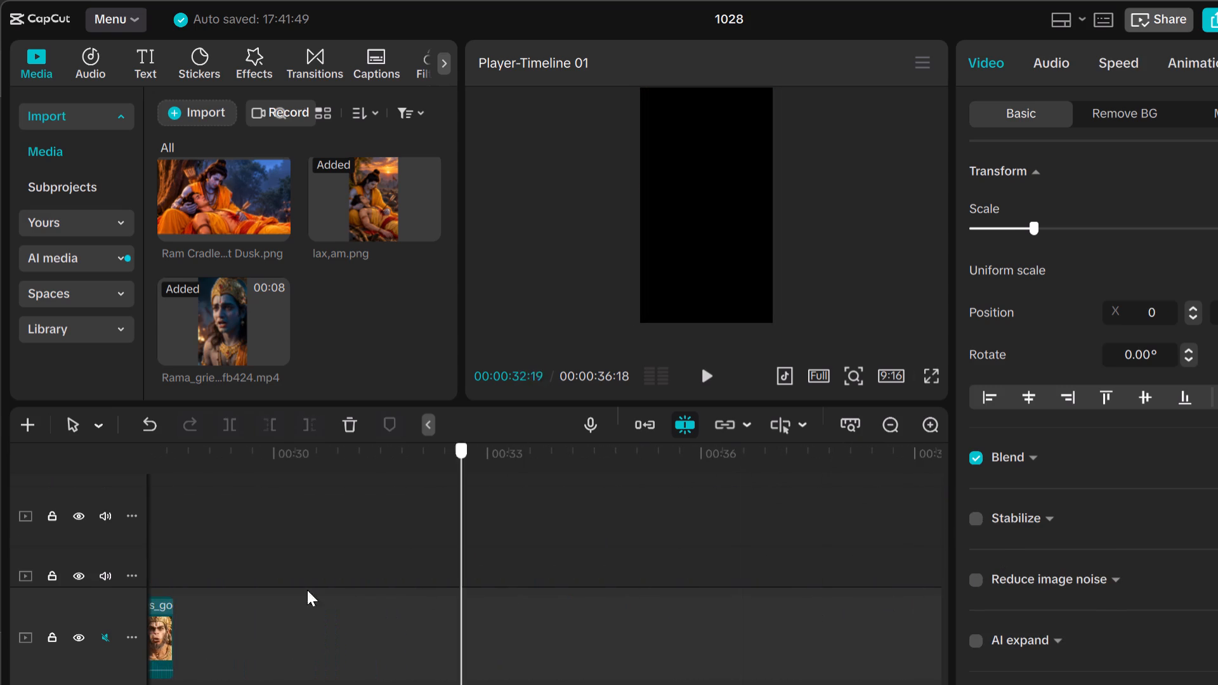
drag(307, 590, 142, 617)
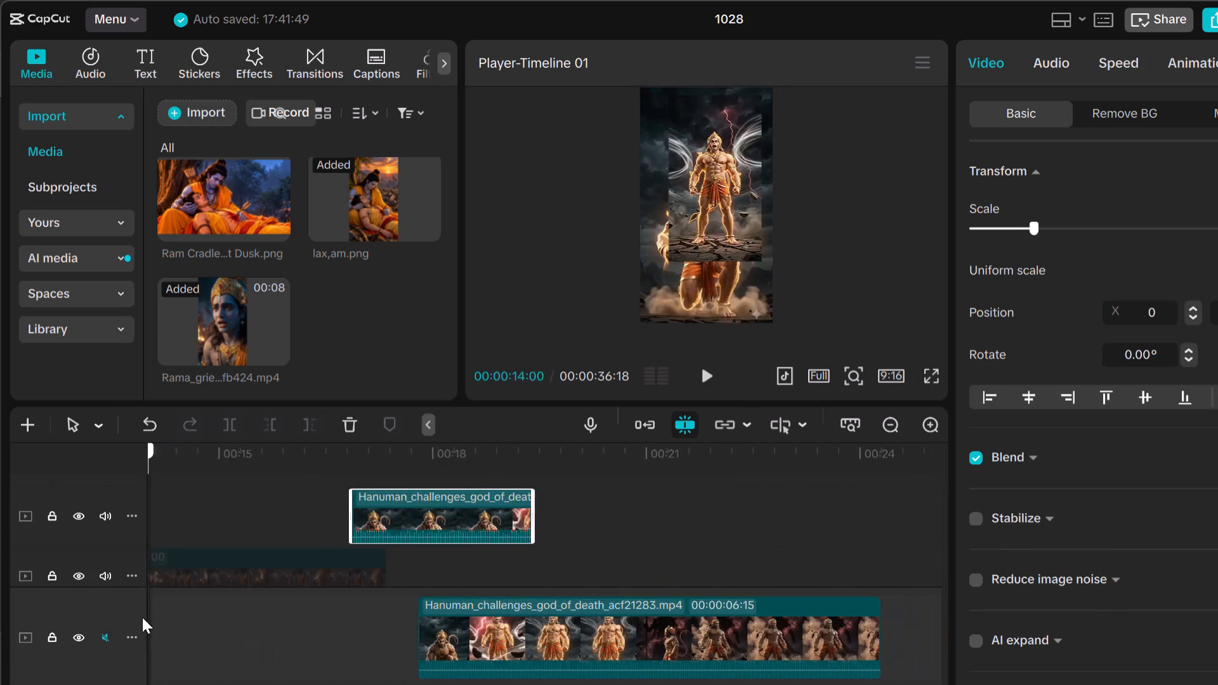
drag(142, 617, 216, 608)
scroll(230, 601, up, 3)
middle_click(231, 600)
scroll(231, 600, up, 3)
middle_click(231, 600)
scroll(231, 597, up, 1)
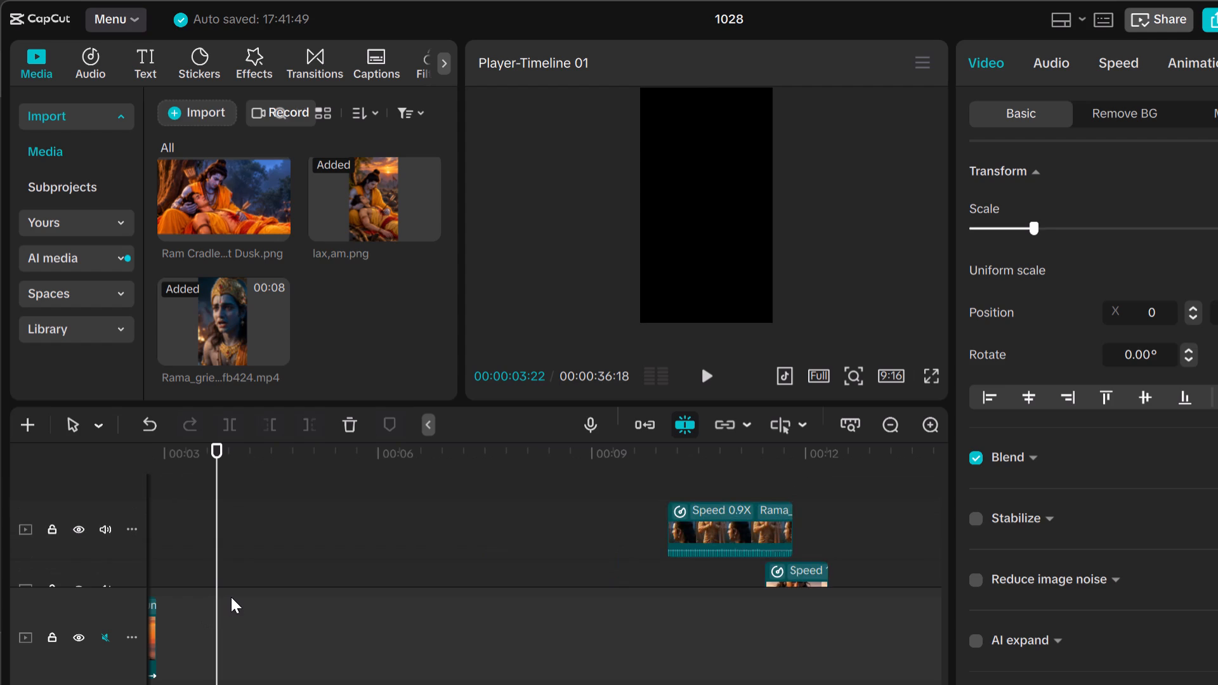
scroll(385, 564, down, 4)
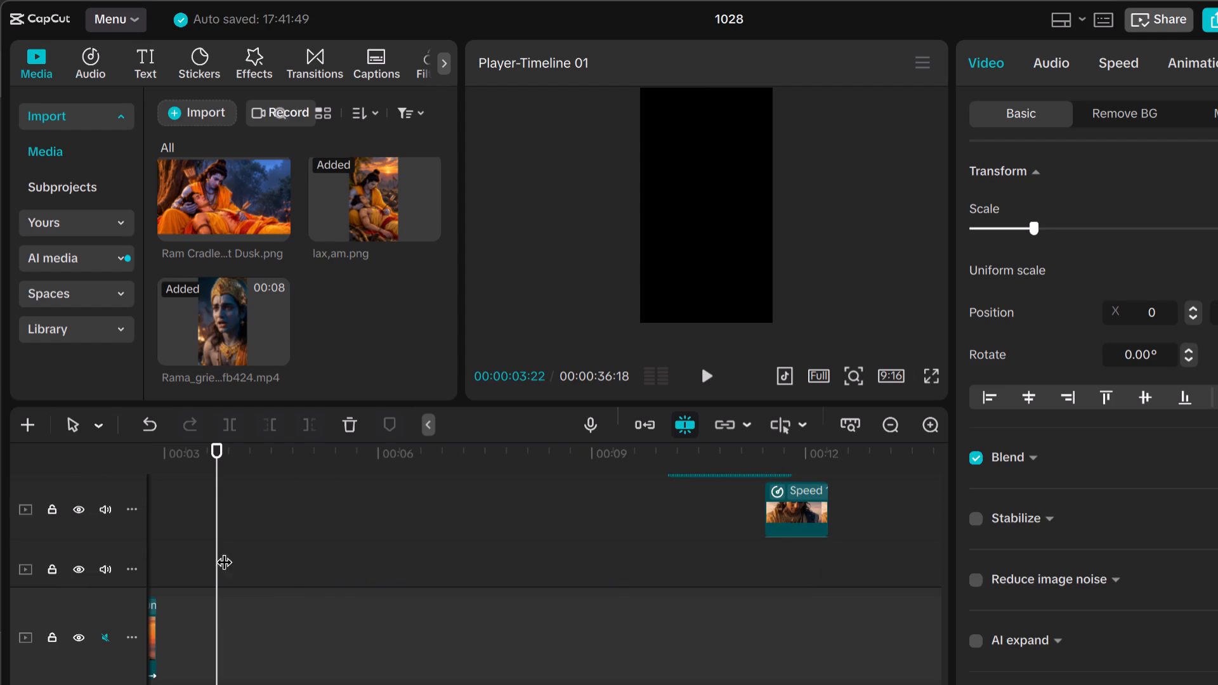
Scrub ahead to 00:00:12:10 and look through the overlay tracks for the image to place after the sunrise shot.
click(207, 551)
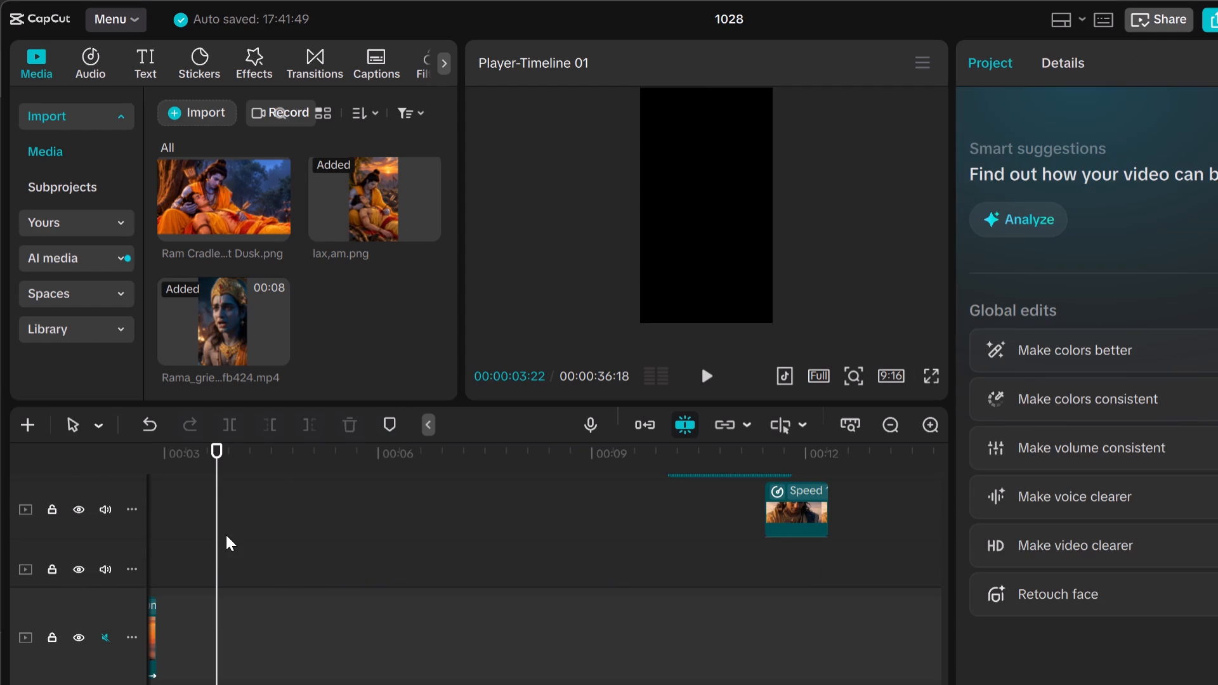
click(226, 535)
drag(218, 537, 229, 535)
drag(229, 535, 255, 545)
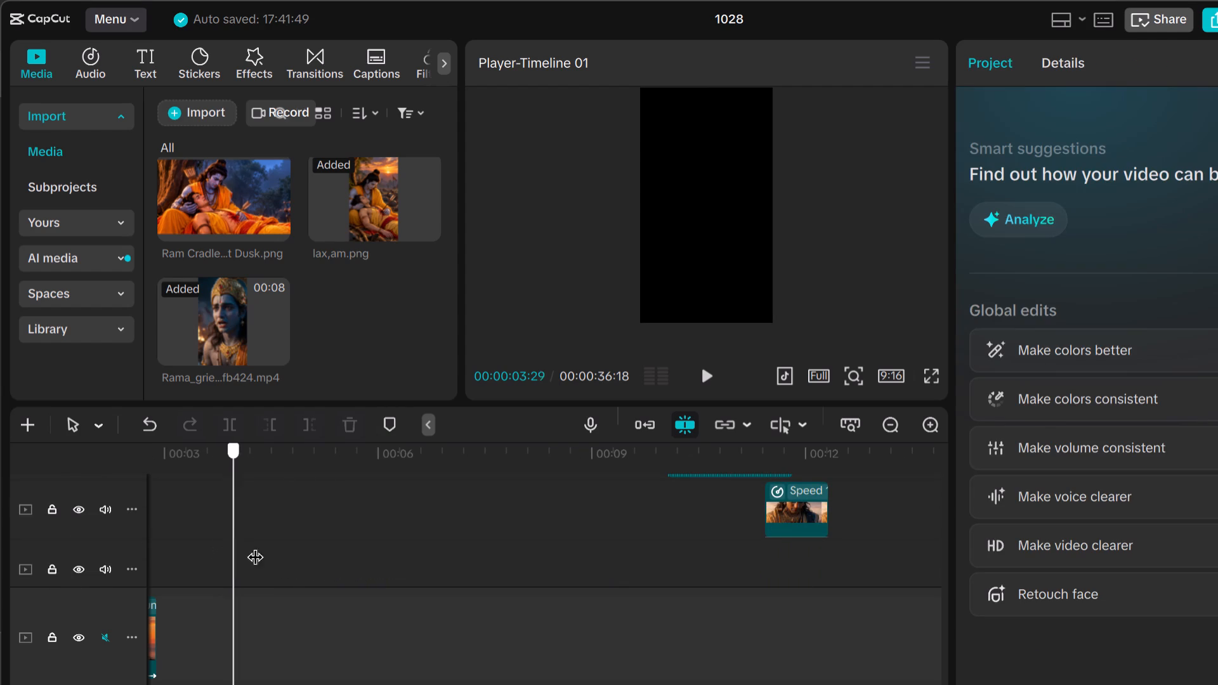
drag(255, 545, 790, 655)
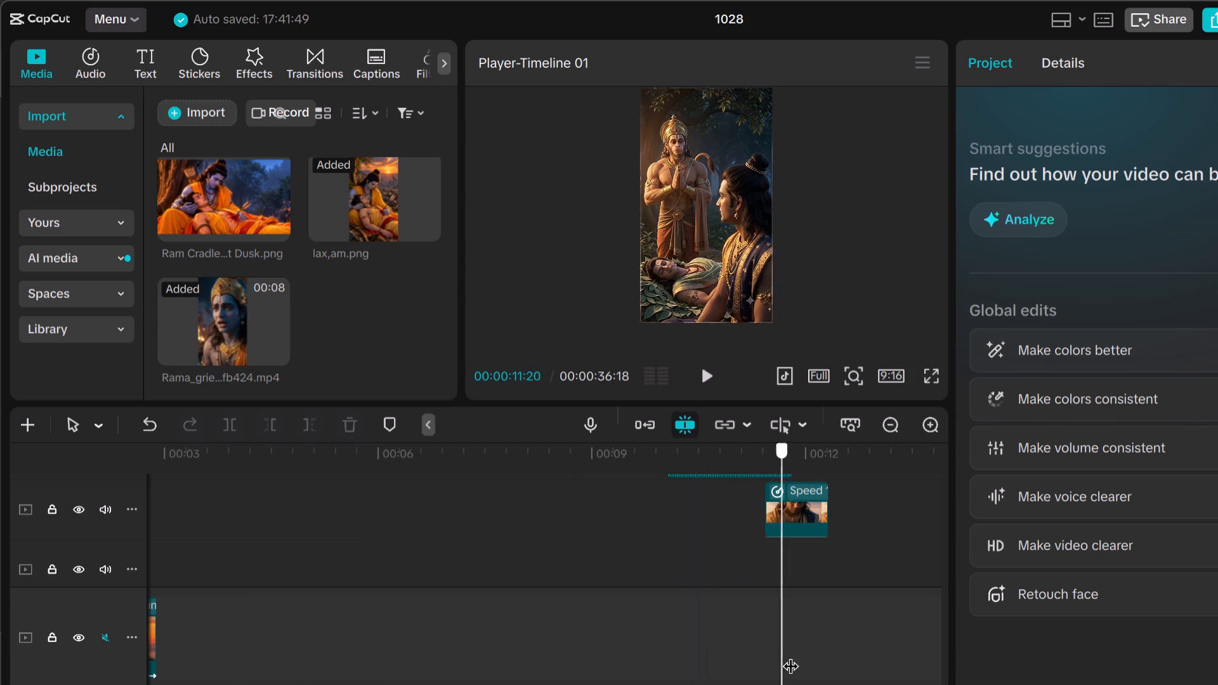
drag(790, 655, 830, 676)
scroll(831, 677, up, 8)
scroll(831, 677, down, 7)
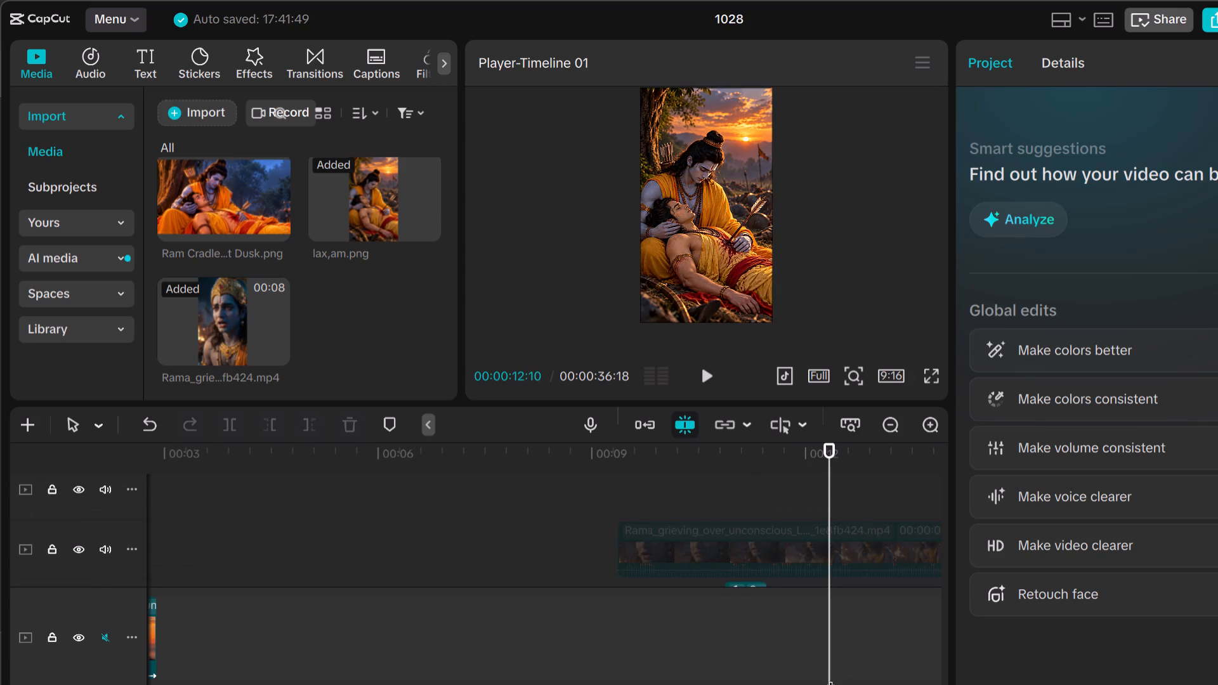
scroll(830, 677, down, 5)
Move the overlay lax,am.png clip onto the main track, directly against the end of the Golden Sunrise clip.
drag(794, 537, 714, 537)
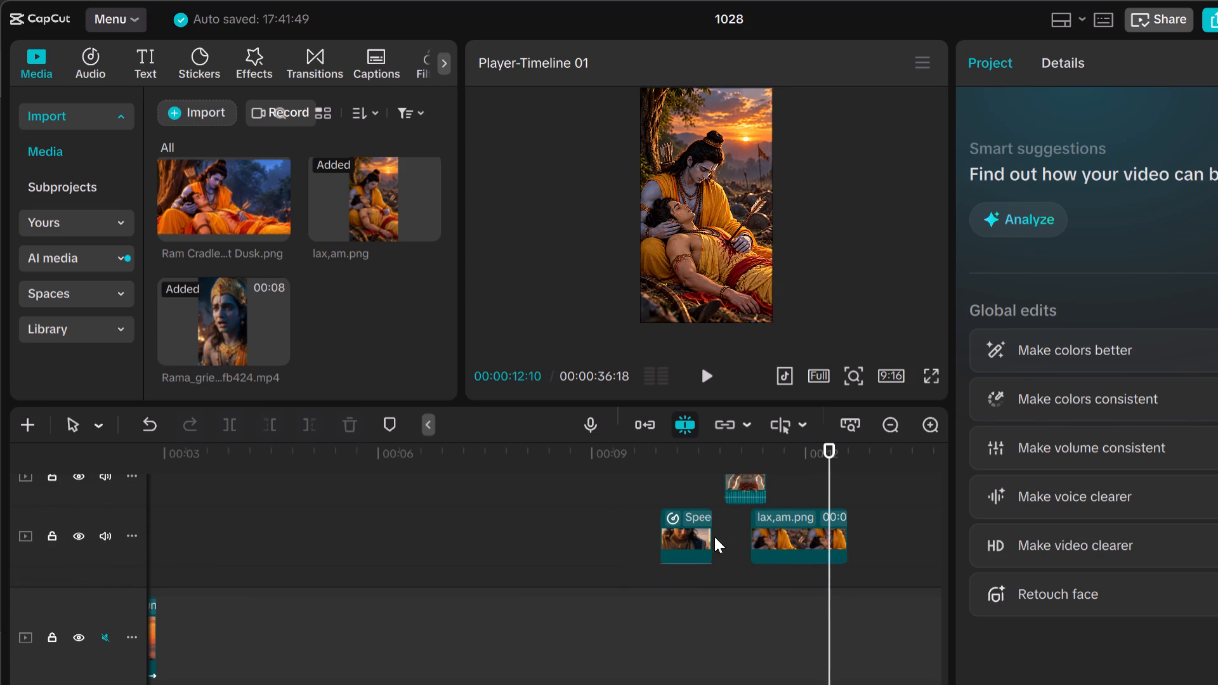
drag(714, 537, 166, 603)
scroll(171, 601, up, 1)
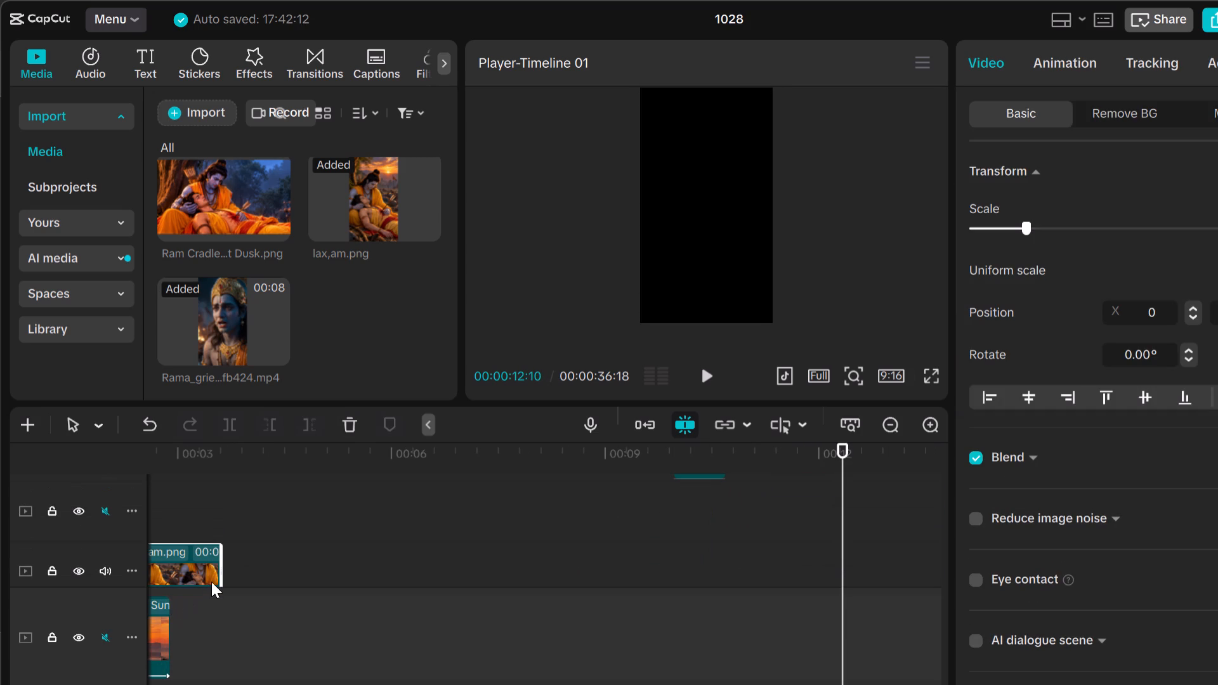
drag(842, 520, 348, 597)
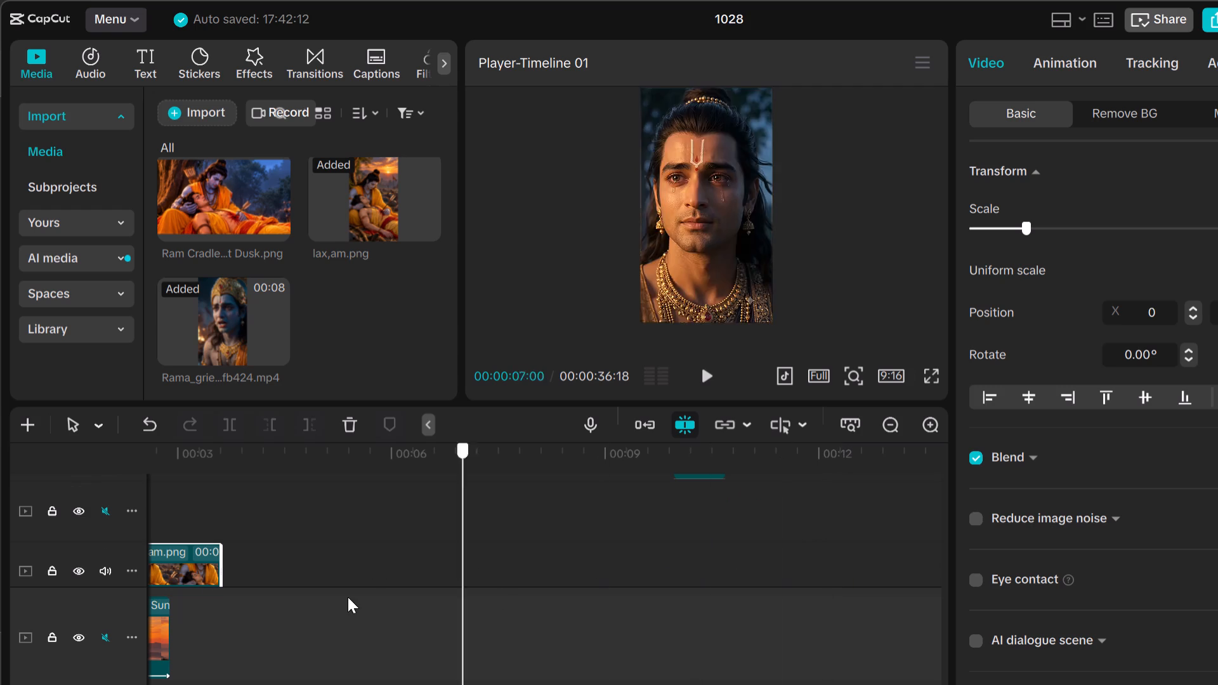
drag(348, 597, 115, 598)
drag(424, 559, 480, 599)
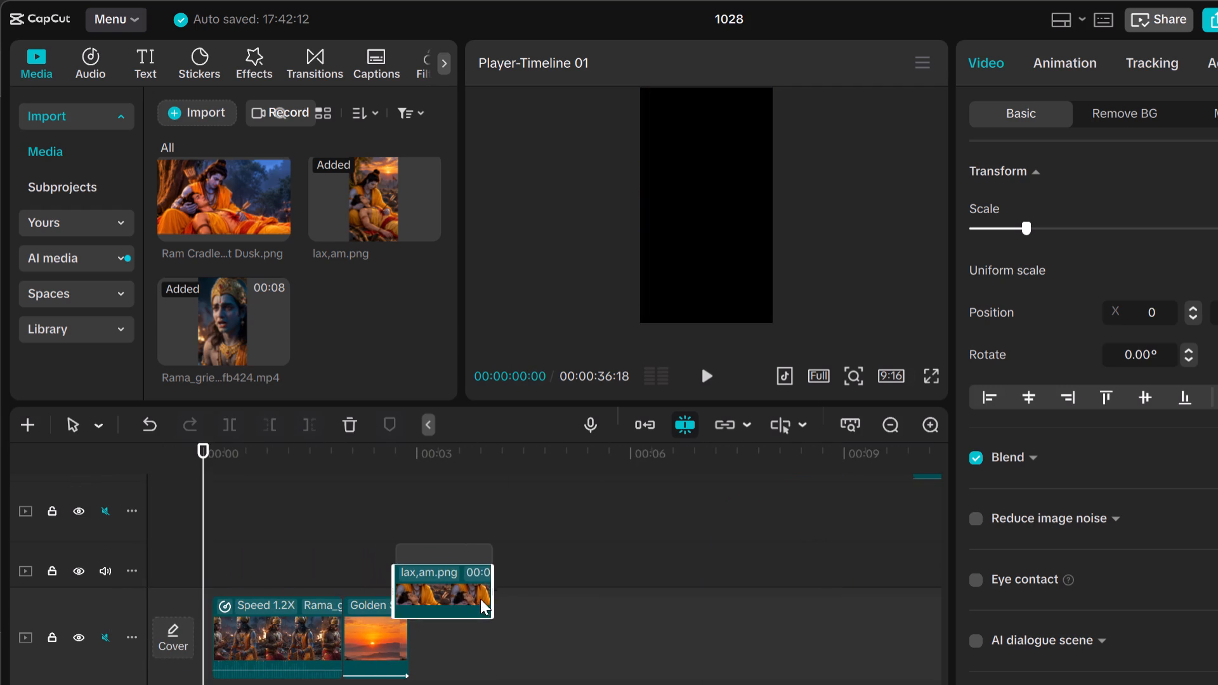
drag(480, 599, 478, 624)
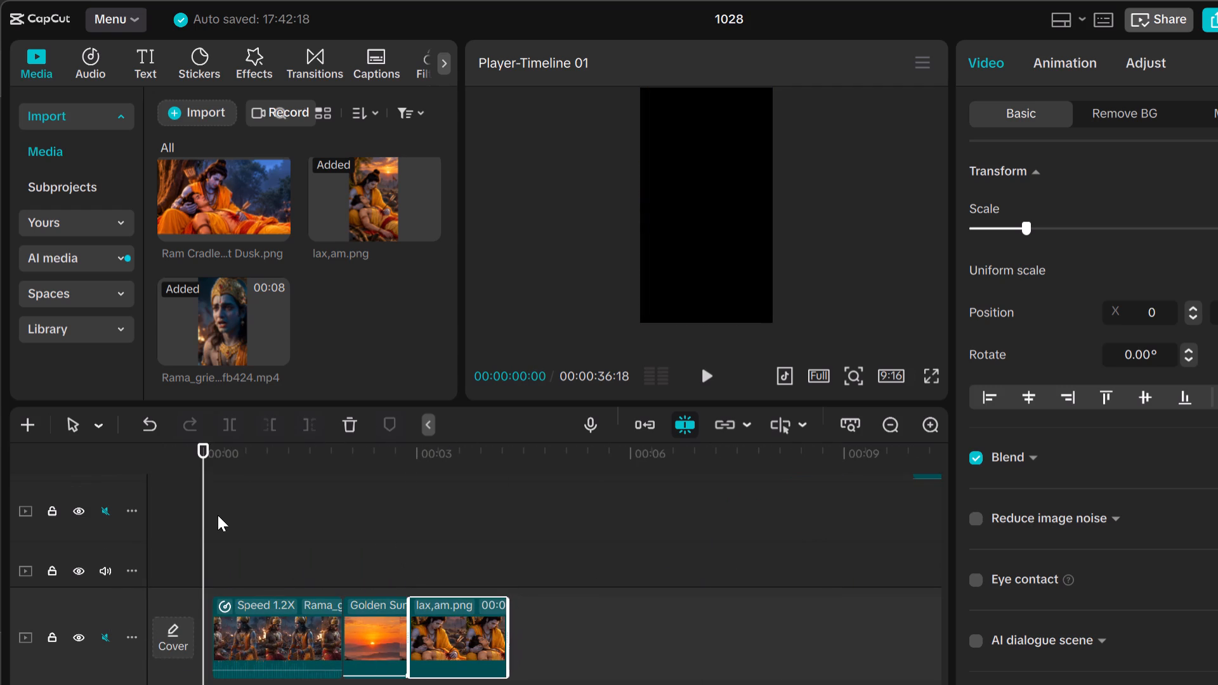
Play the sequence from the start, trim the end of the lax,am.png clip to 00:00:04:04 and replay the cut.
drag(202, 512, 254, 517)
key(space)
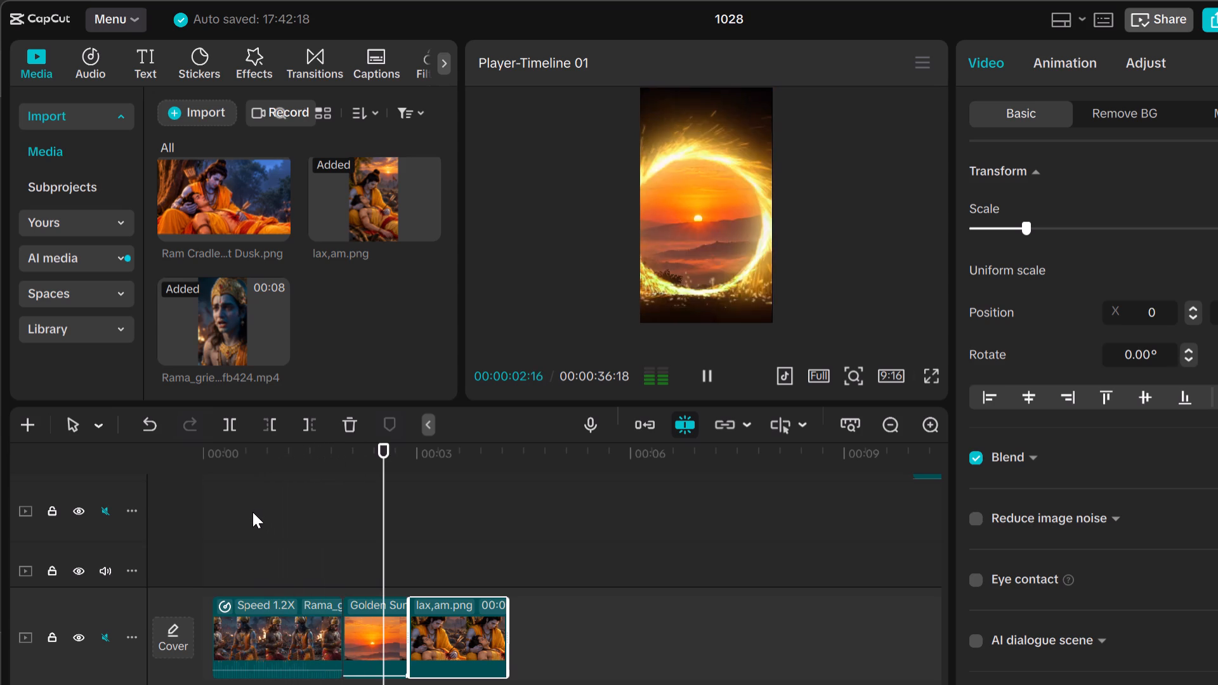
key(space)
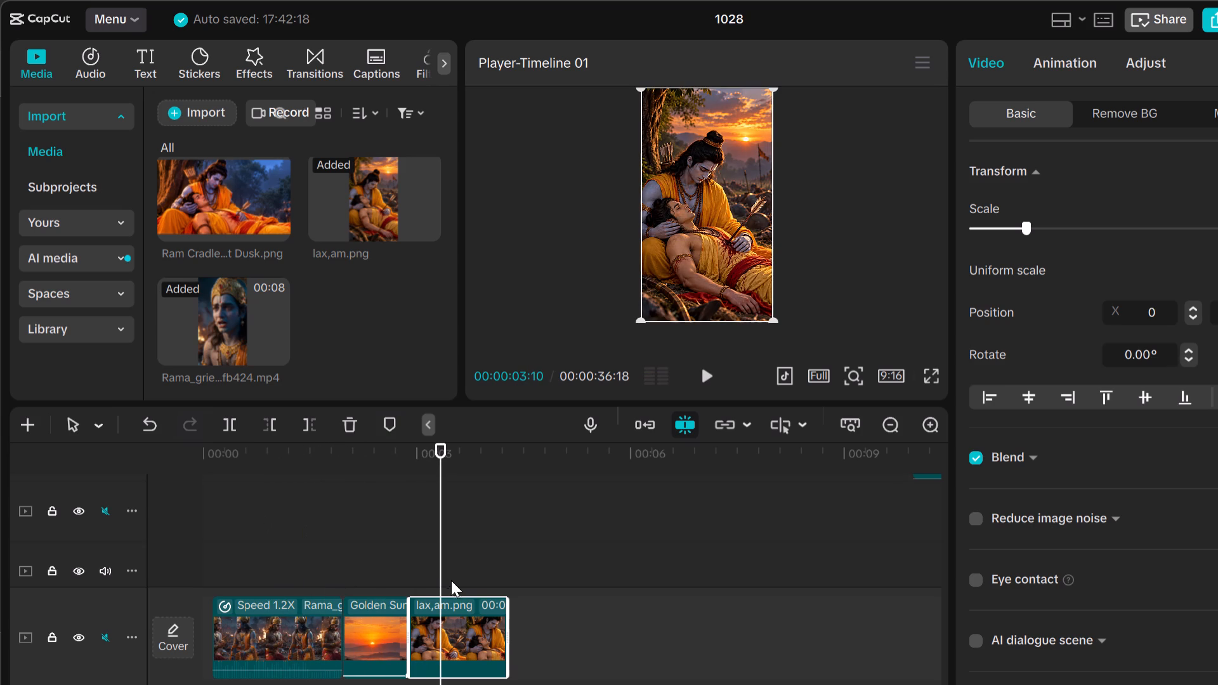
key(space)
key(space)
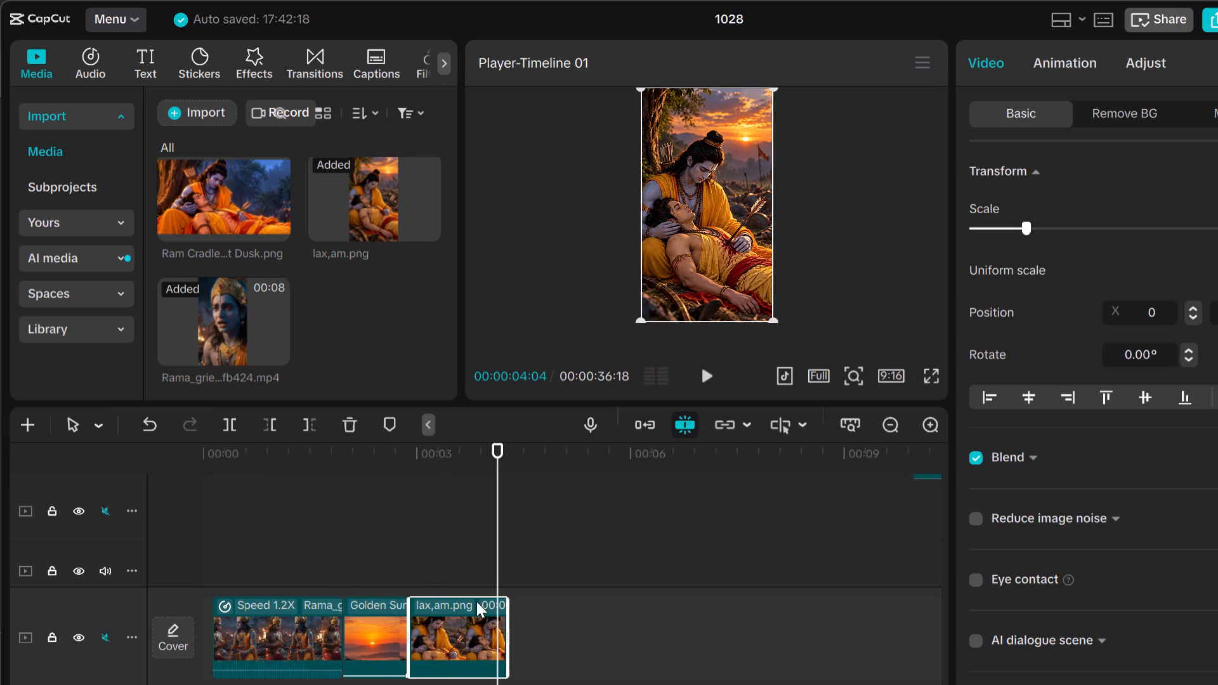
drag(507, 620, 495, 629)
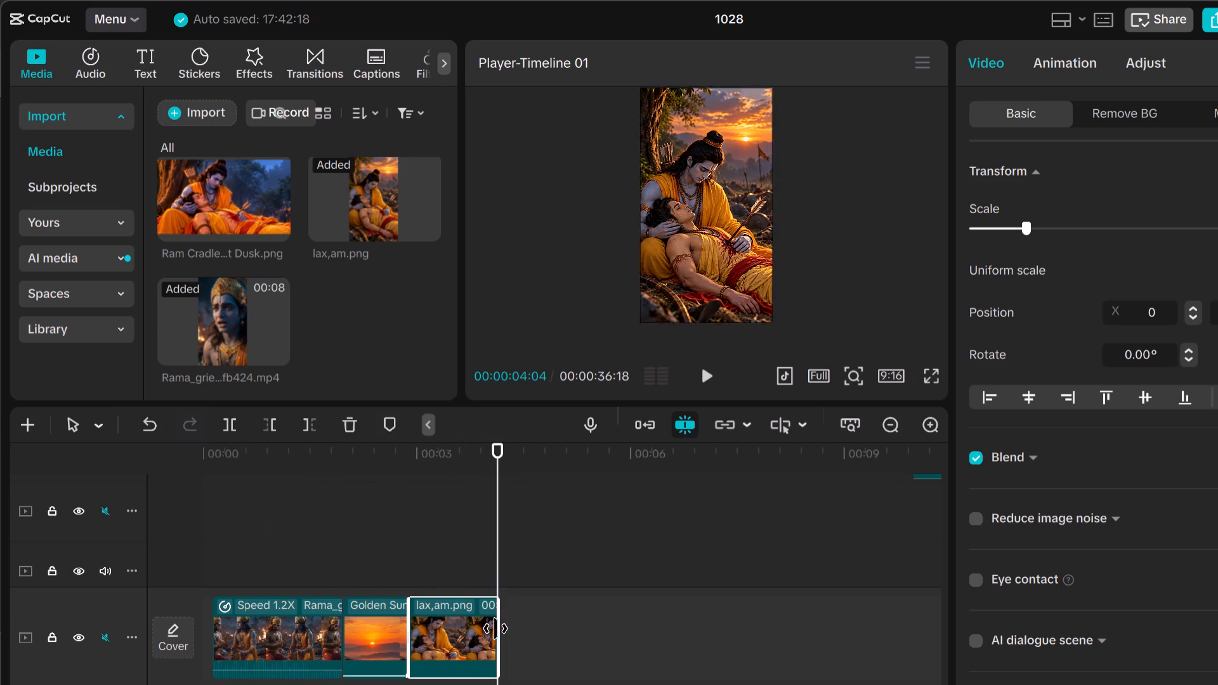
drag(499, 518, 477, 526)
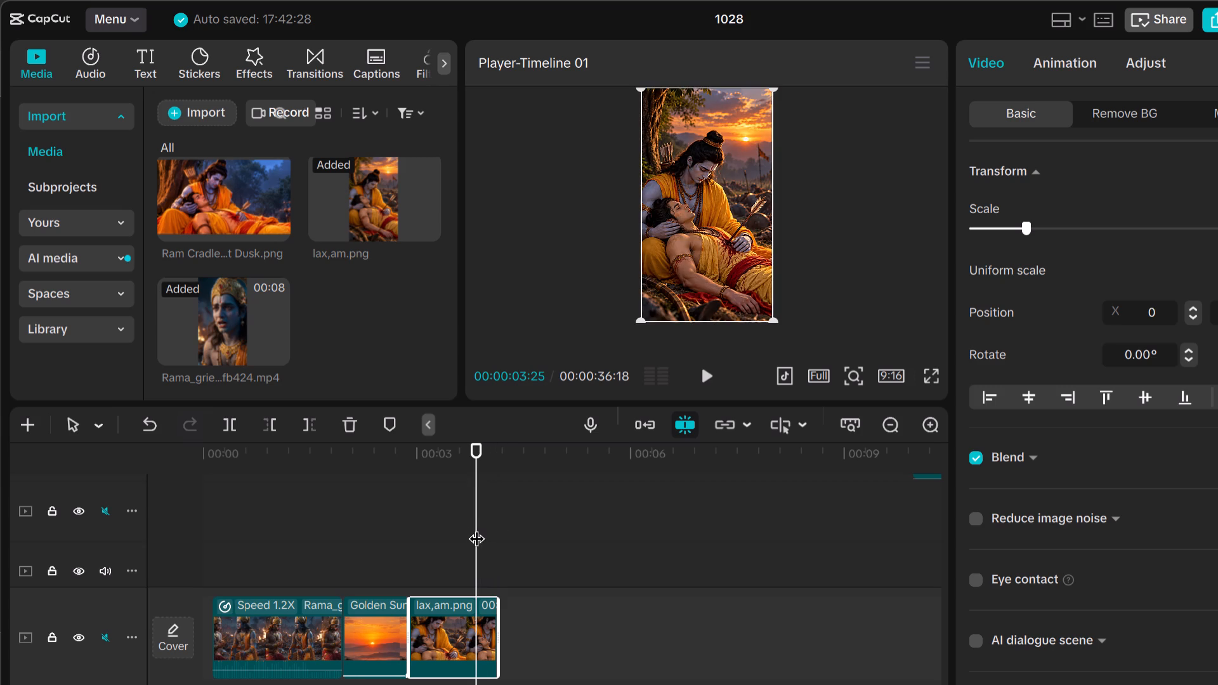
key(space)
key(space)
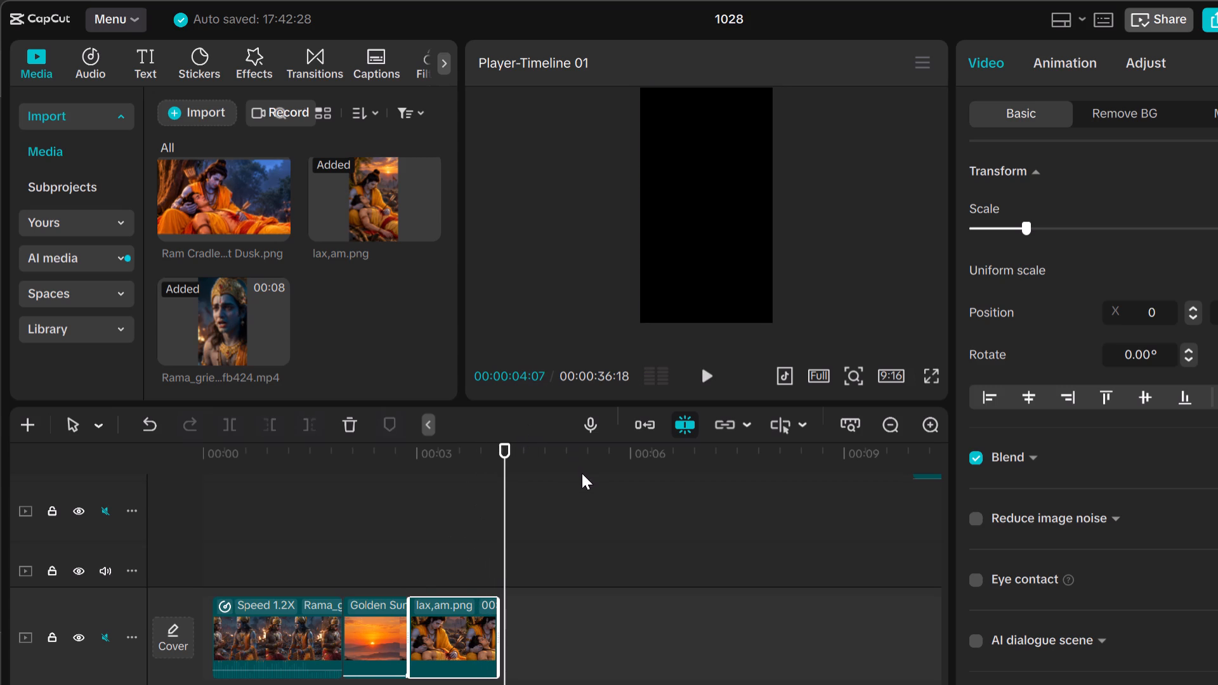
Shift two sped-up overlay clips earlier: the Rama clip to start at about 7.8 seconds and the Hanuman clip at about 5.7 seconds.
scroll(516, 499, down, 2)
scroll(523, 489, up, 2)
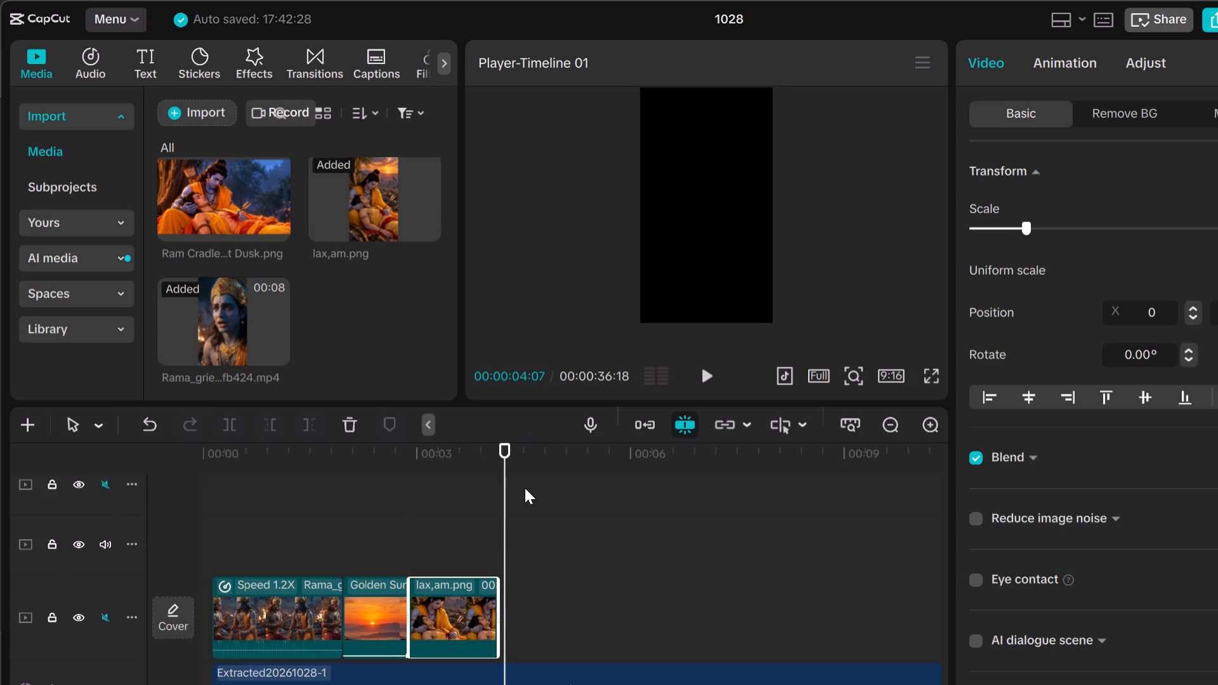
scroll(525, 488, up, 4)
drag(504, 506, 600, 516)
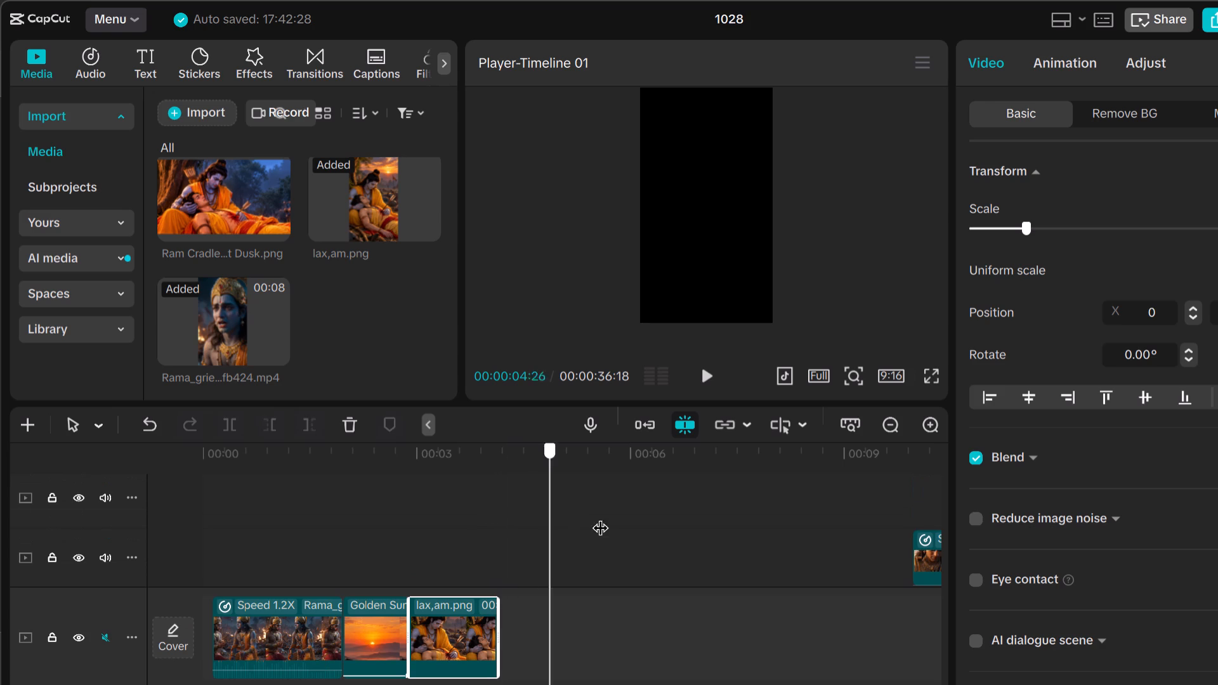
drag(600, 516, 867, 582)
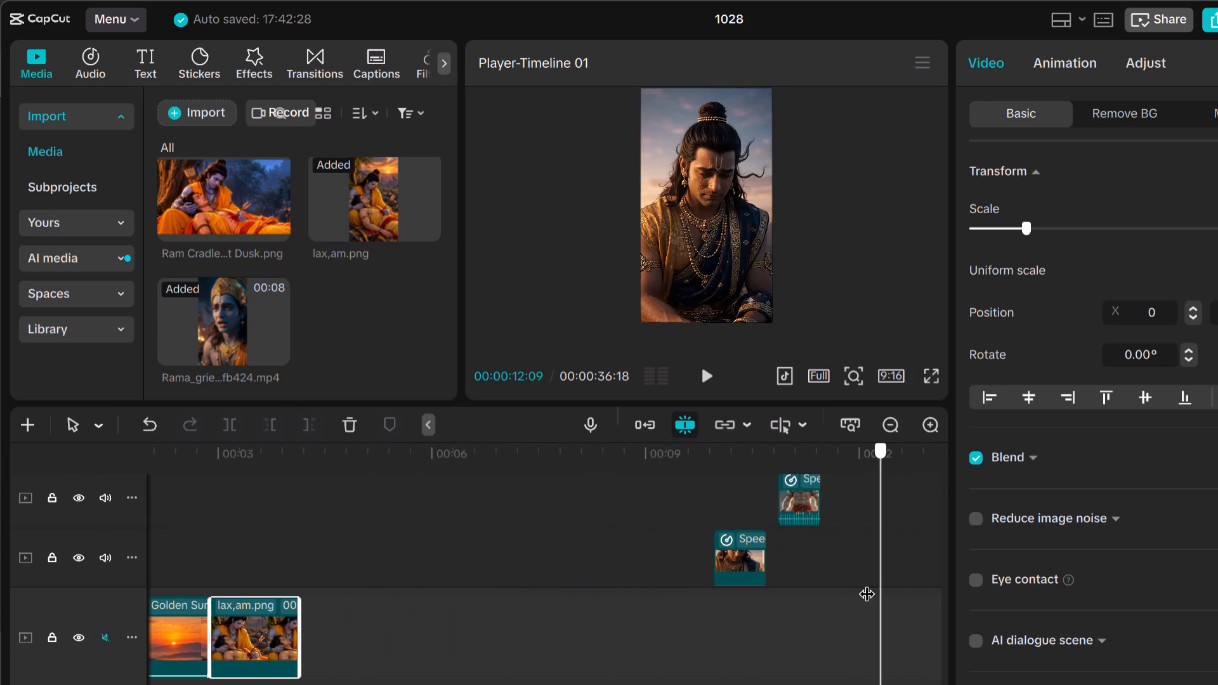
drag(867, 582, 841, 585)
drag(741, 562, 622, 566)
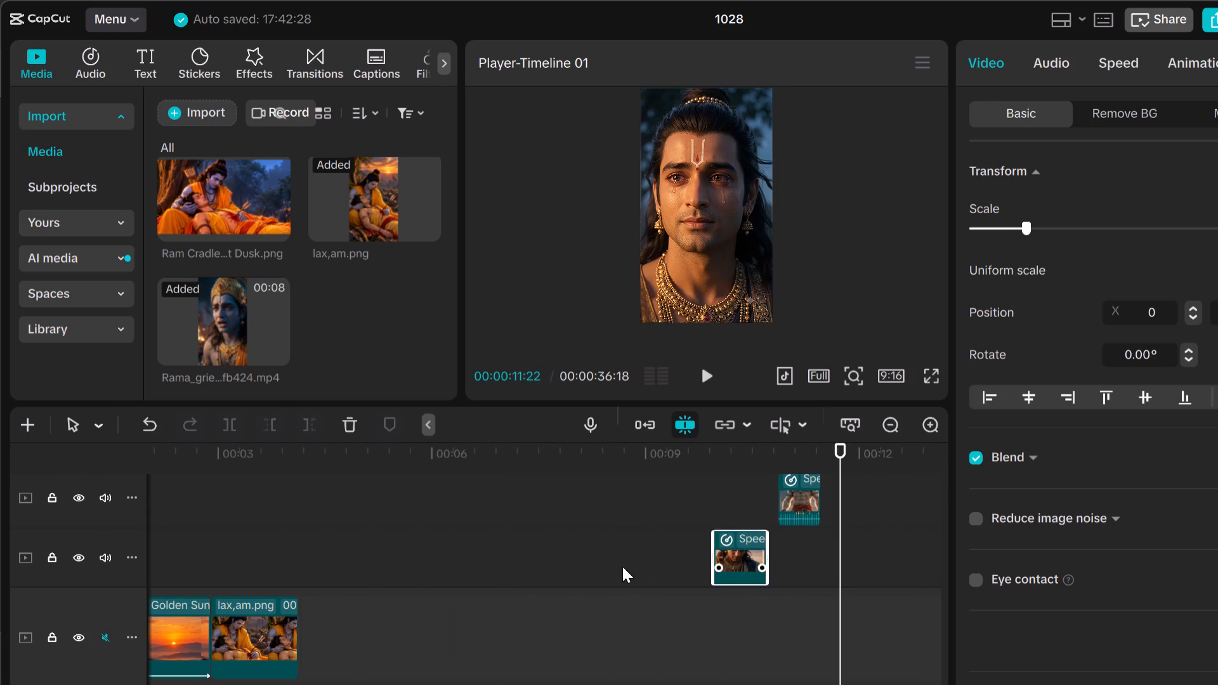
drag(622, 566, 587, 559)
drag(797, 485, 429, 504)
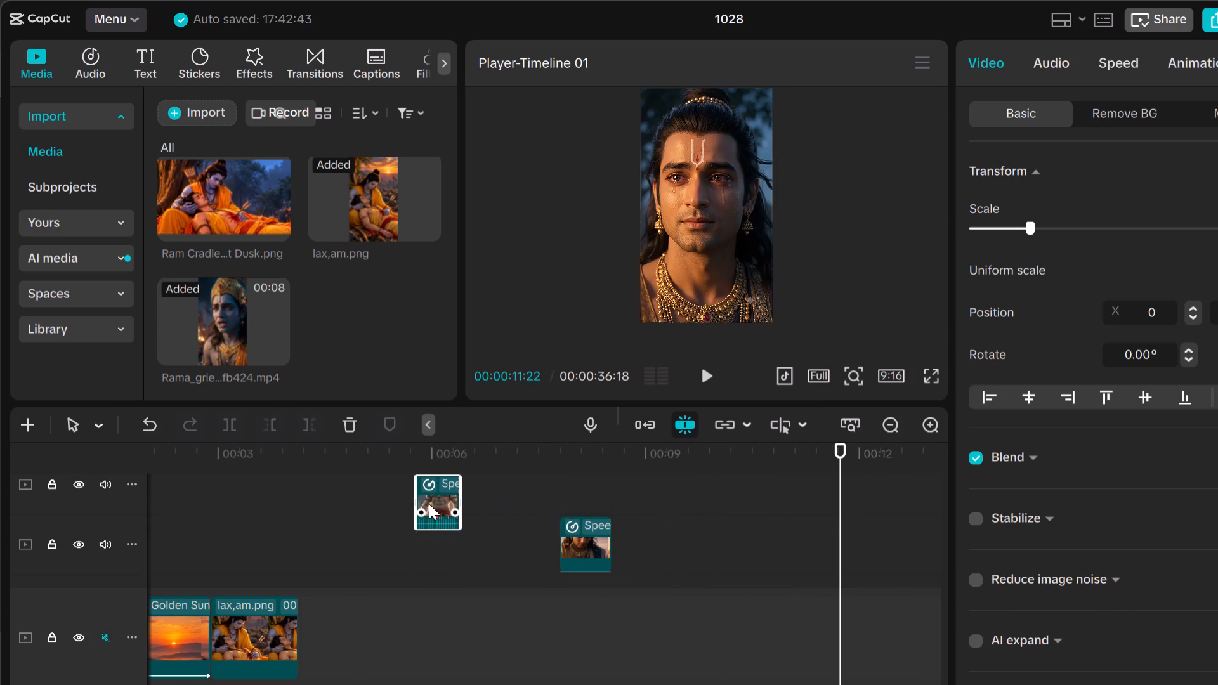
drag(429, 504, 429, 503)
Shift the sped-up overlay clip near 11.4 seconds, on the track above the dimmed Rama_grieving overlay, to start at about 8.1 seconds.
scroll(717, 519, down, 5)
scroll(768, 519, up, 12)
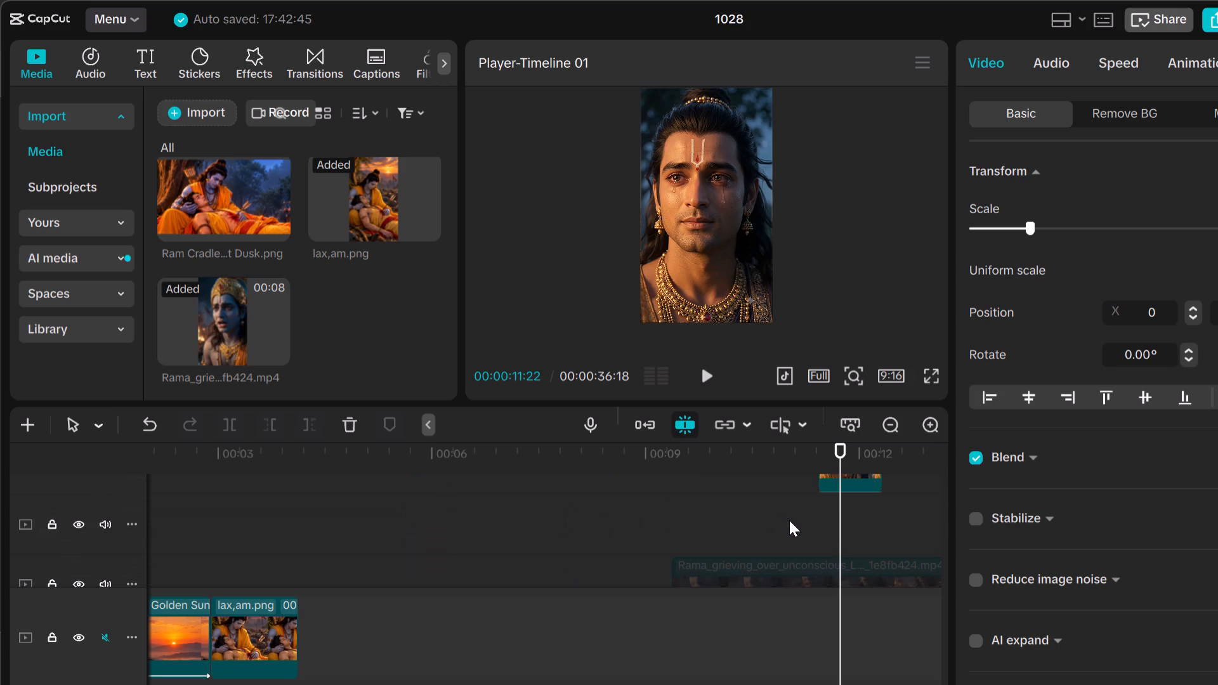
drag(869, 492, 634, 545)
Look through the overlay tracks to review the repositioned clips available to follow lax,am.png.
scroll(634, 540, up, 3)
scroll(634, 540, down, 4)
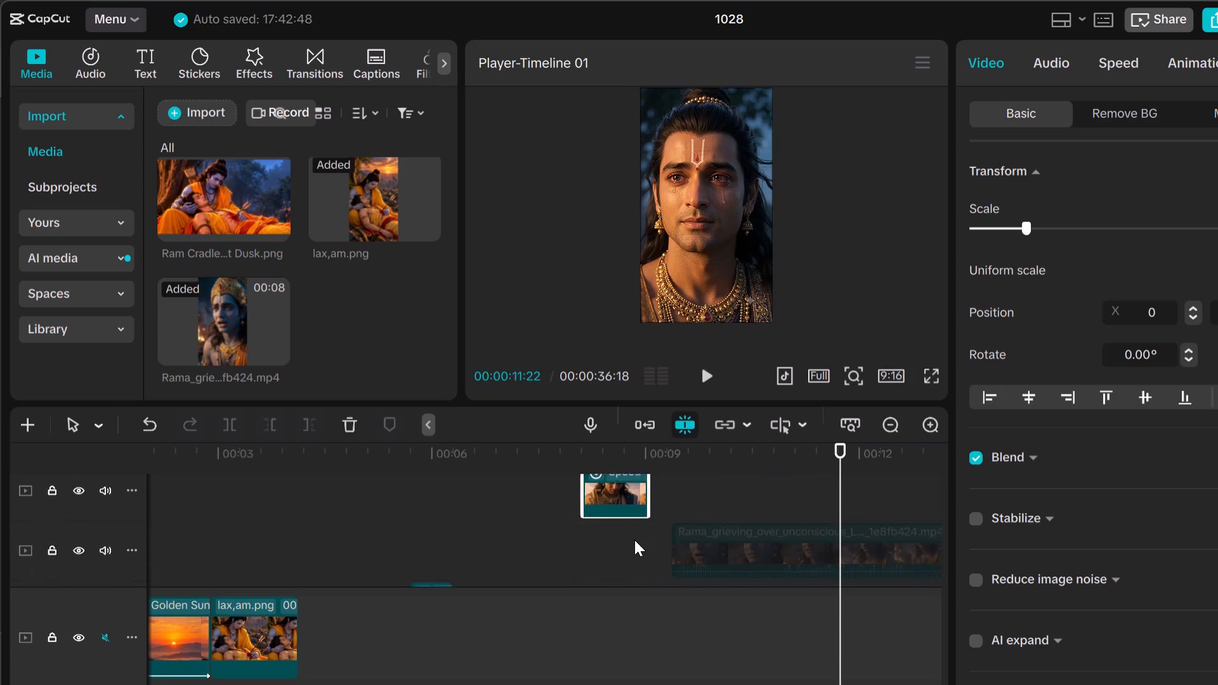
scroll(634, 540, down, 2)
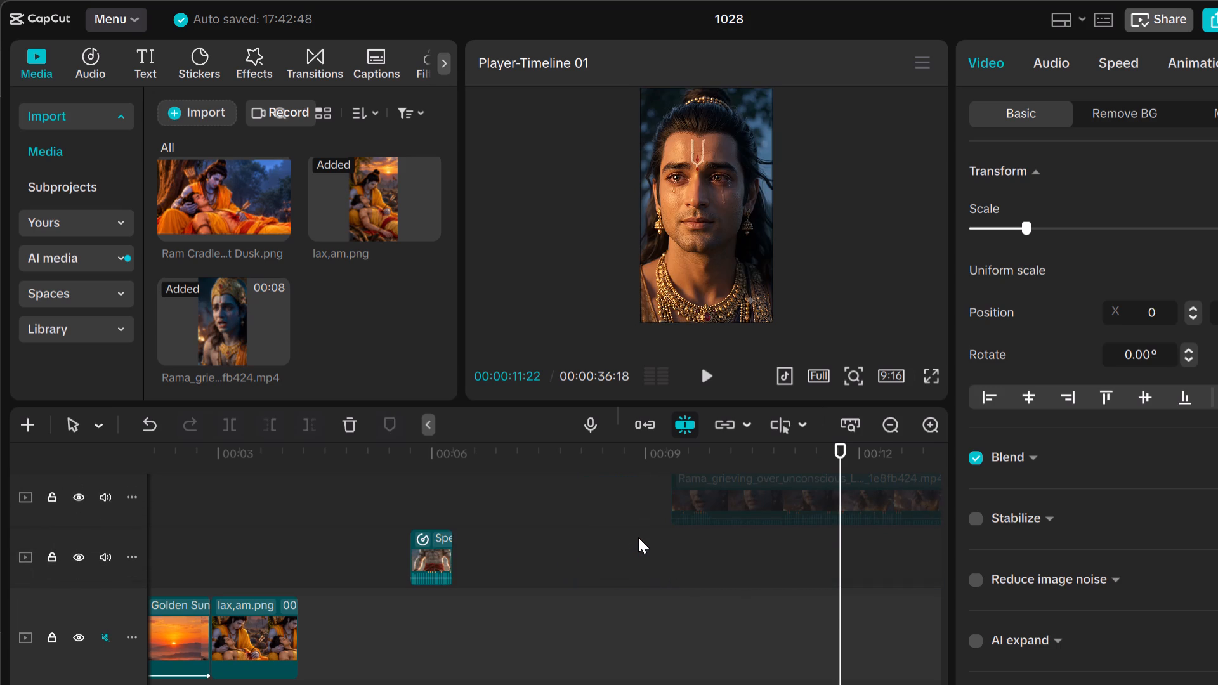
scroll(639, 537, down, 2)
scroll(641, 538, up, 2)
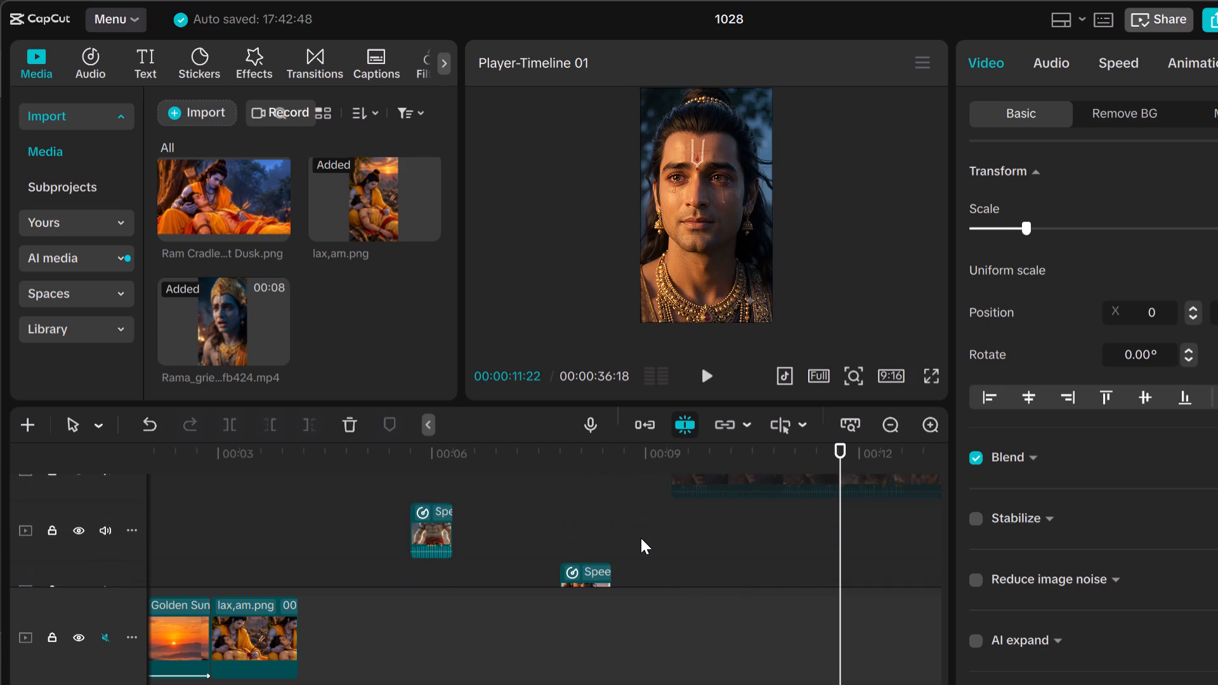
scroll(641, 538, up, 3)
scroll(643, 538, down, 3)
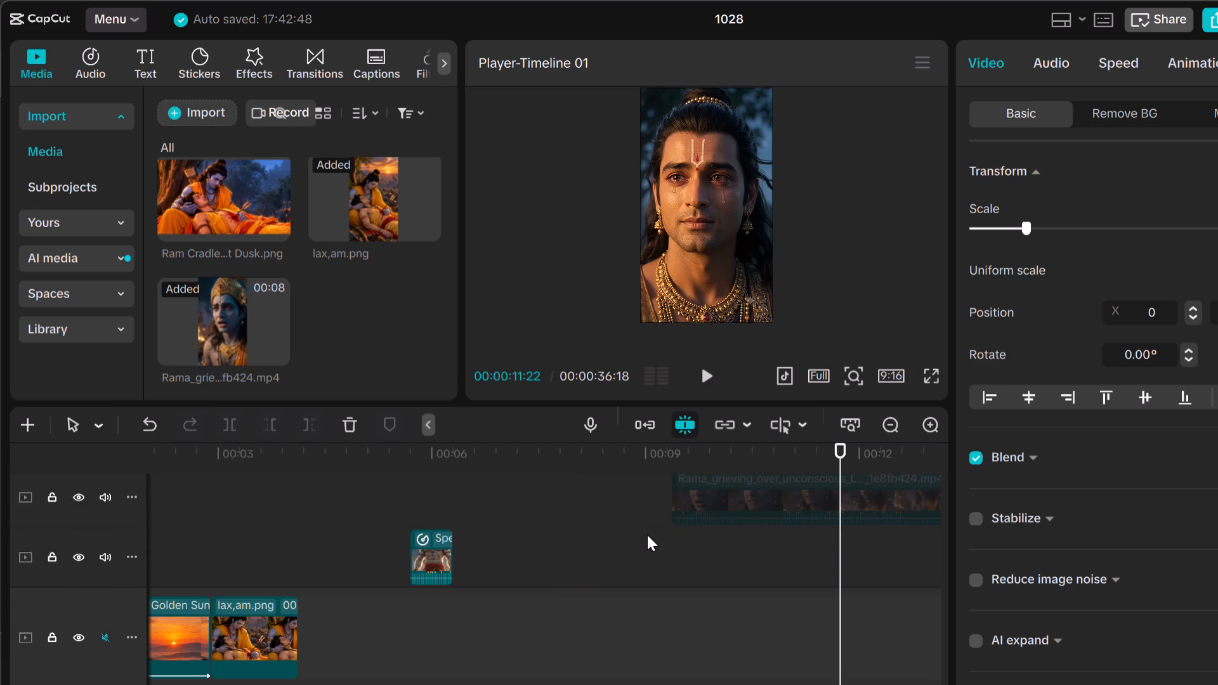
scroll(647, 535, down, 1)
Play the assembled main-track sequence from the start to 00:00:05:00 to check its pacing.
drag(842, 512, 207, 684)
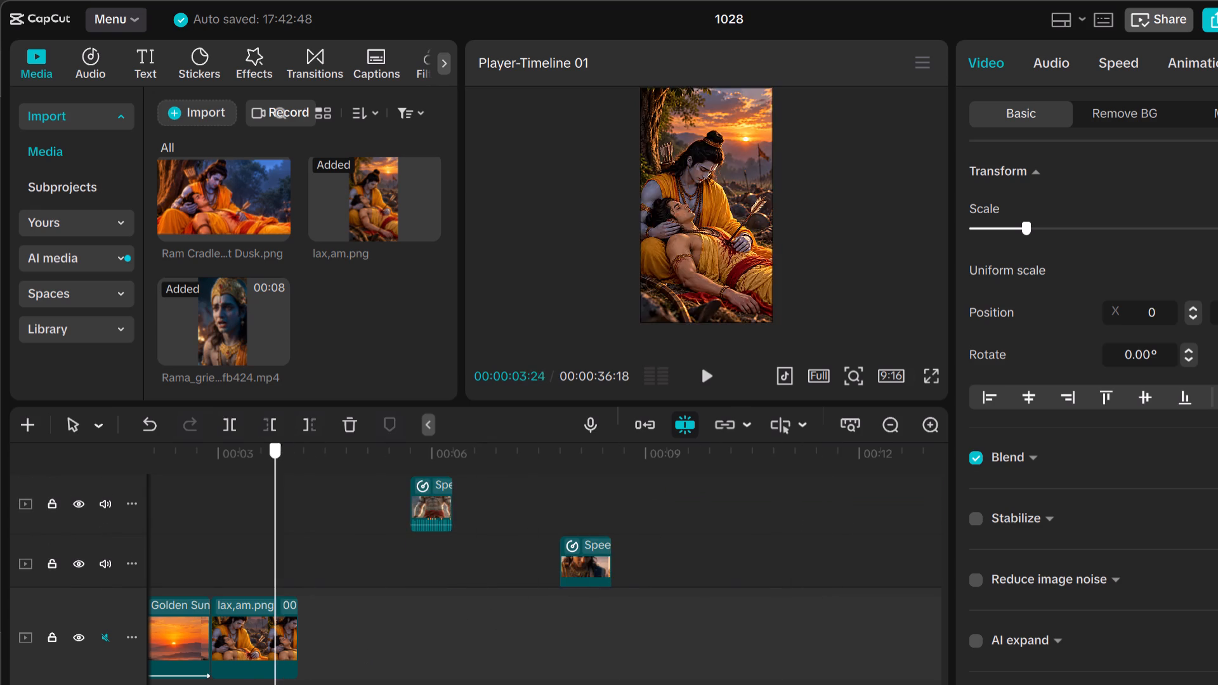
drag(207, 684, 74, 677)
key(space)
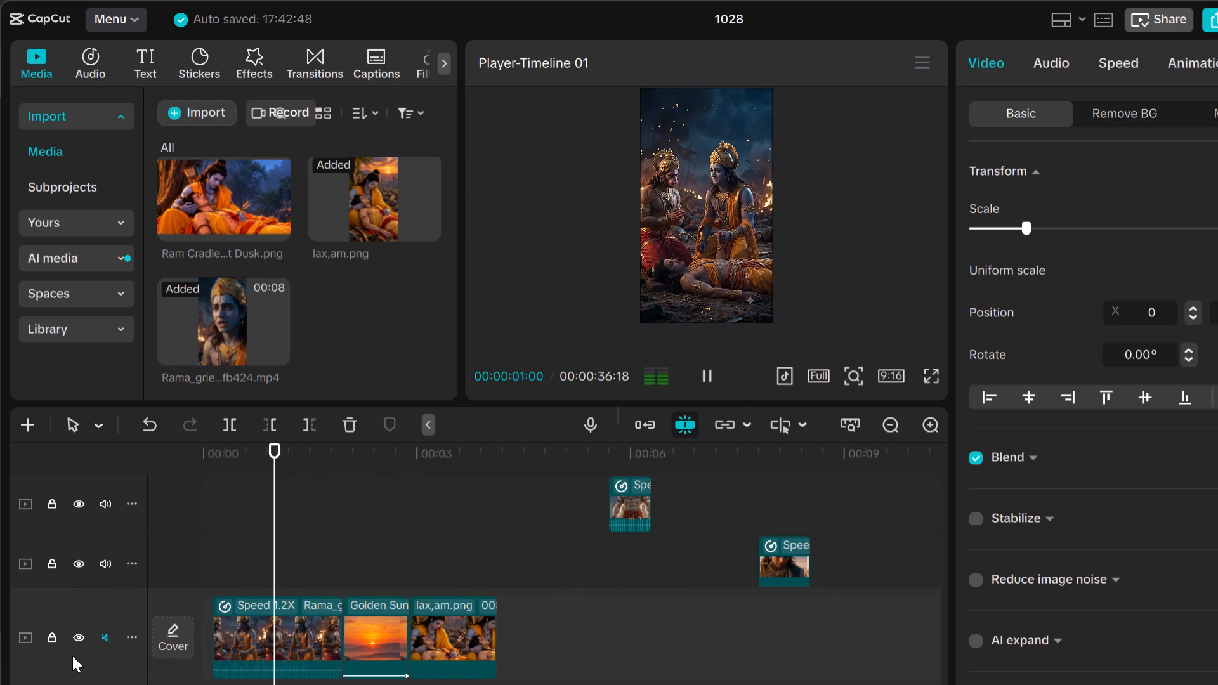
key(space)
key(space)
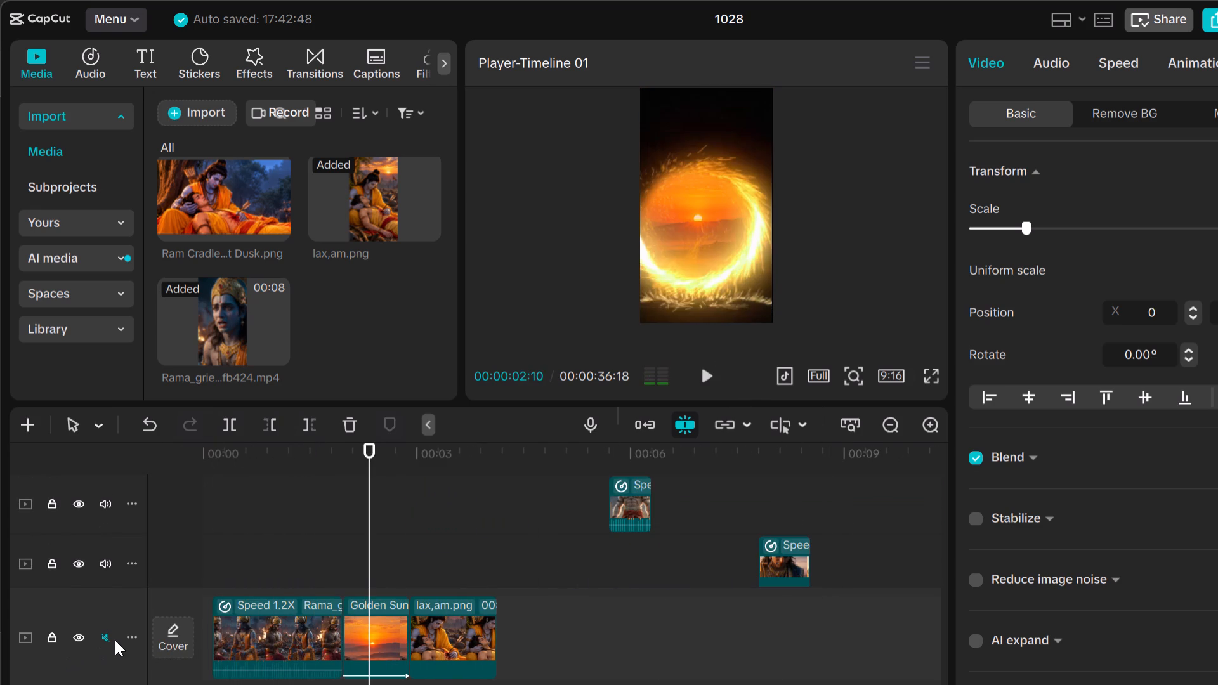
key(space)
key(space)
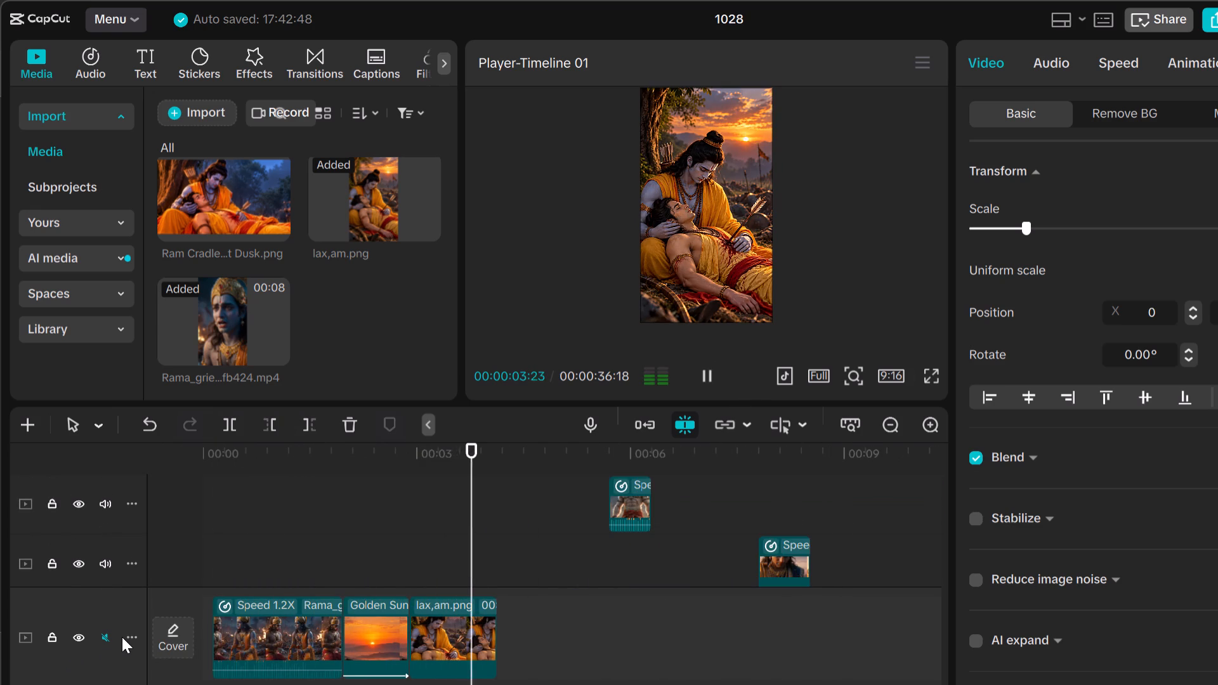
key(space)
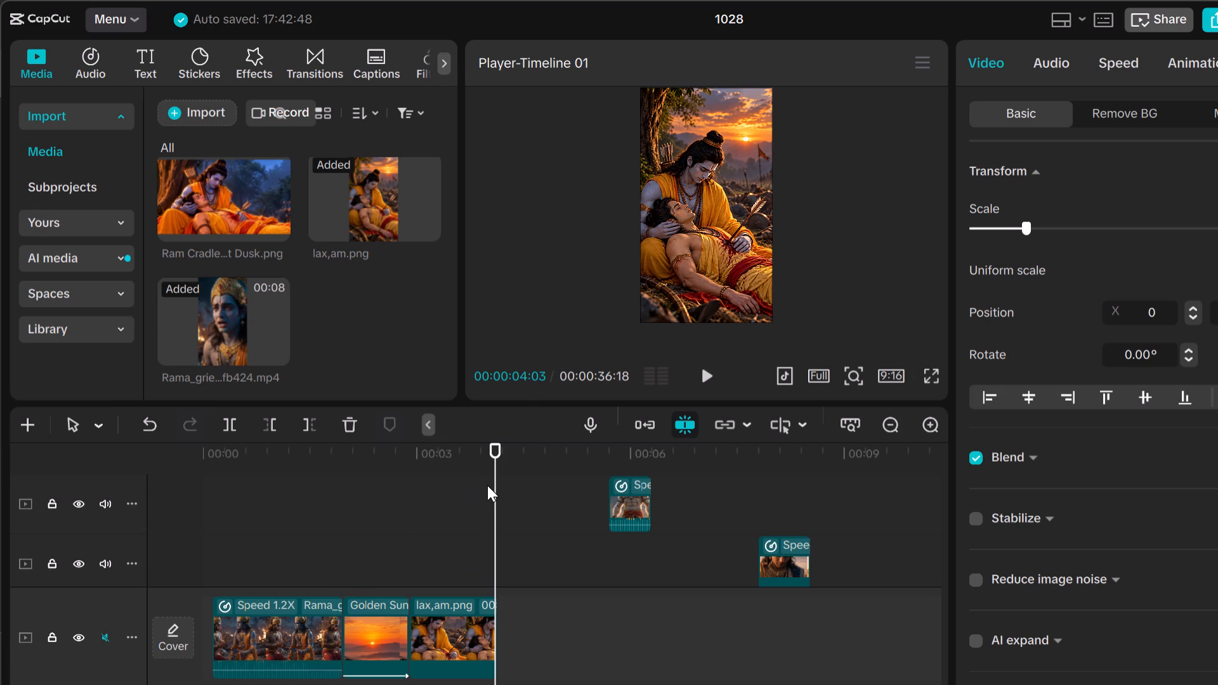
key(space)
key(space)
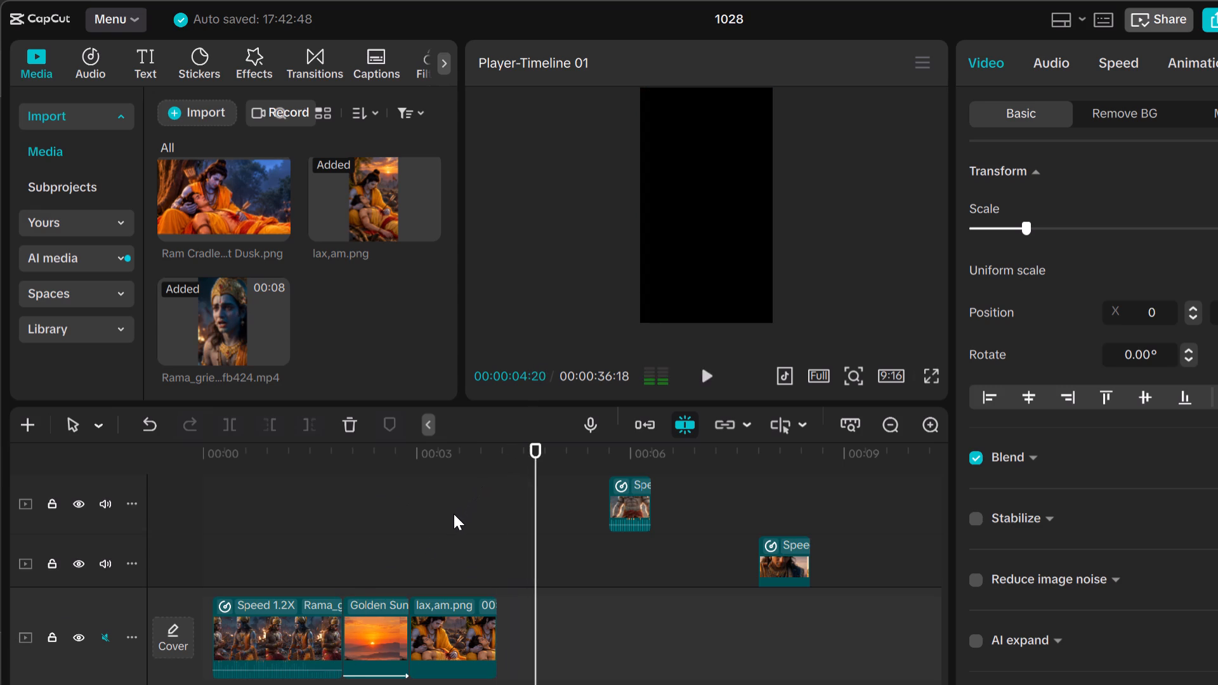
key(space)
key(space)
Move the sped-up Hanuman overlay clip onto the main track, directly against the end of lax,am.png.
drag(637, 497, 577, 584)
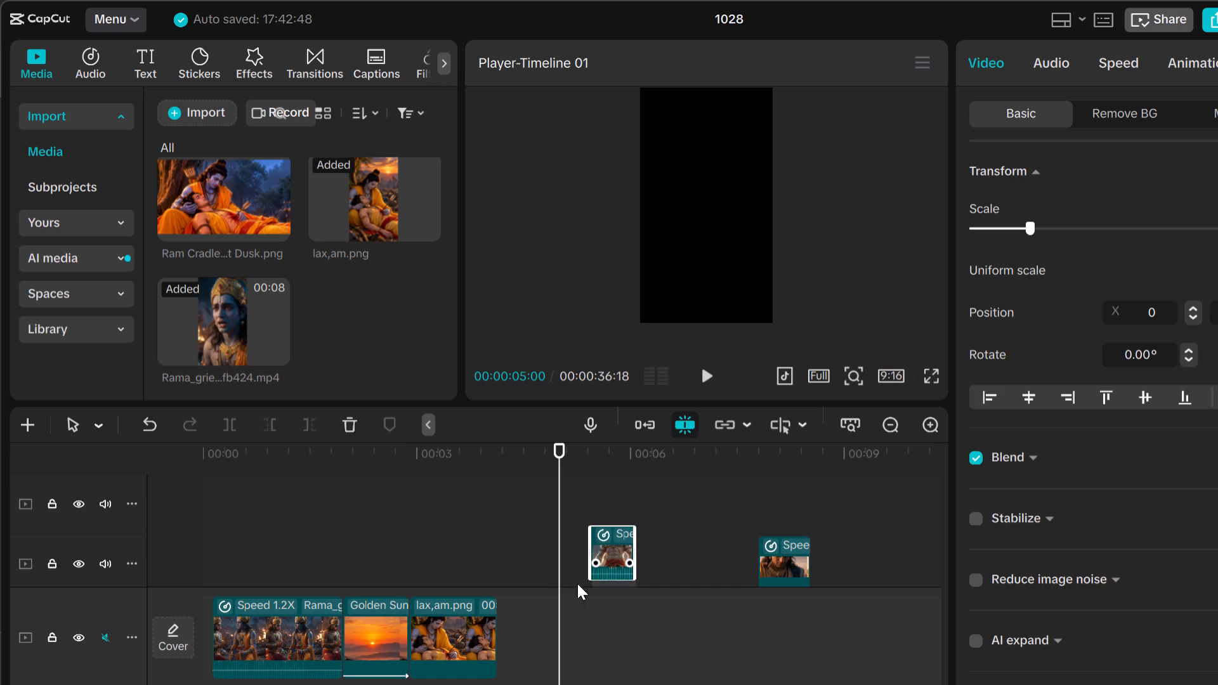
drag(577, 584, 525, 616)
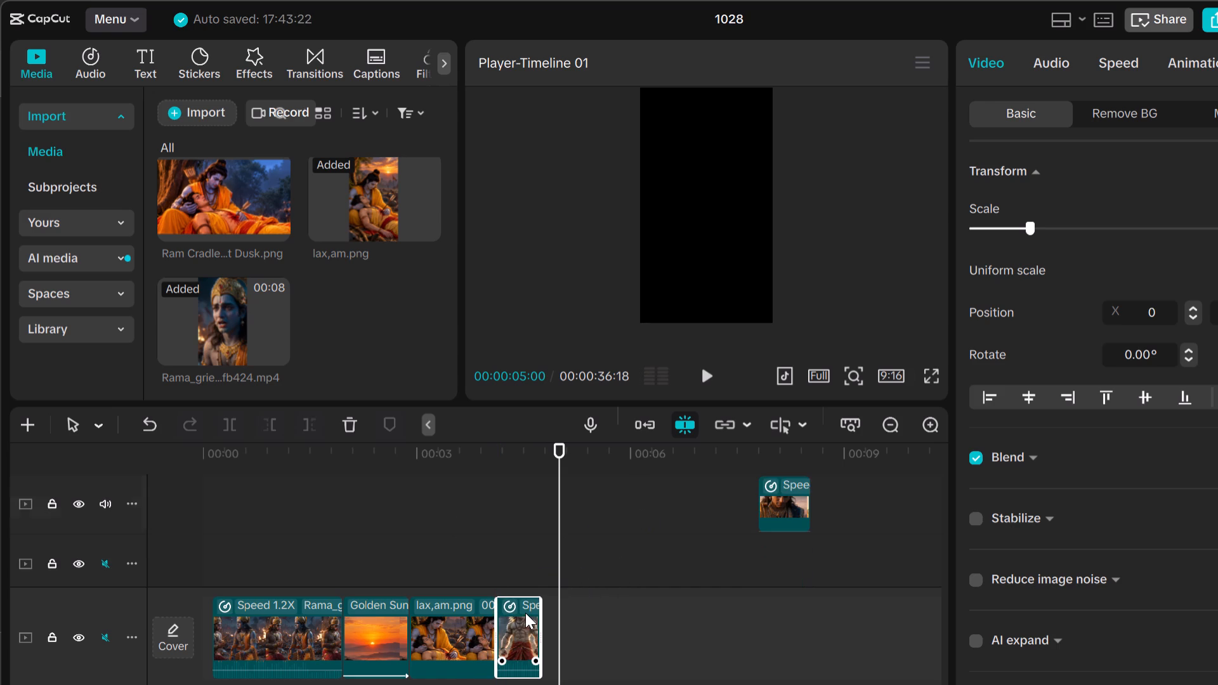
Extend the end of the main-track Hanuman clip to about 5.4 seconds and scrub back over it.
click(526, 614)
click(535, 616)
drag(537, 617, 562, 611)
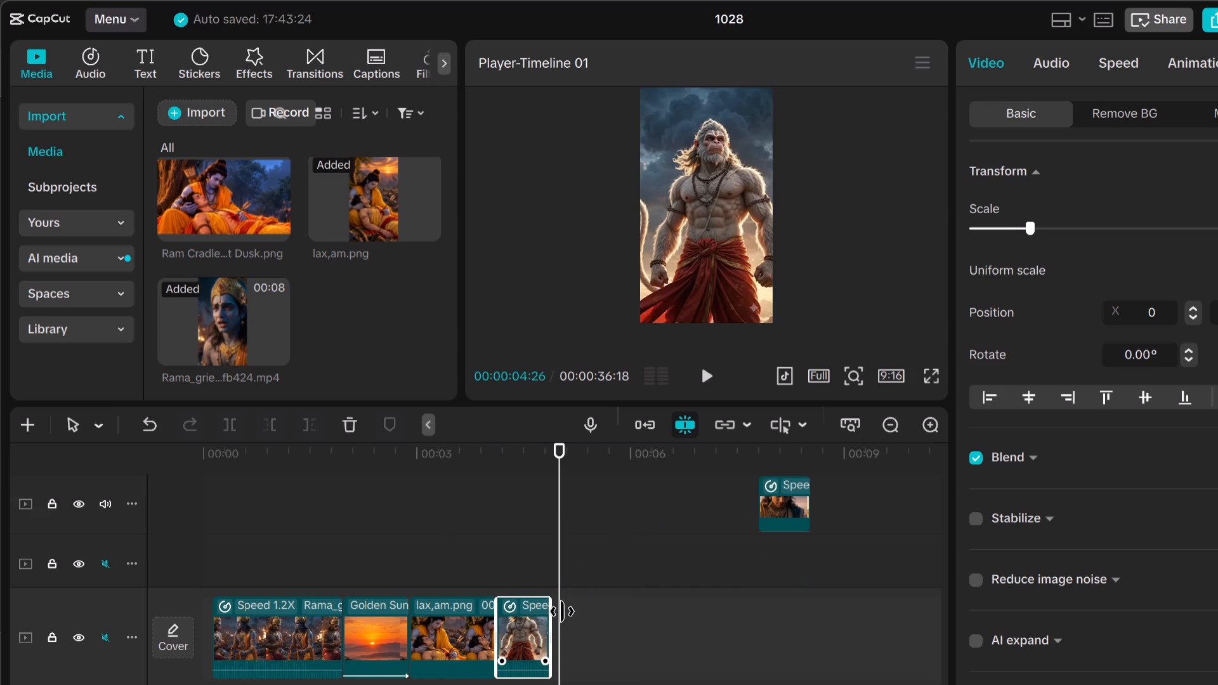
drag(562, 611, 582, 615)
drag(562, 535, 549, 539)
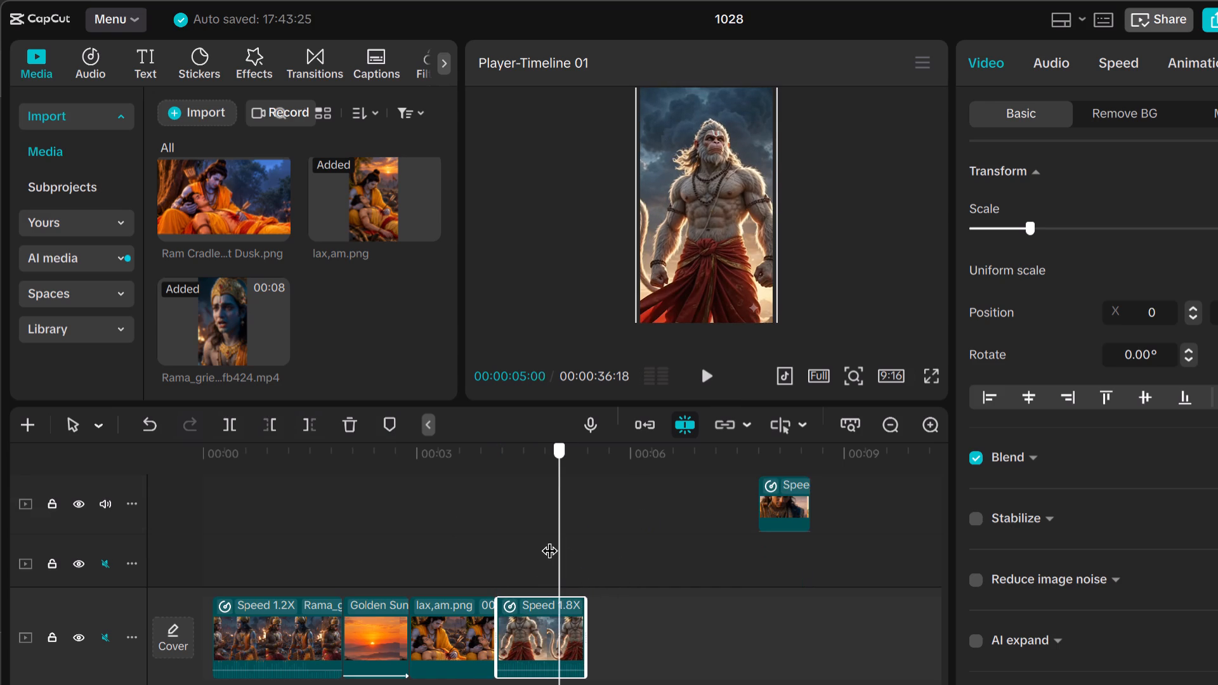
Extend the end of the main-track Hanuman clip to about 6.1 seconds, replaying it between adjustments.
drag(549, 539, 503, 568)
key(space)
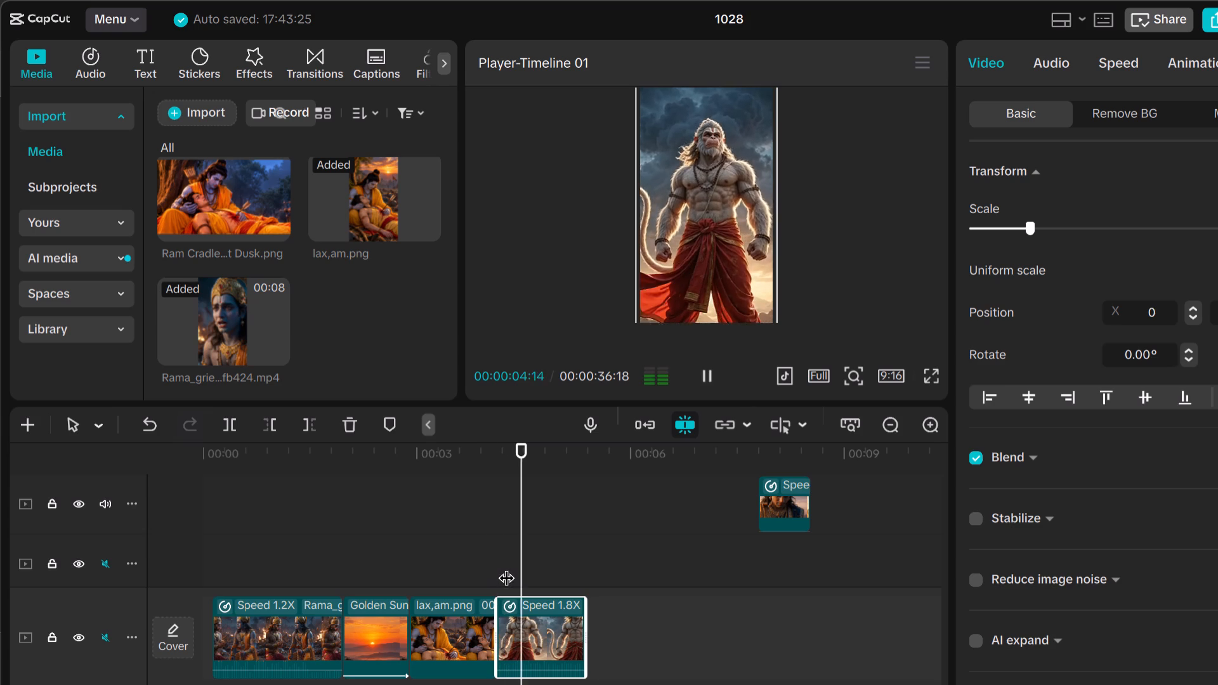
key(space)
key(space)
key(space)
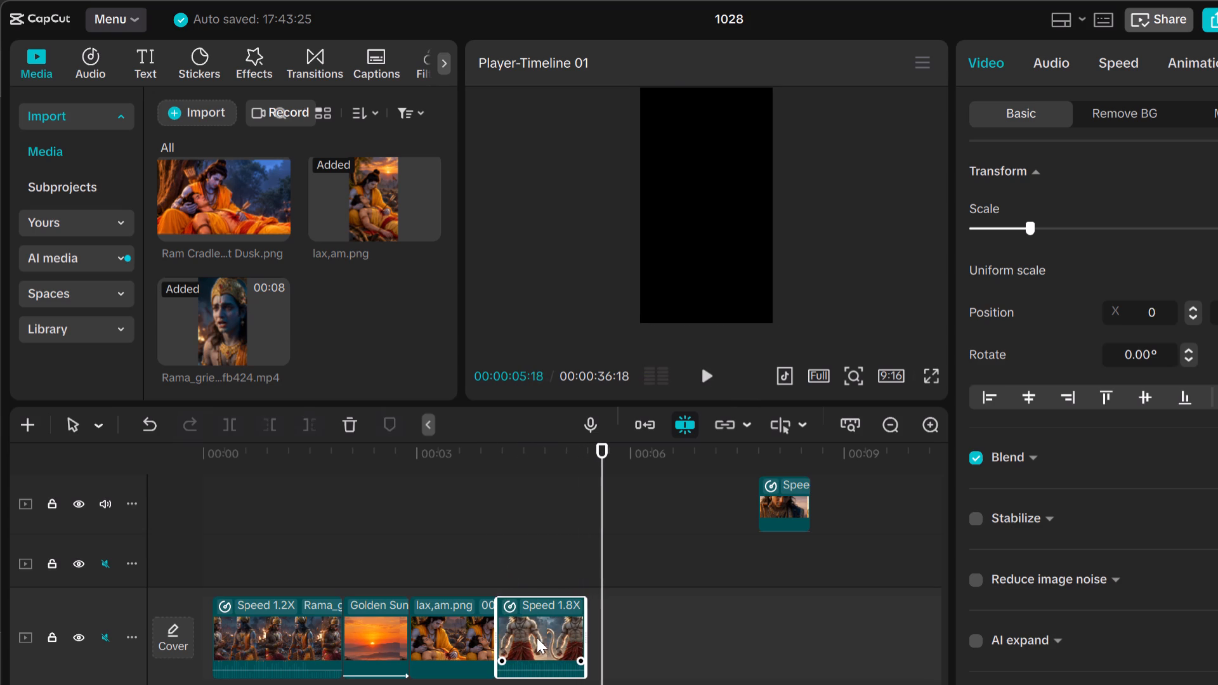
drag(583, 615, 594, 611)
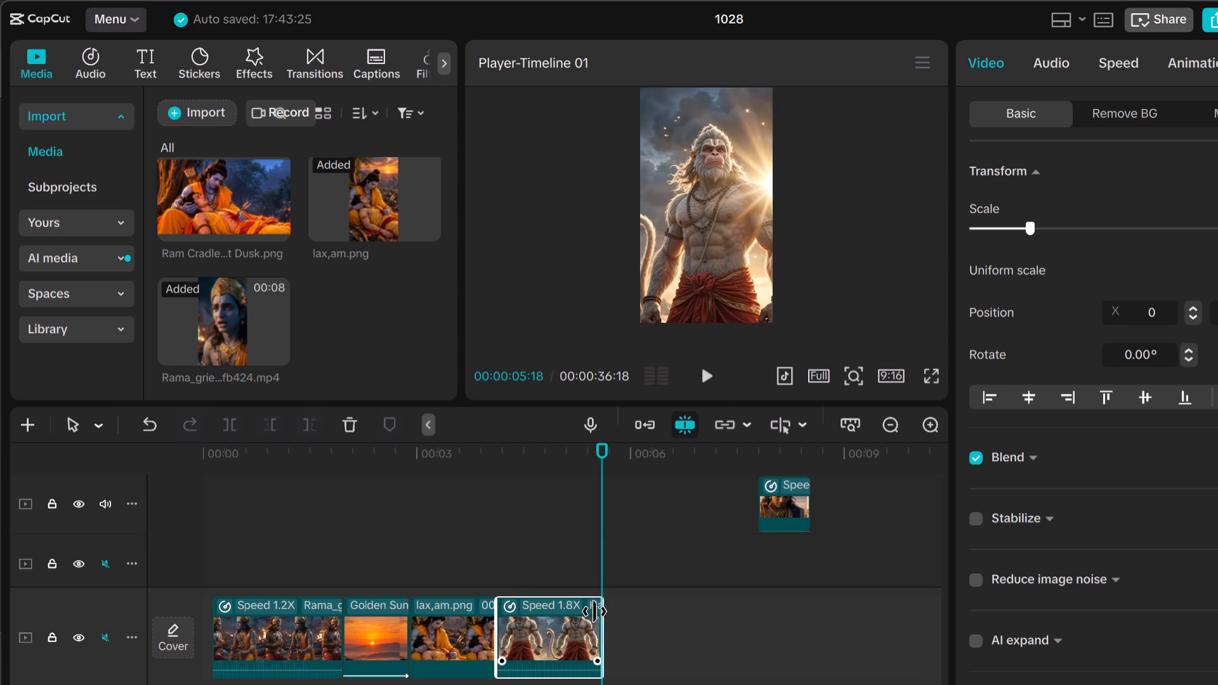
drag(594, 611, 601, 611)
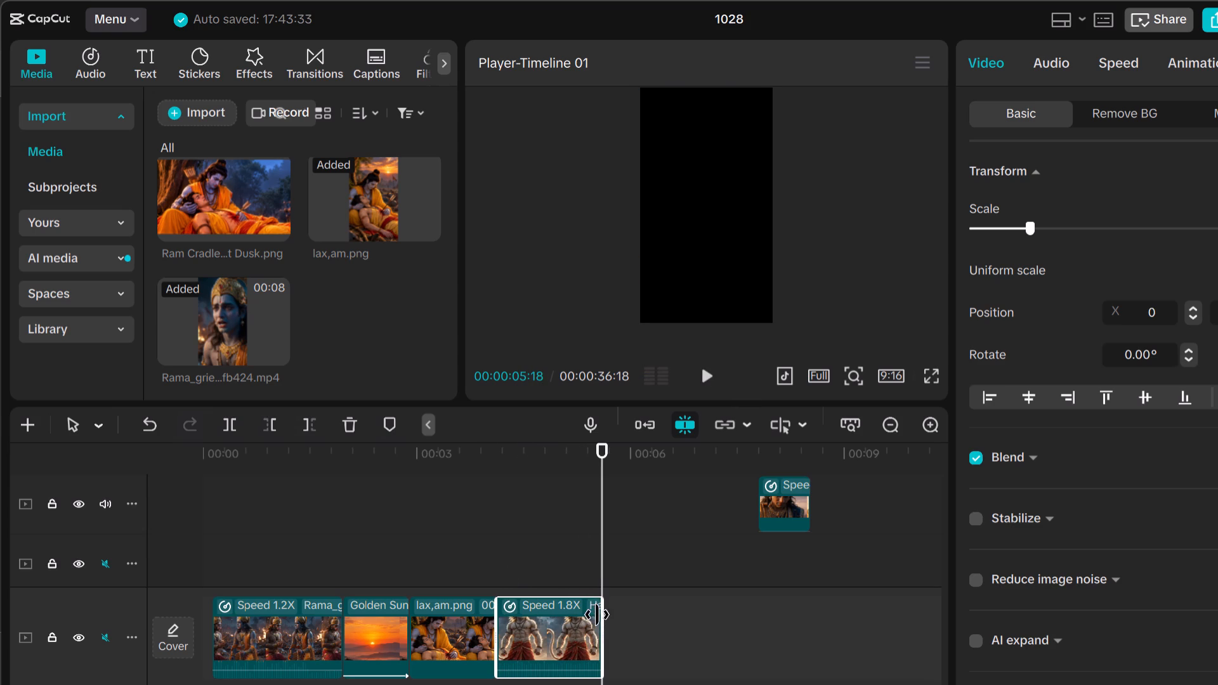
drag(599, 539, 549, 560)
key(space)
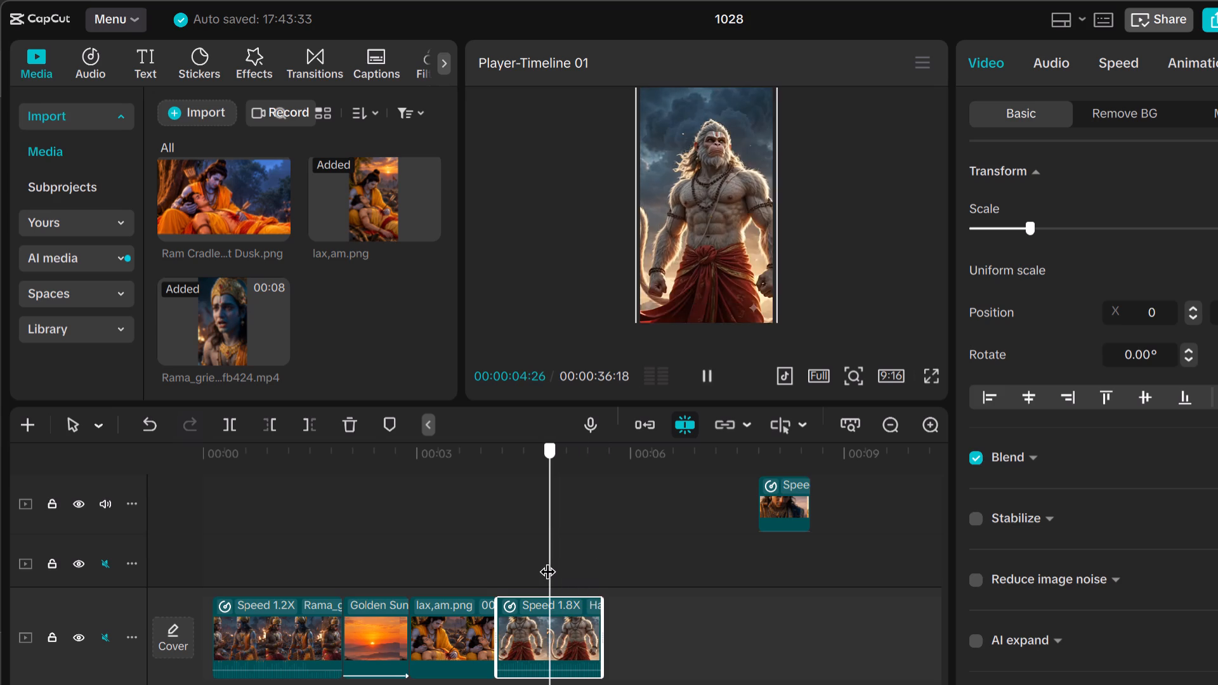
key(space)
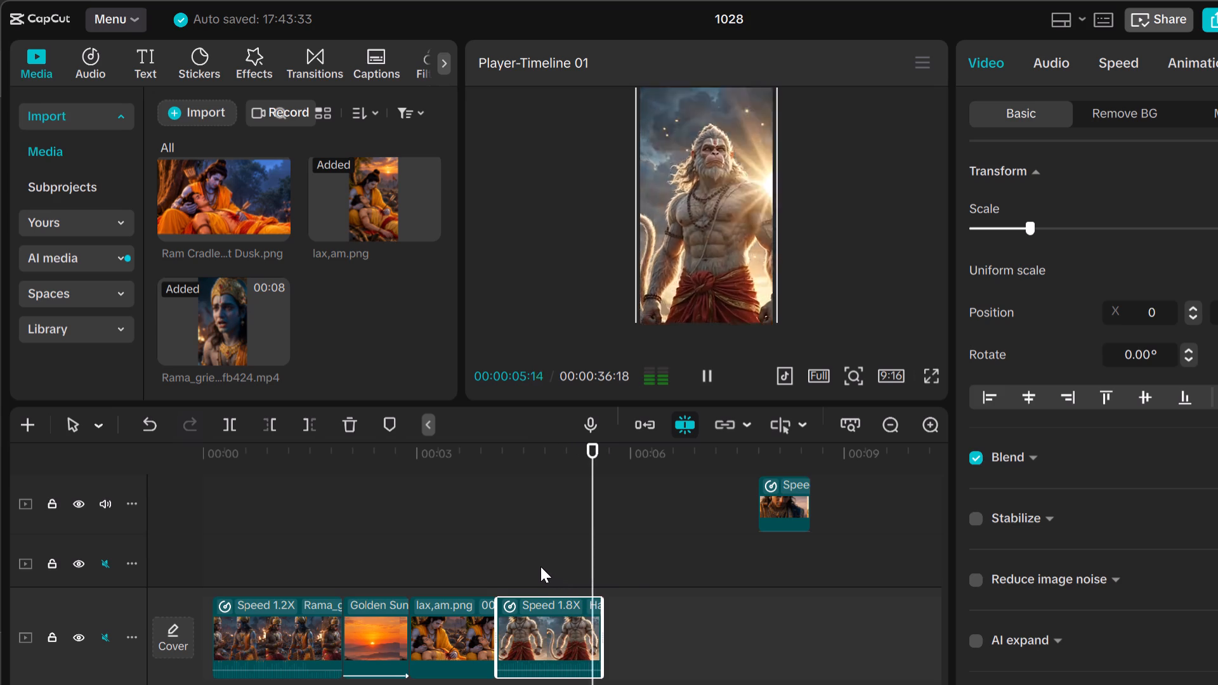
key(space)
drag(603, 626, 625, 621)
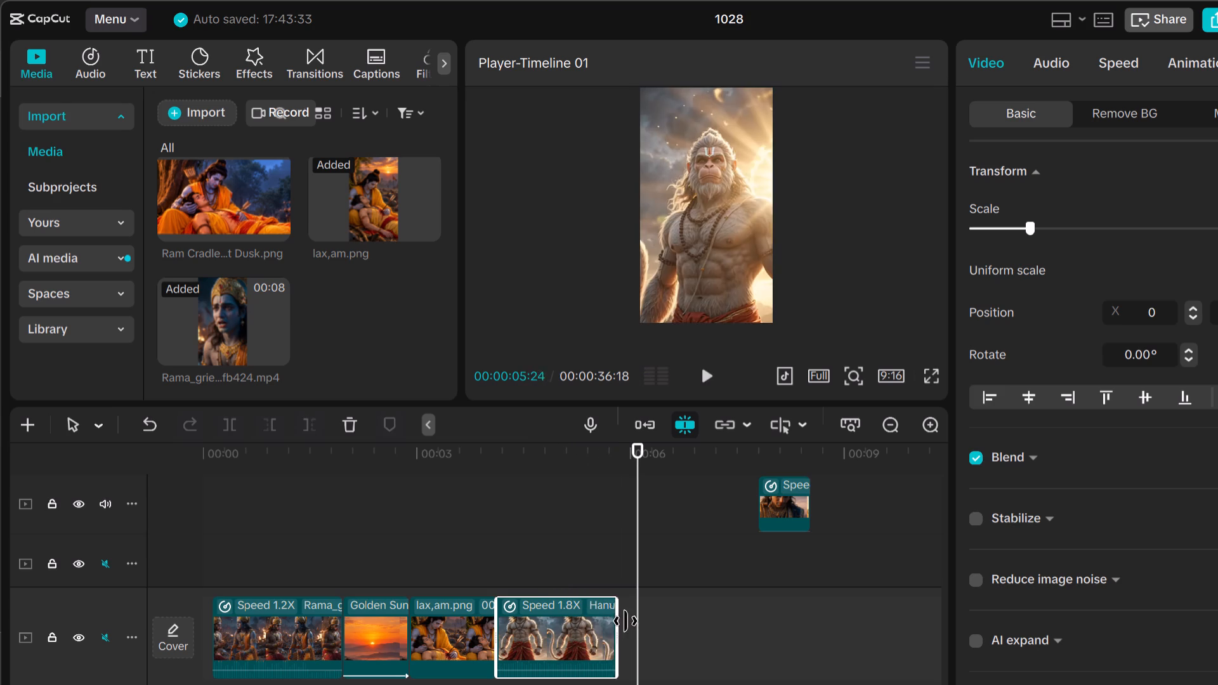
drag(625, 621, 634, 620)
Replay the extended Hanuman clip, set its speed to 1.13x, and play it again to check the slower motion.
drag(636, 523, 594, 543)
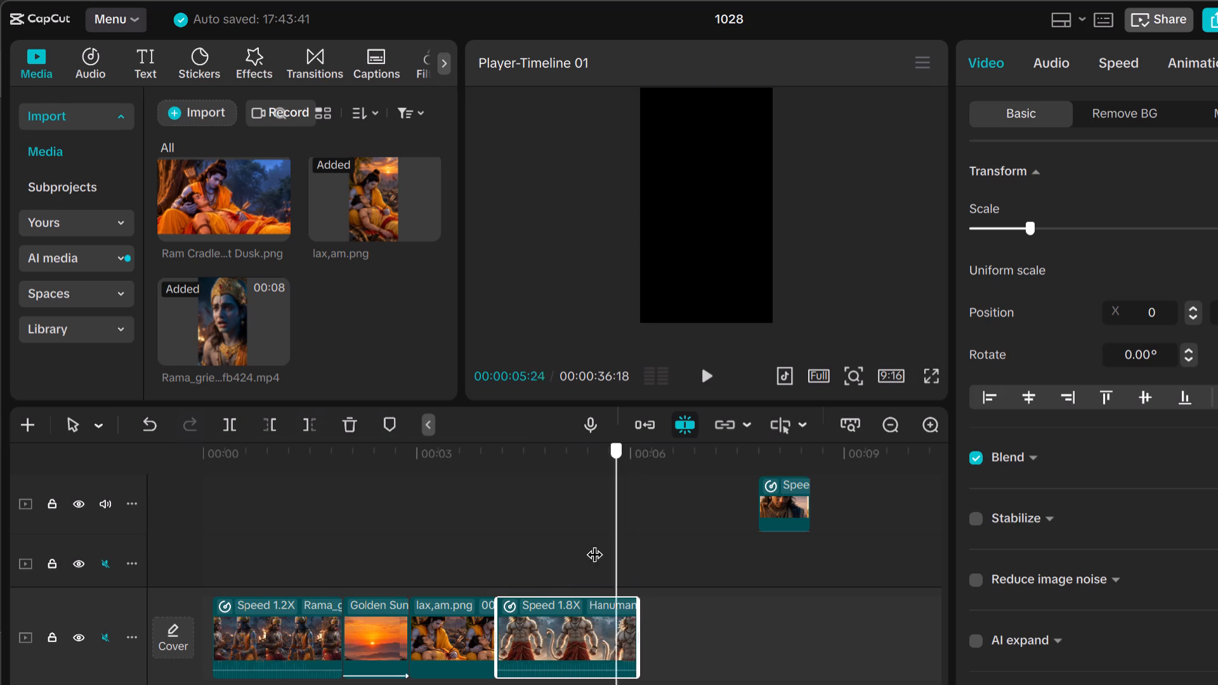
drag(594, 543, 561, 566)
key(space)
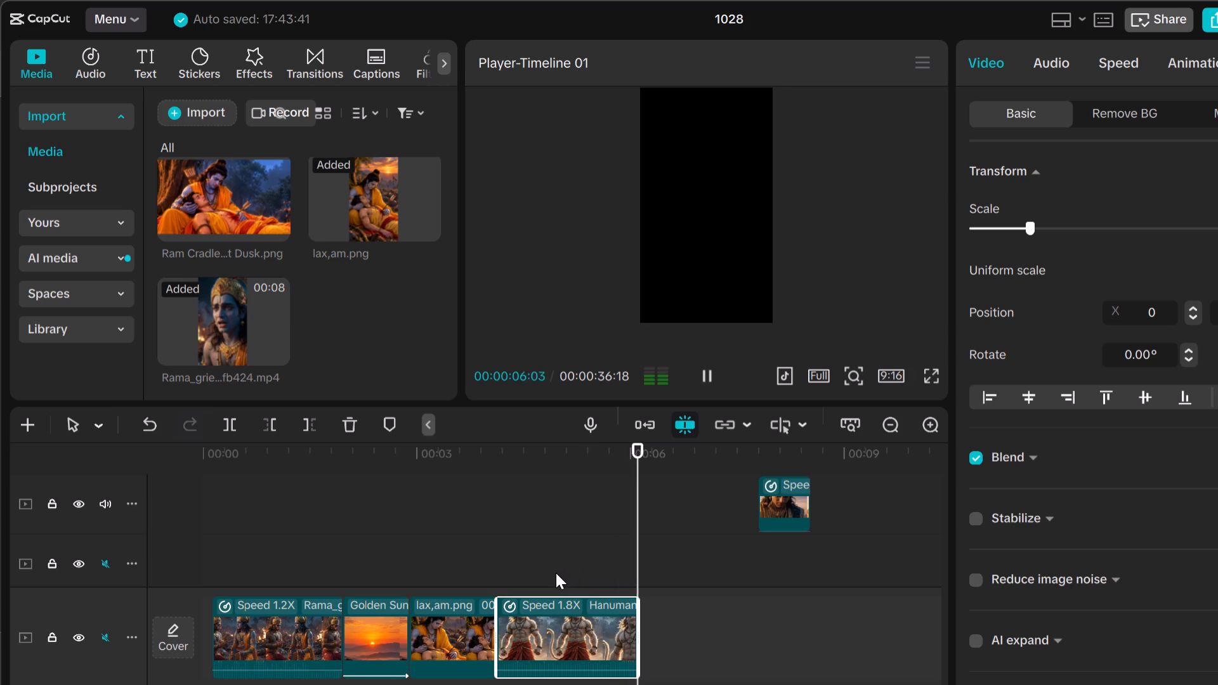
key(space)
drag(648, 539, 615, 563)
click(605, 641)
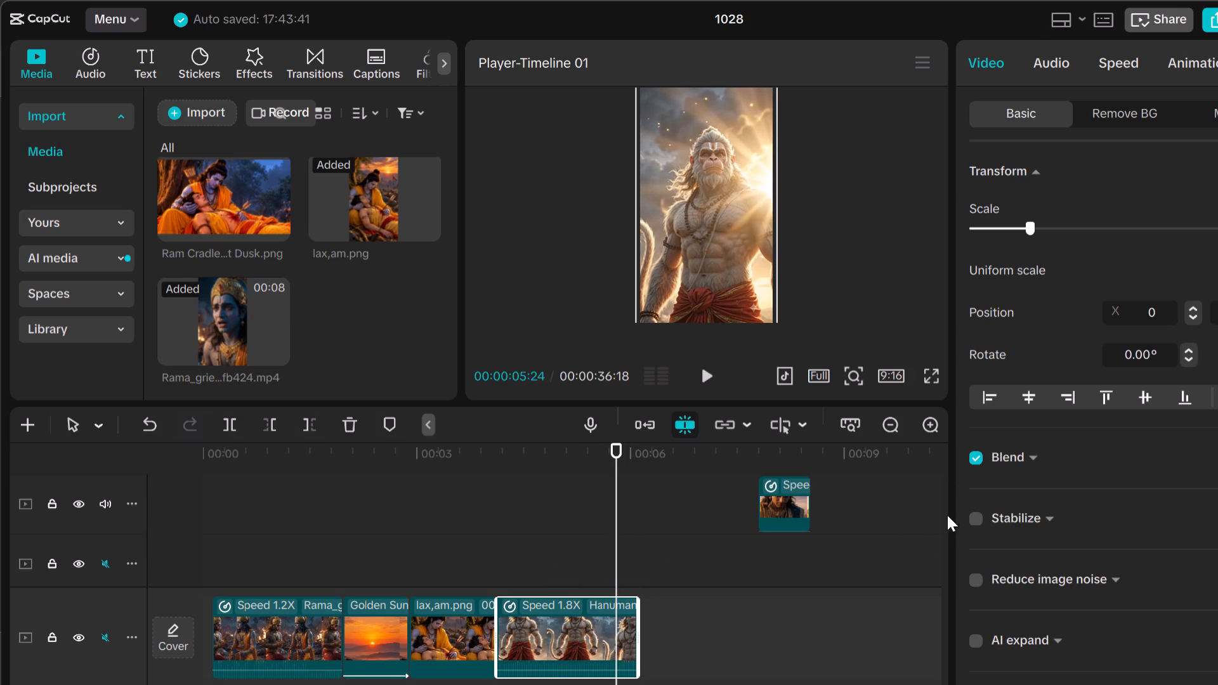
click(1104, 61)
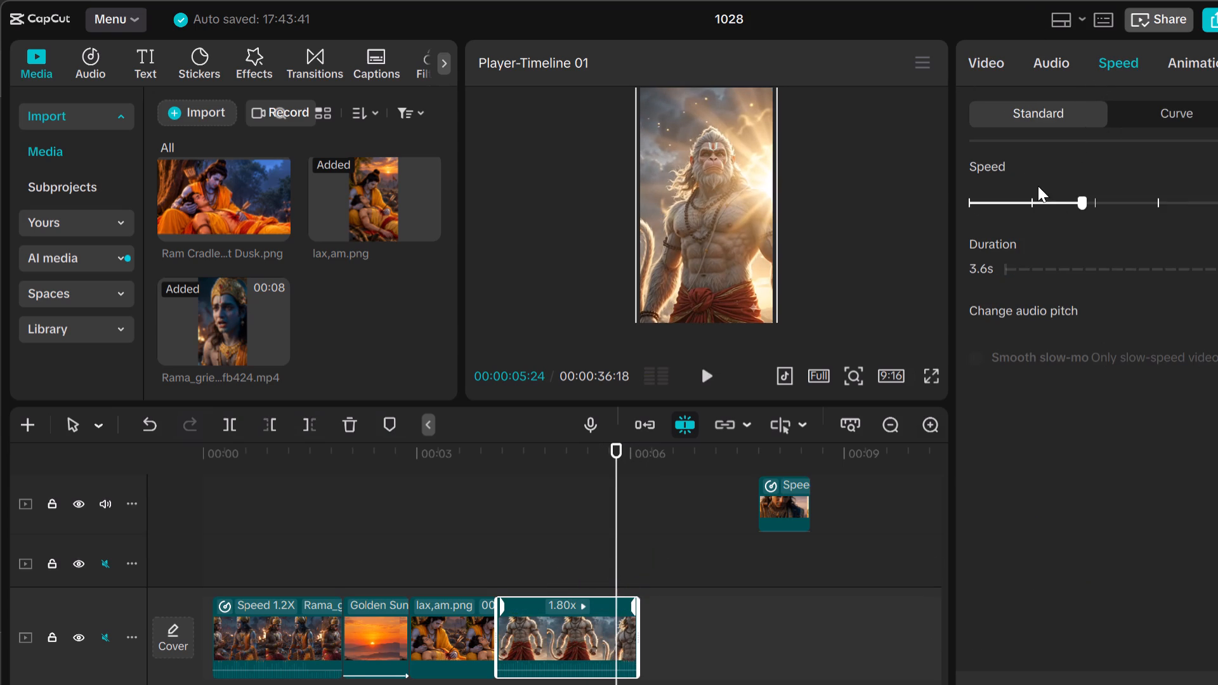
click(1040, 199)
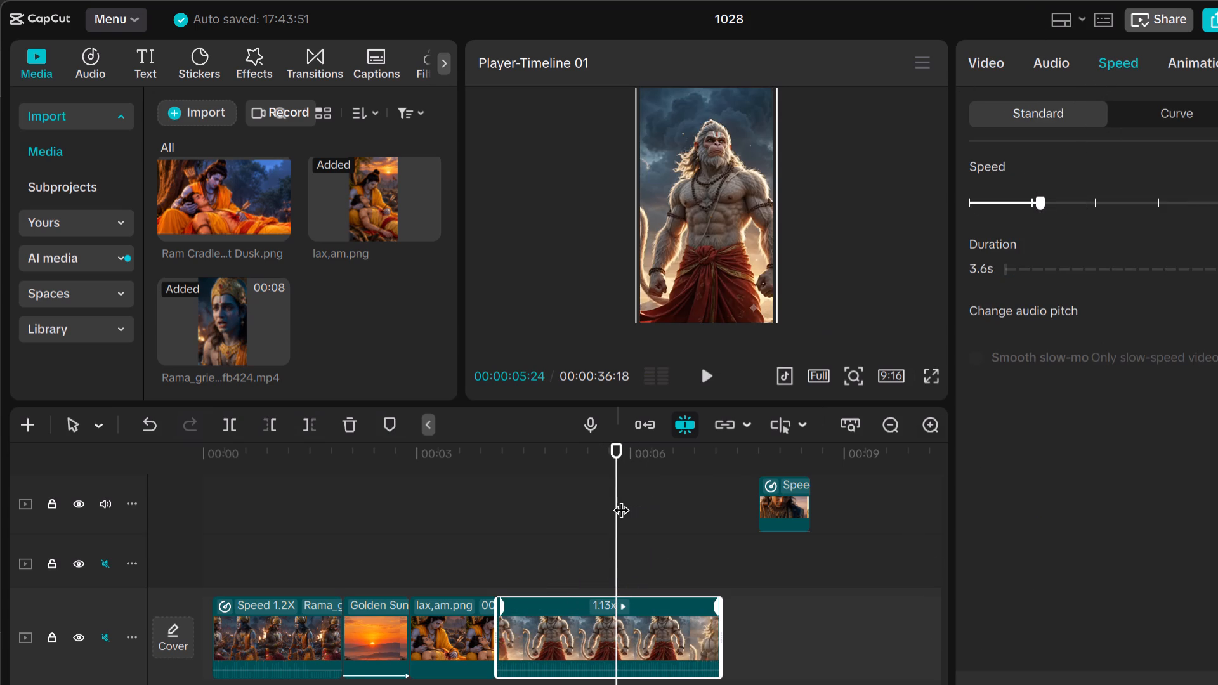
drag(619, 499, 523, 546)
key(space)
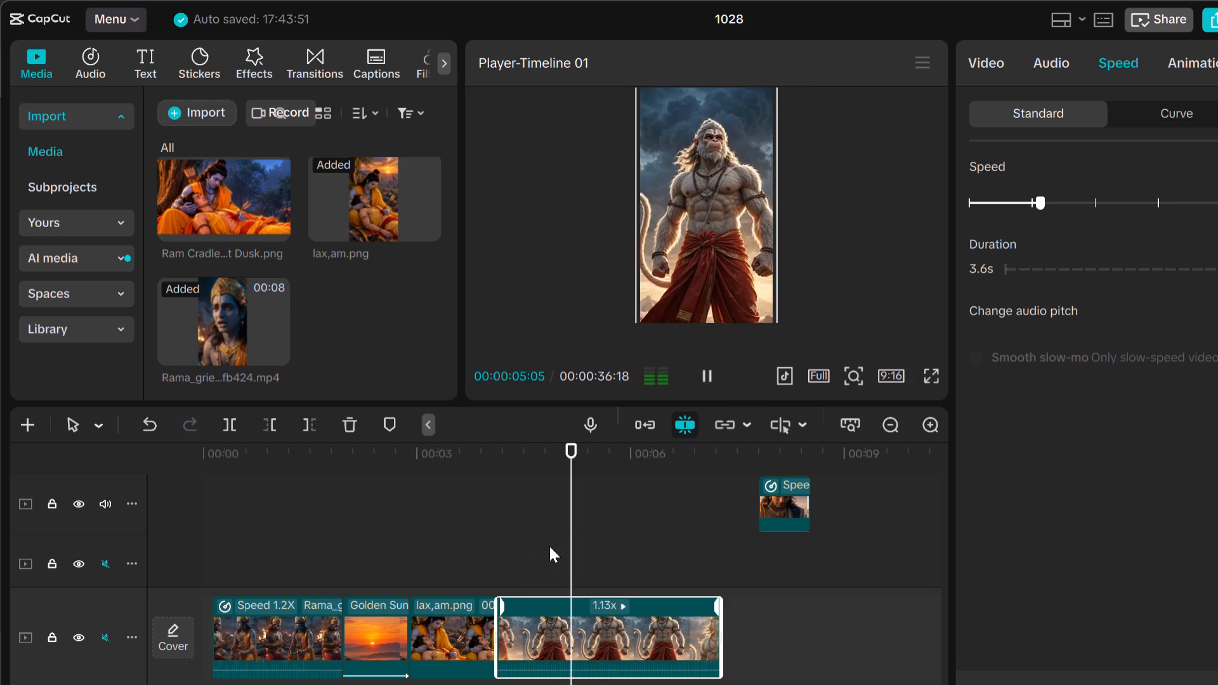
key(space)
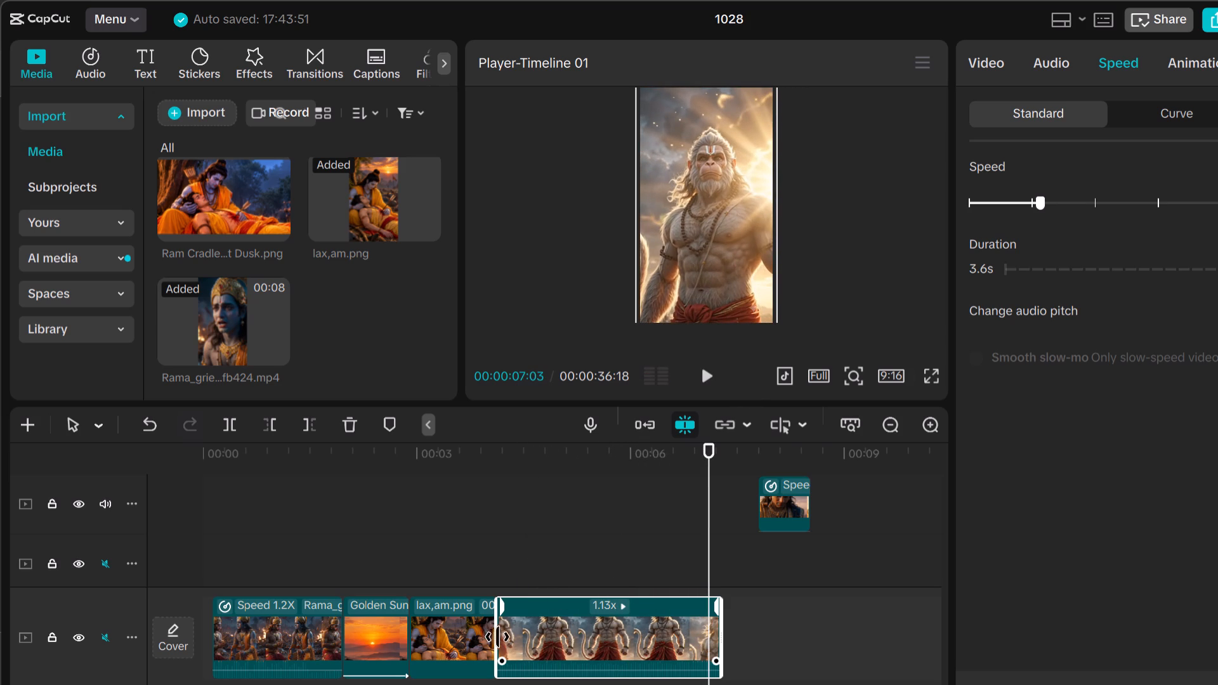
Trim about 0.4 seconds off the start of the Hanuman clip and move it back against the end of lax,am.png.
drag(495, 634, 527, 626)
drag(590, 622, 589, 623)
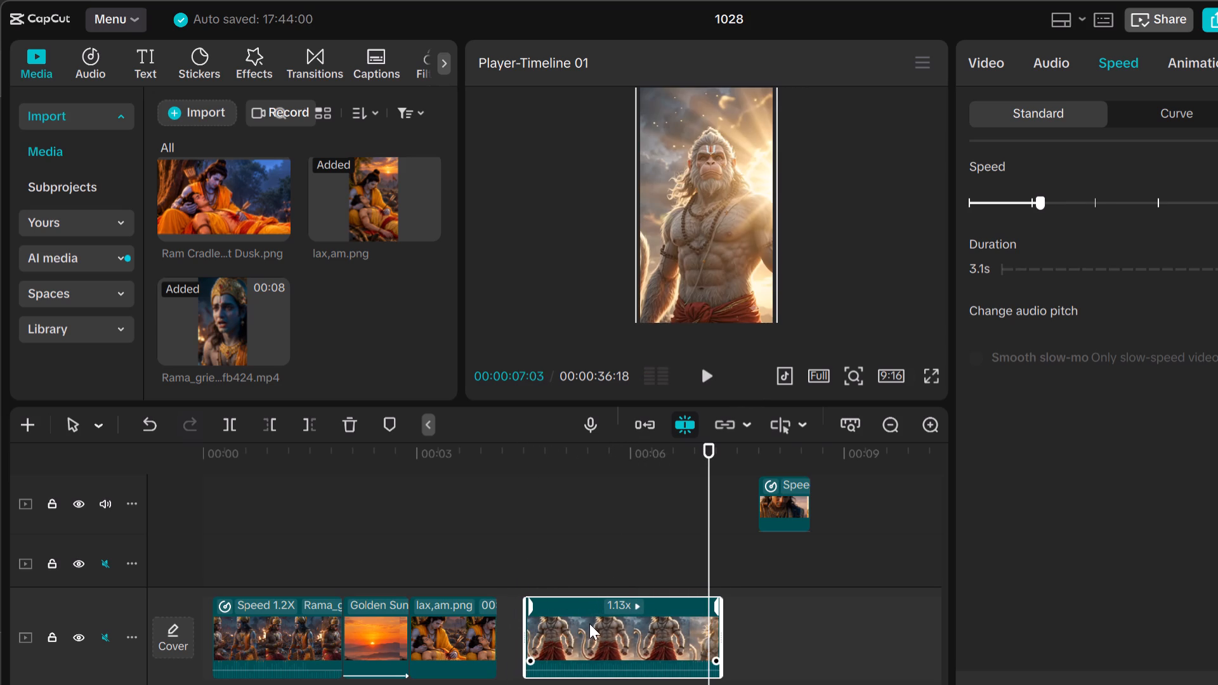
drag(589, 623, 561, 631)
Play the trimmed Hanuman clip from its start past its end to check its pacing.
drag(711, 492, 666, 515)
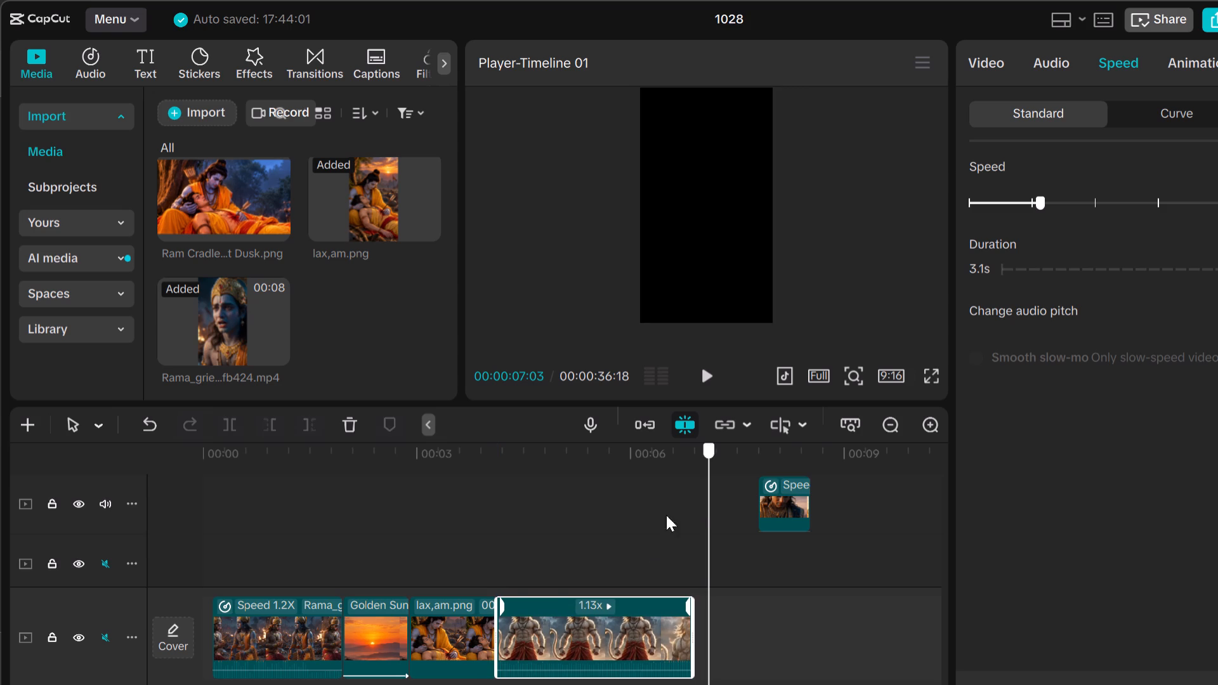
drag(666, 515, 500, 595)
key(space)
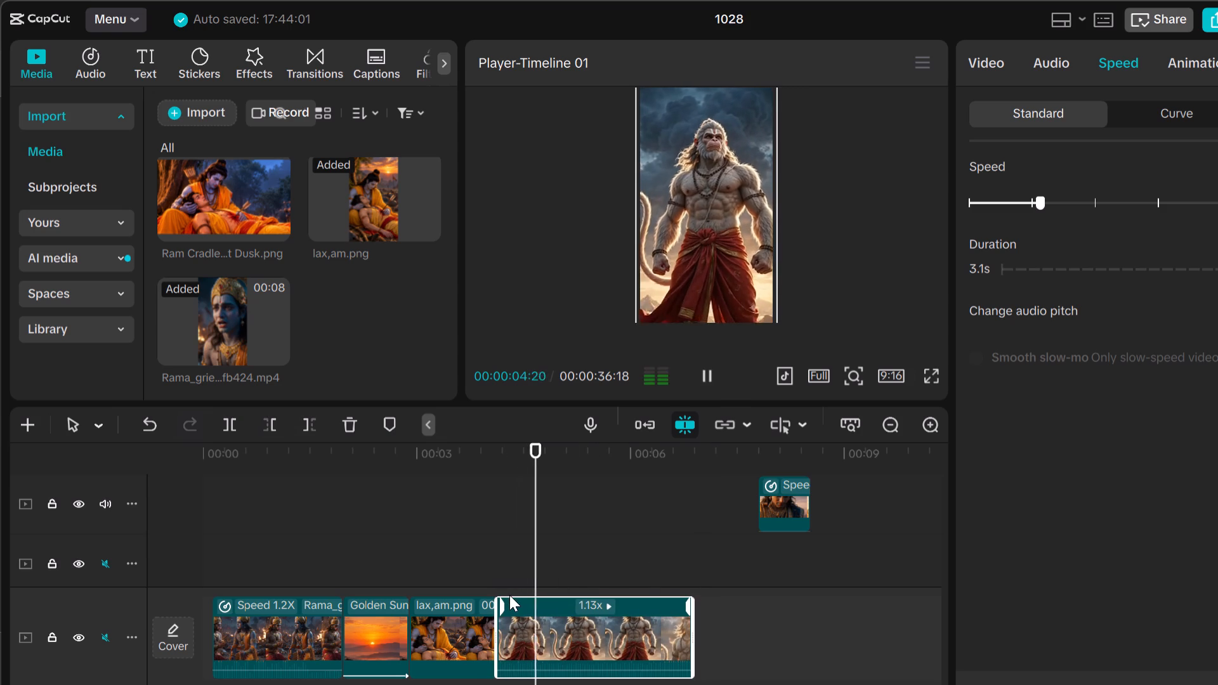
key(space)
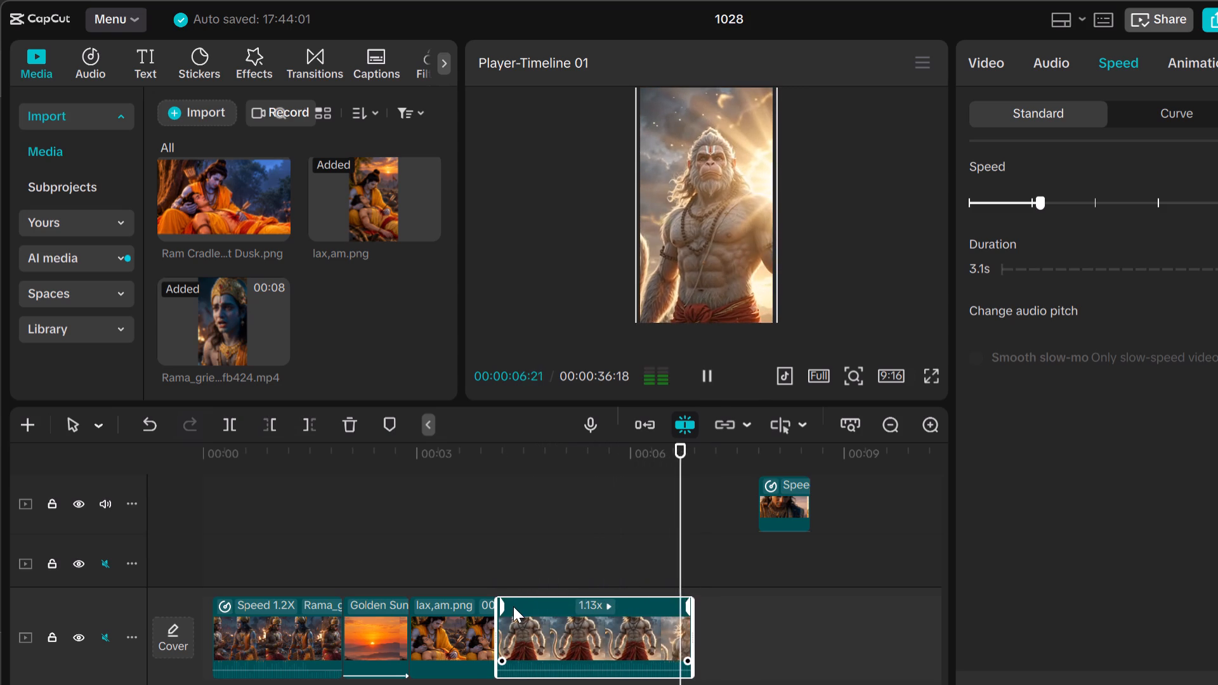
key(space)
key(space)
key(space)
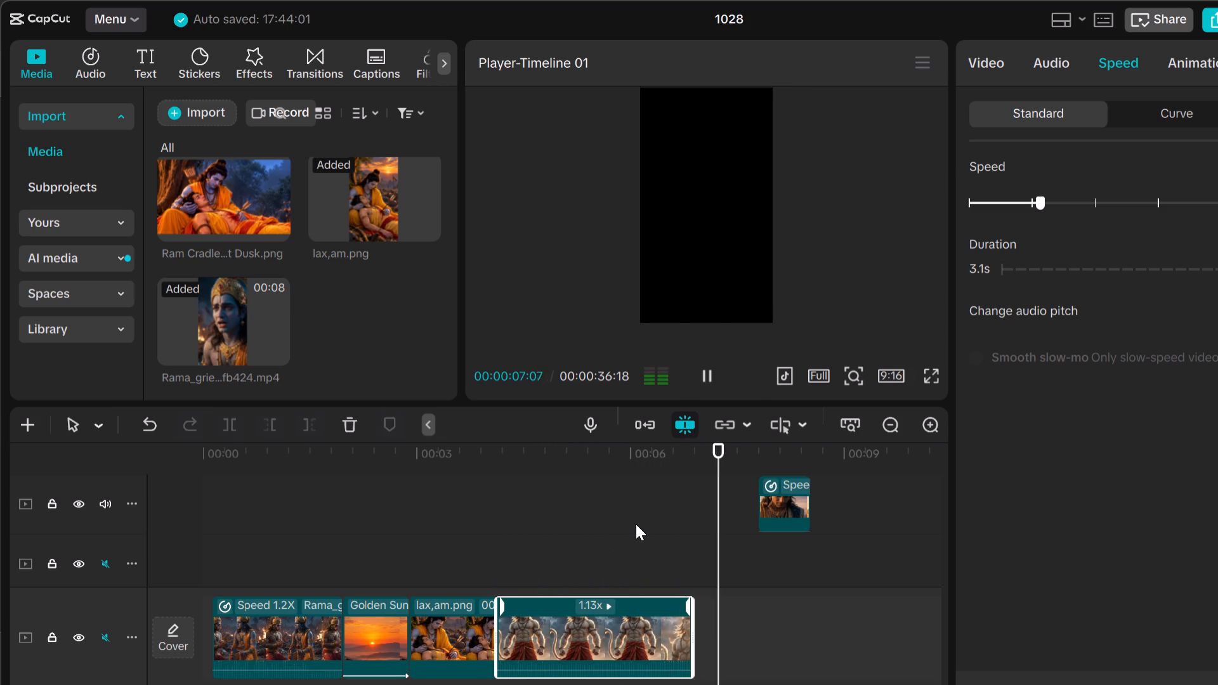
key(space)
drag(755, 515, 734, 525)
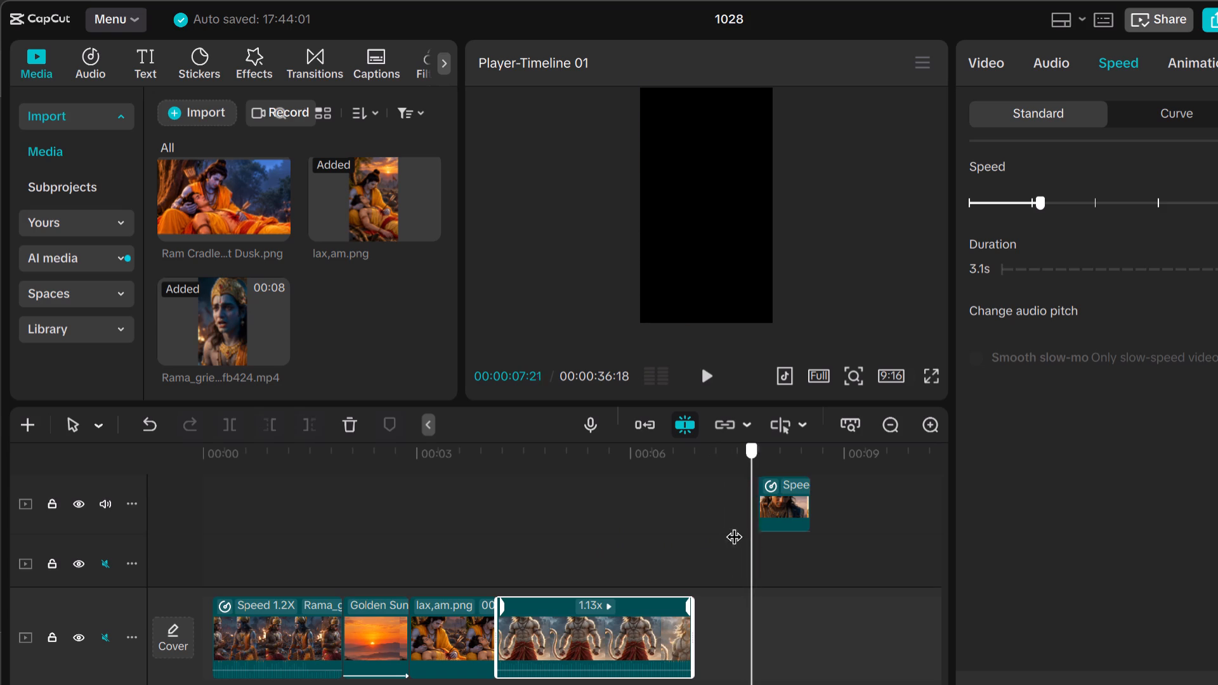
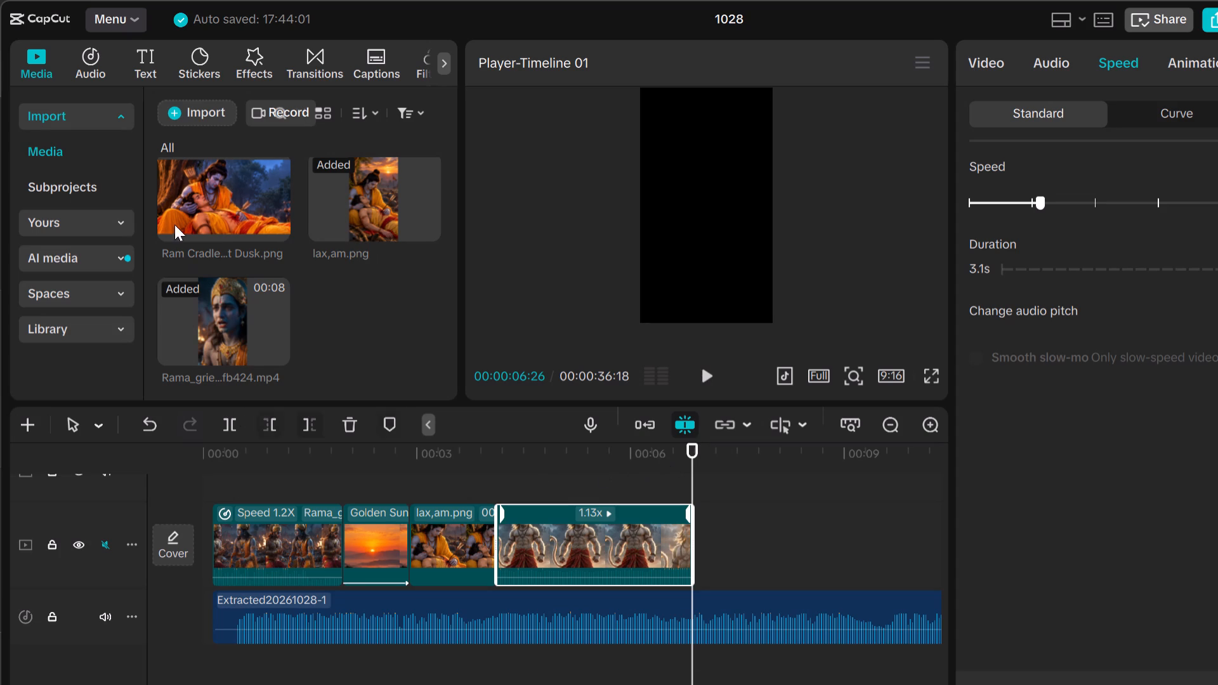
click(170, 107)
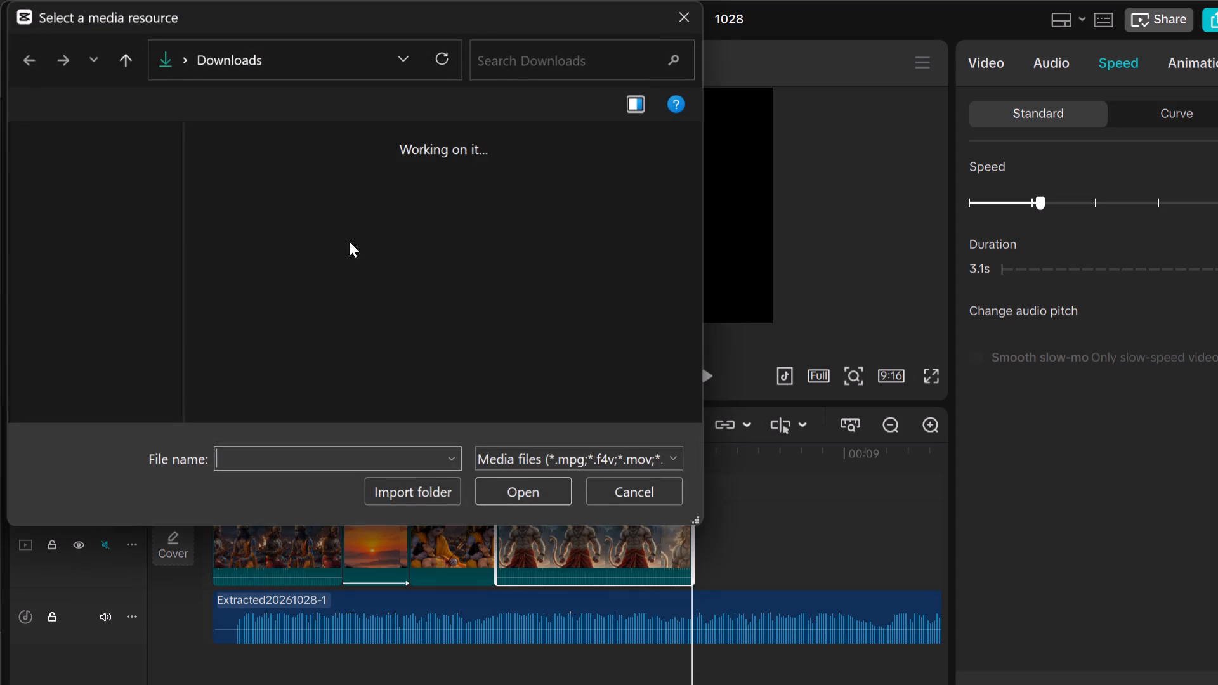
click(250, 219)
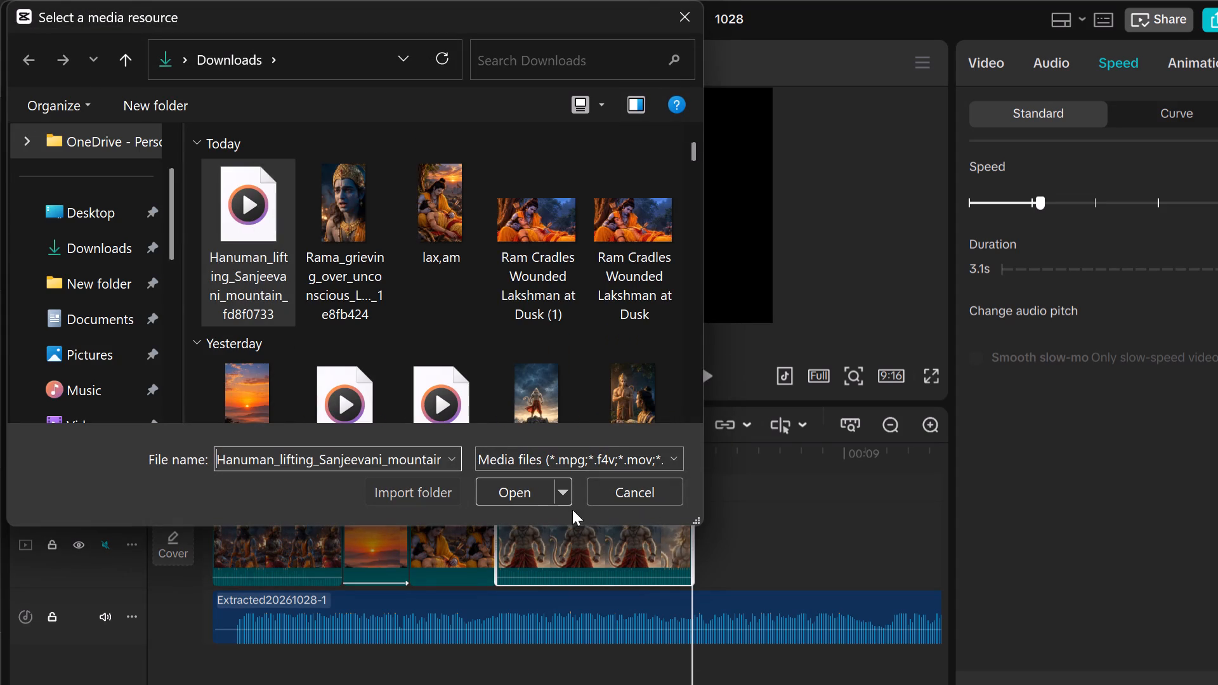
click(540, 495)
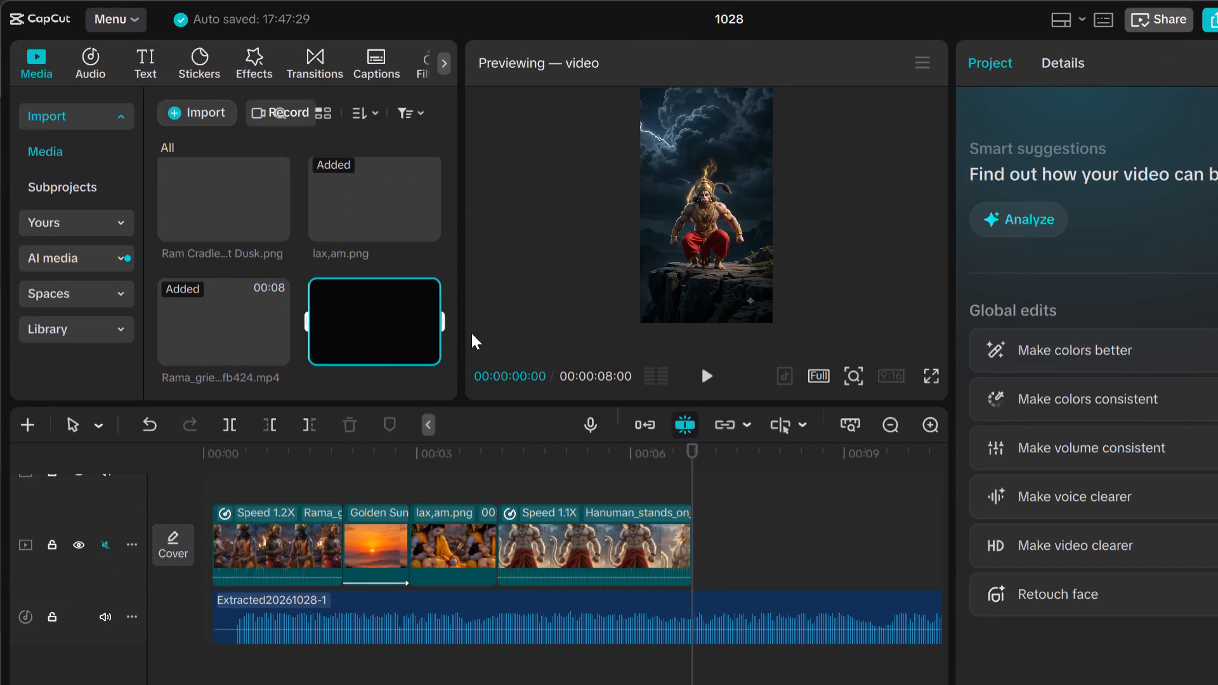
click(426, 346)
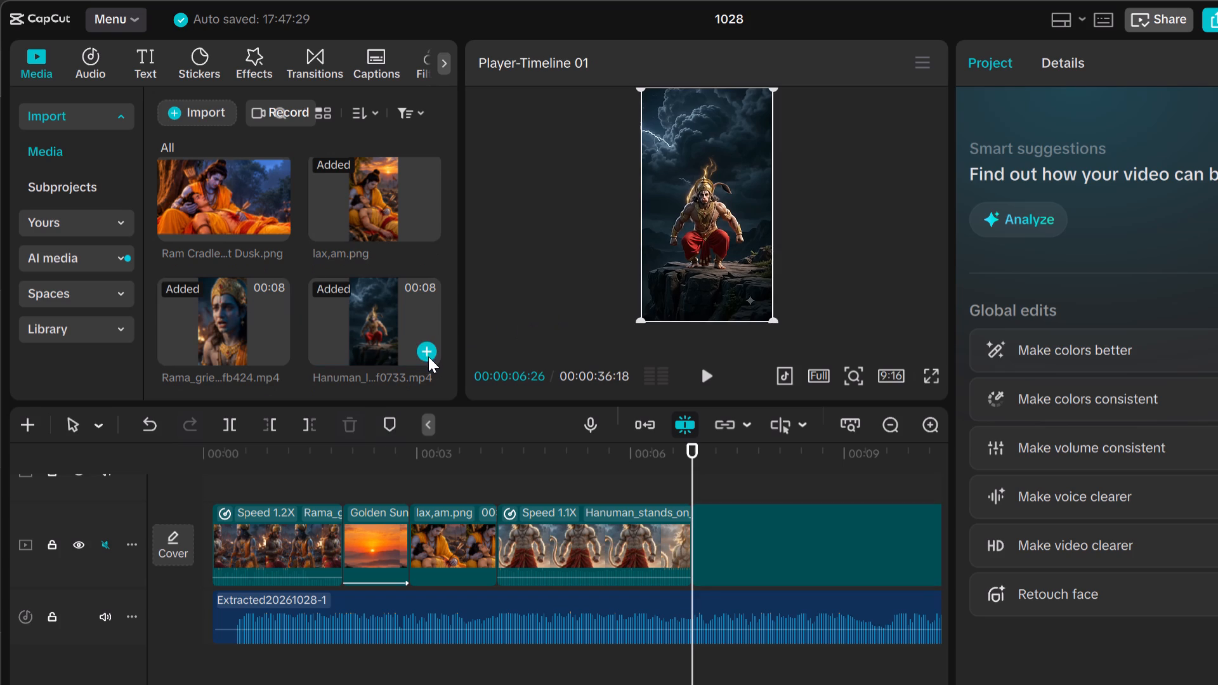
Play and scrub through the newly added Sanjeevani clip to review its footage and the clips layered above it.
click(707, 369)
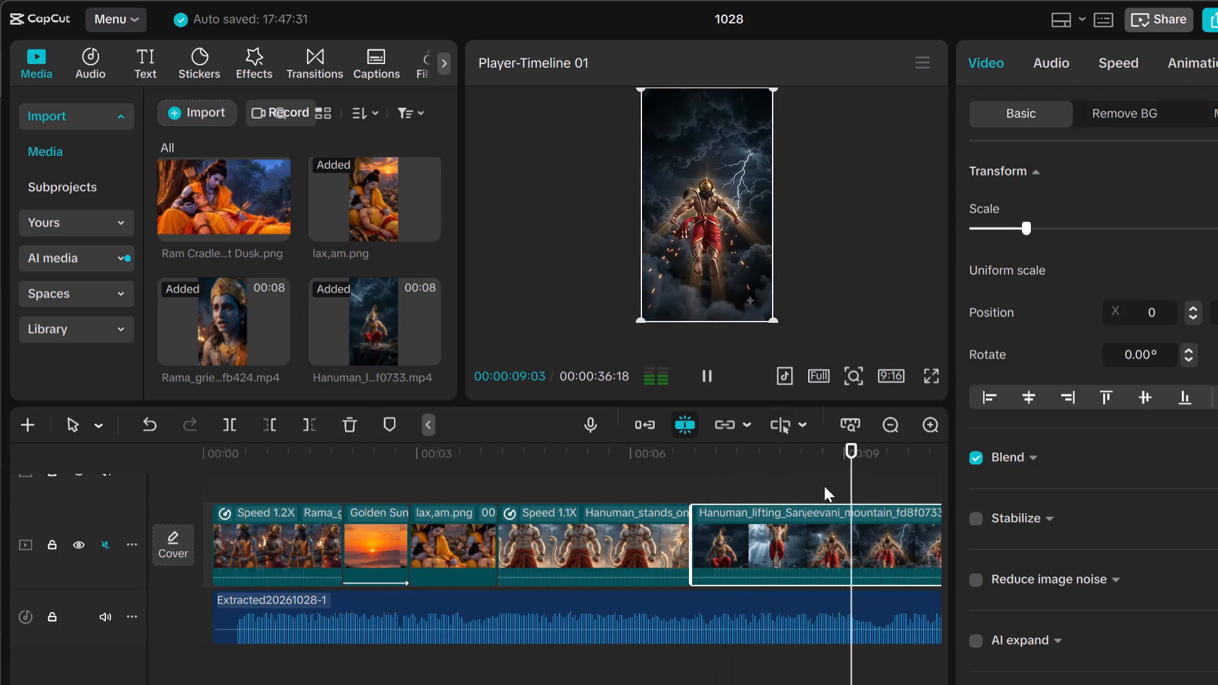
scroll(825, 486, up, 3)
scroll(828, 477, down, 2)
scroll(824, 485, up, 1)
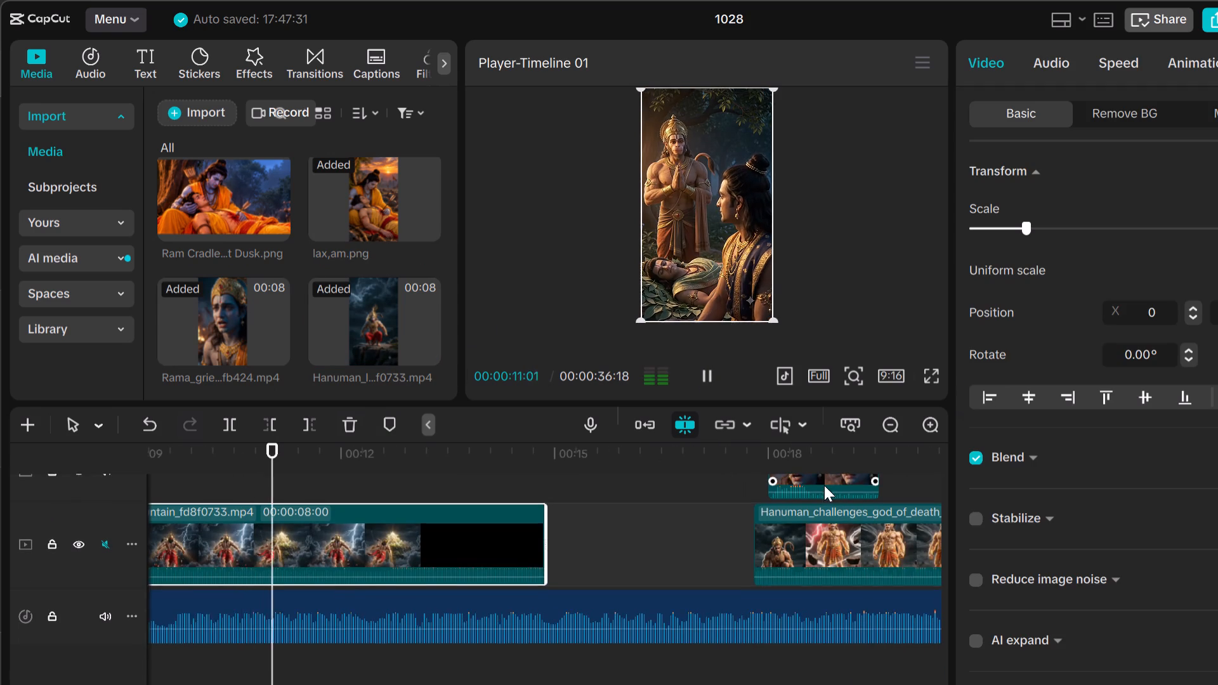
scroll(824, 485, up, 1)
click(499, 518)
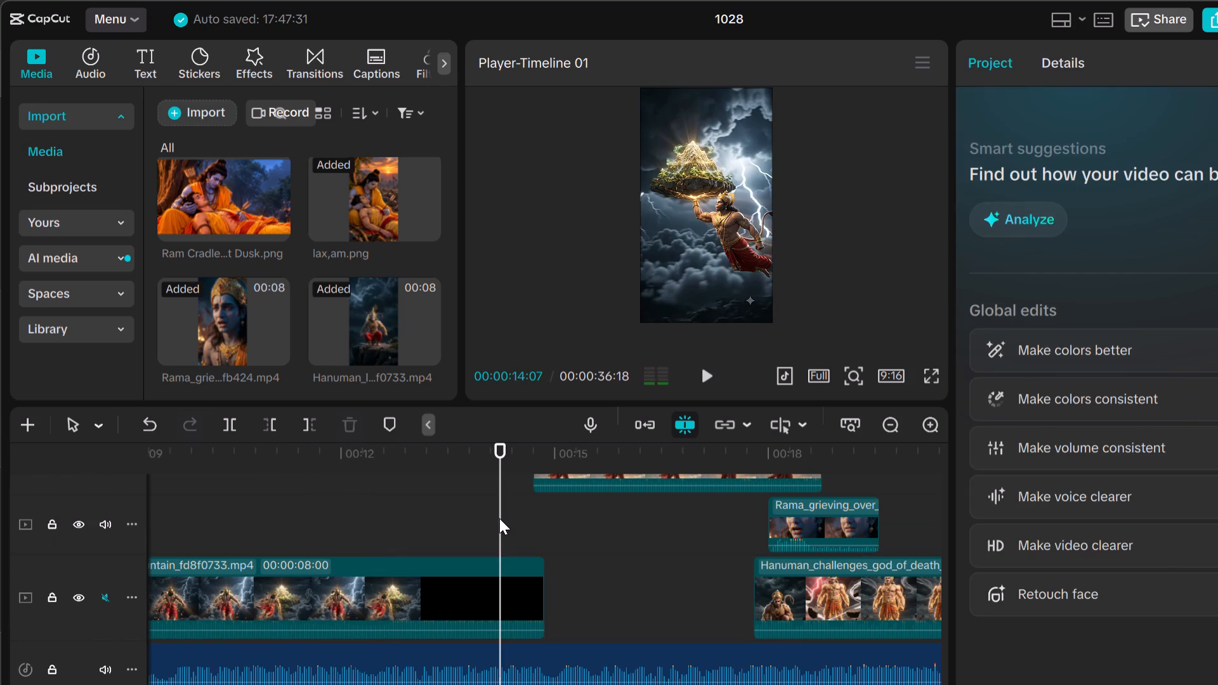
drag(502, 491, 342, 518)
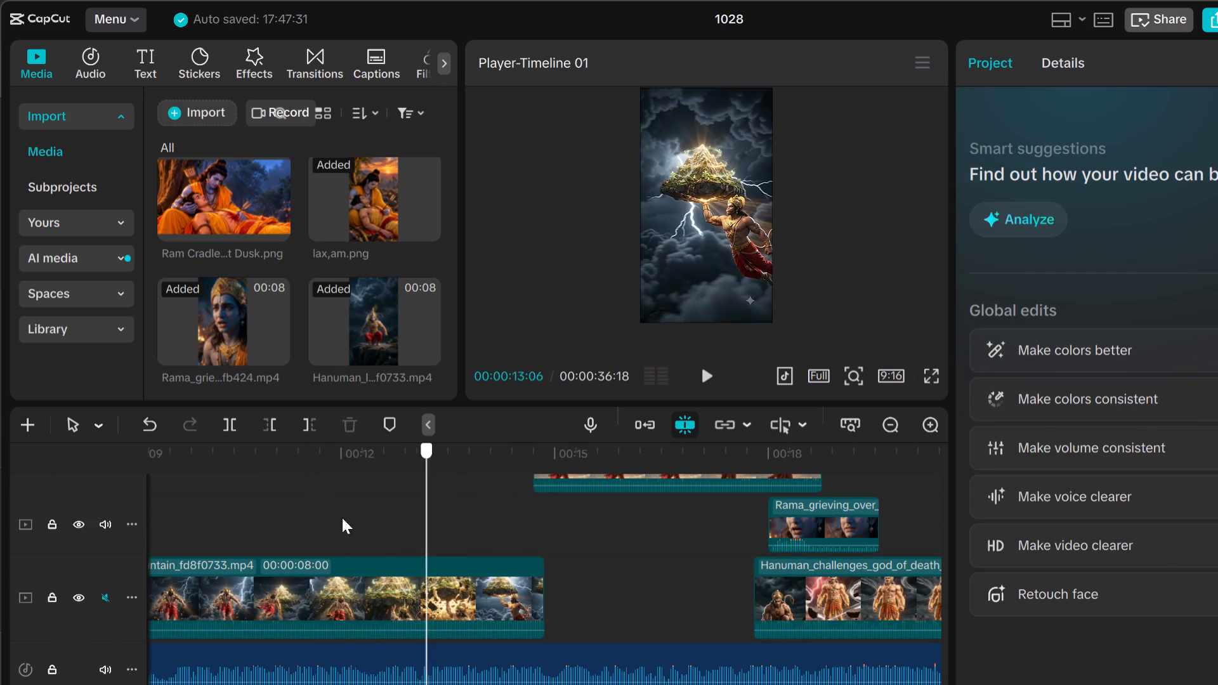
drag(342, 518, 236, 538)
Delete the short overlay clip sitting above the Sanjeevani clip at about 8 seconds.
scroll(316, 510, up, 3)
scroll(427, 456, up, 3)
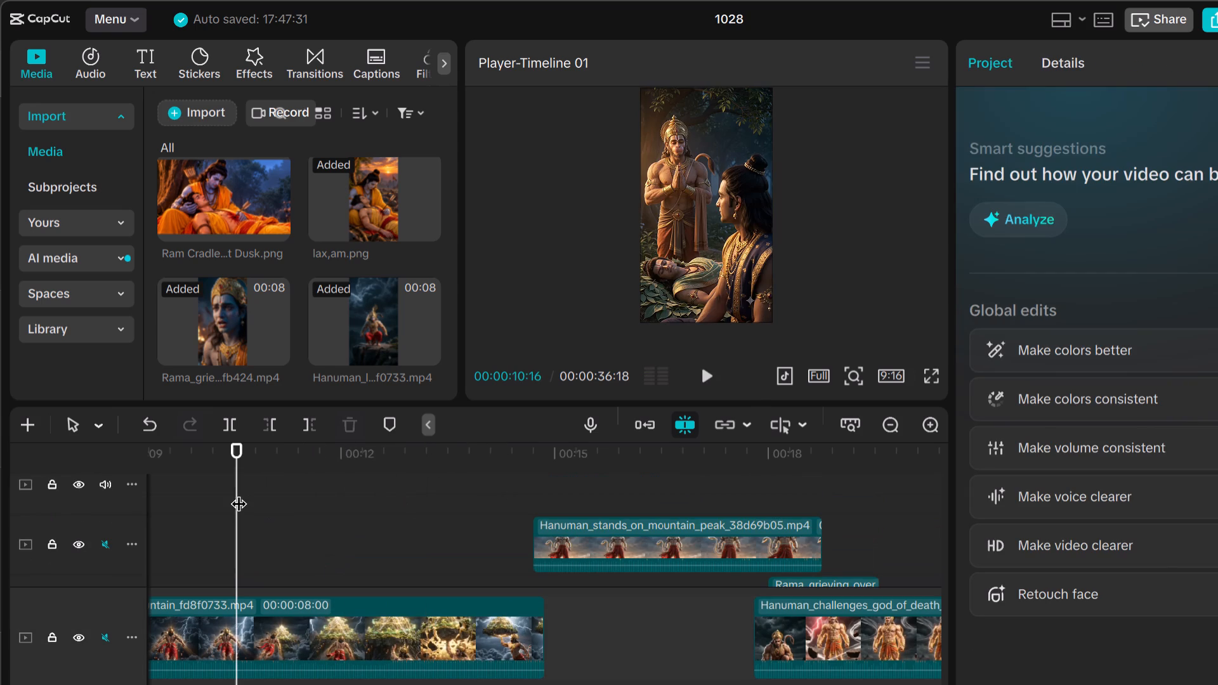
drag(239, 492, 213, 502)
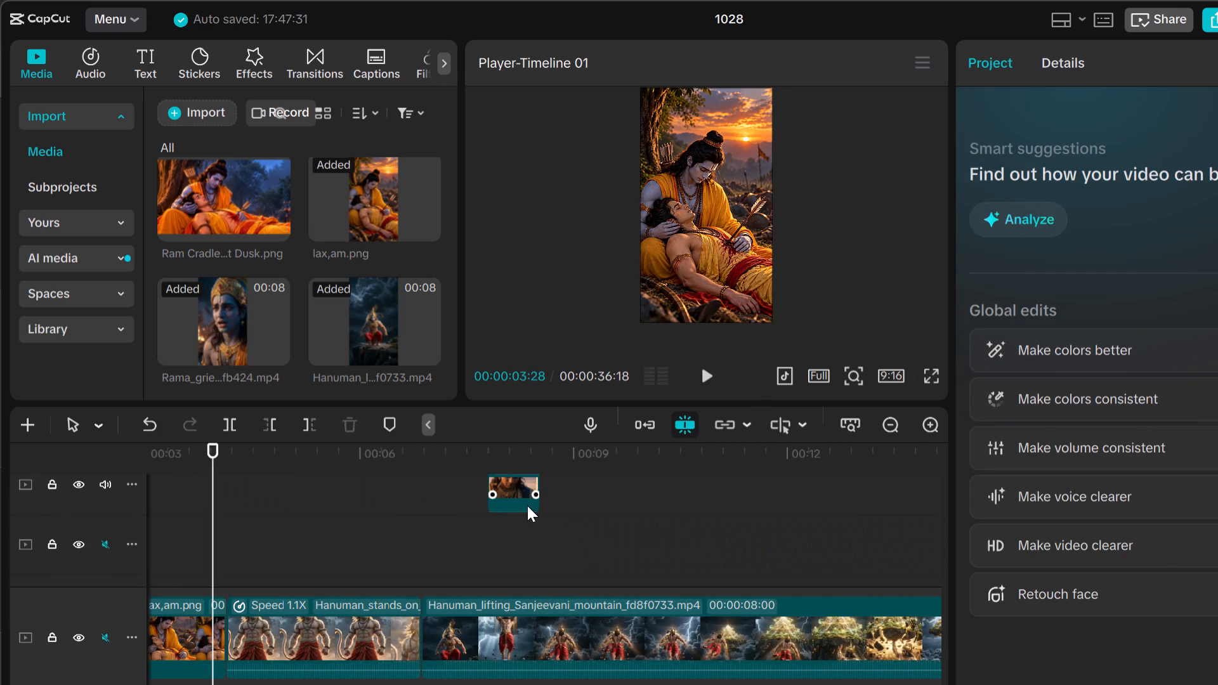
click(515, 490)
right_drag(515, 490, 508, 495)
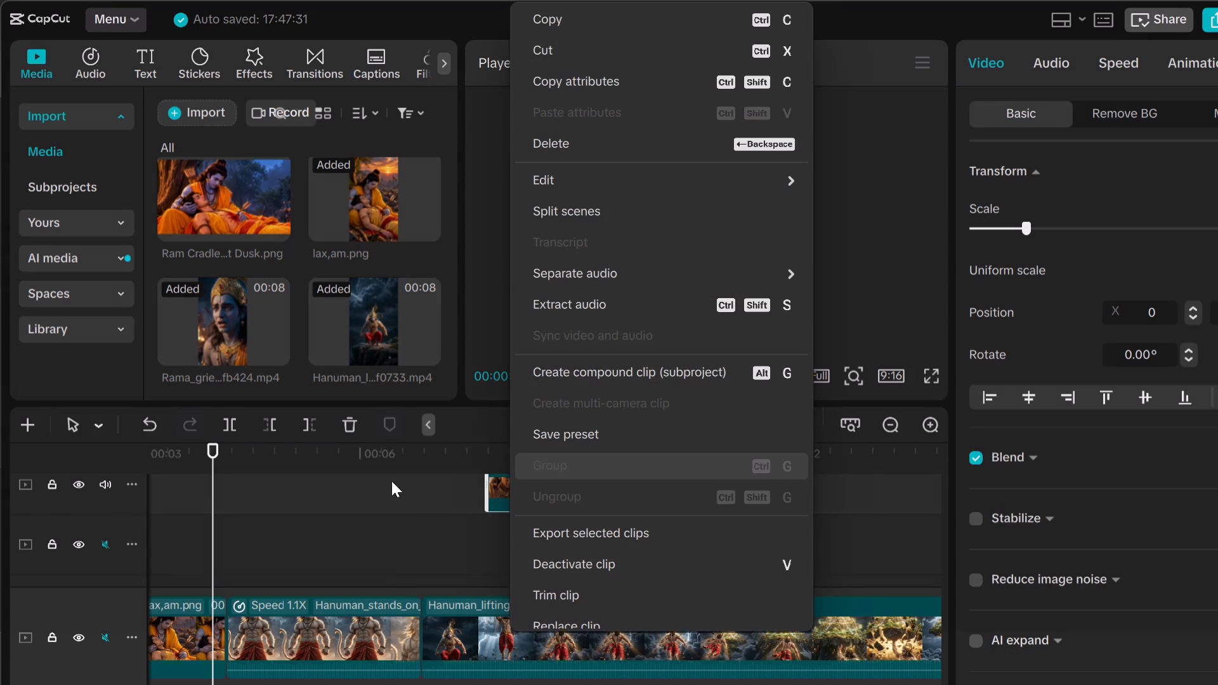
click(566, 146)
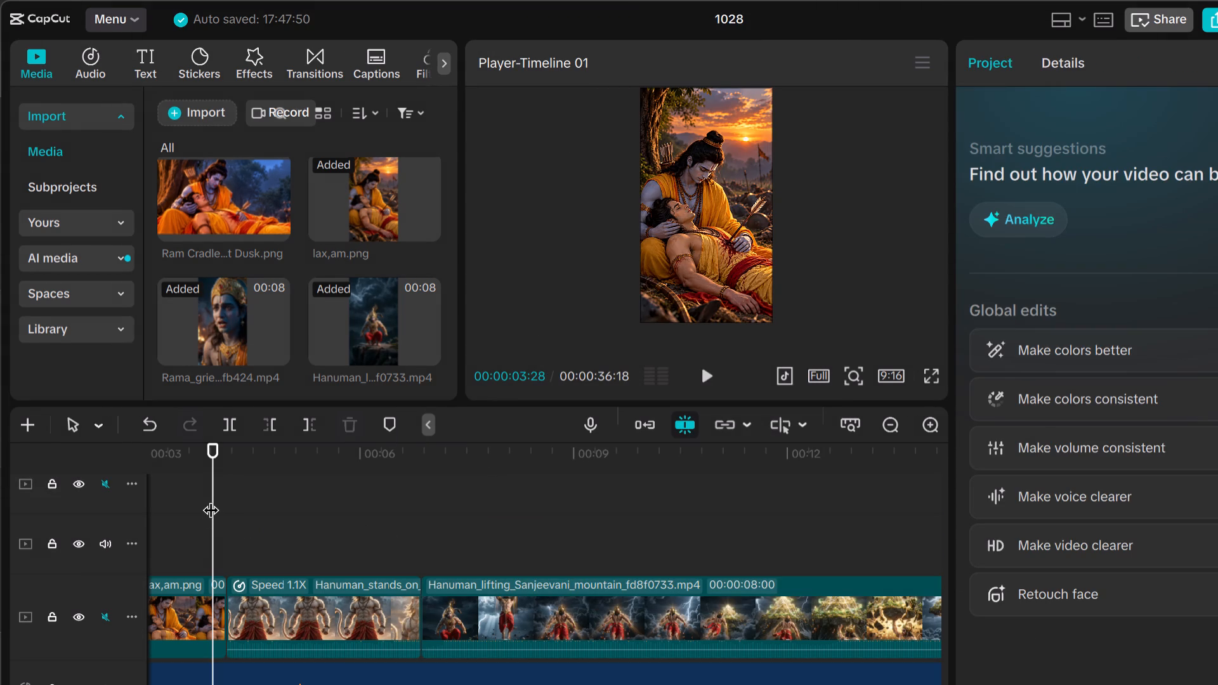
Speed up the Hanuman lifting Sanjeevani clip to 1.29x.
drag(211, 499, 835, 577)
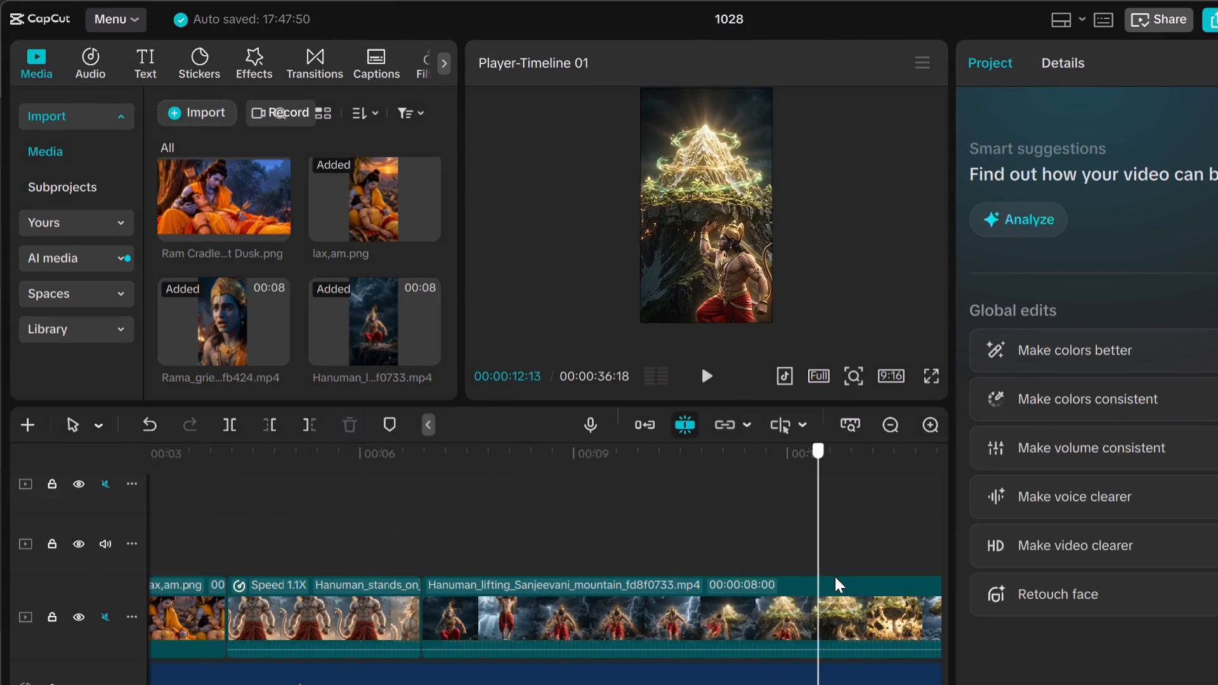
drag(835, 577, 452, 634)
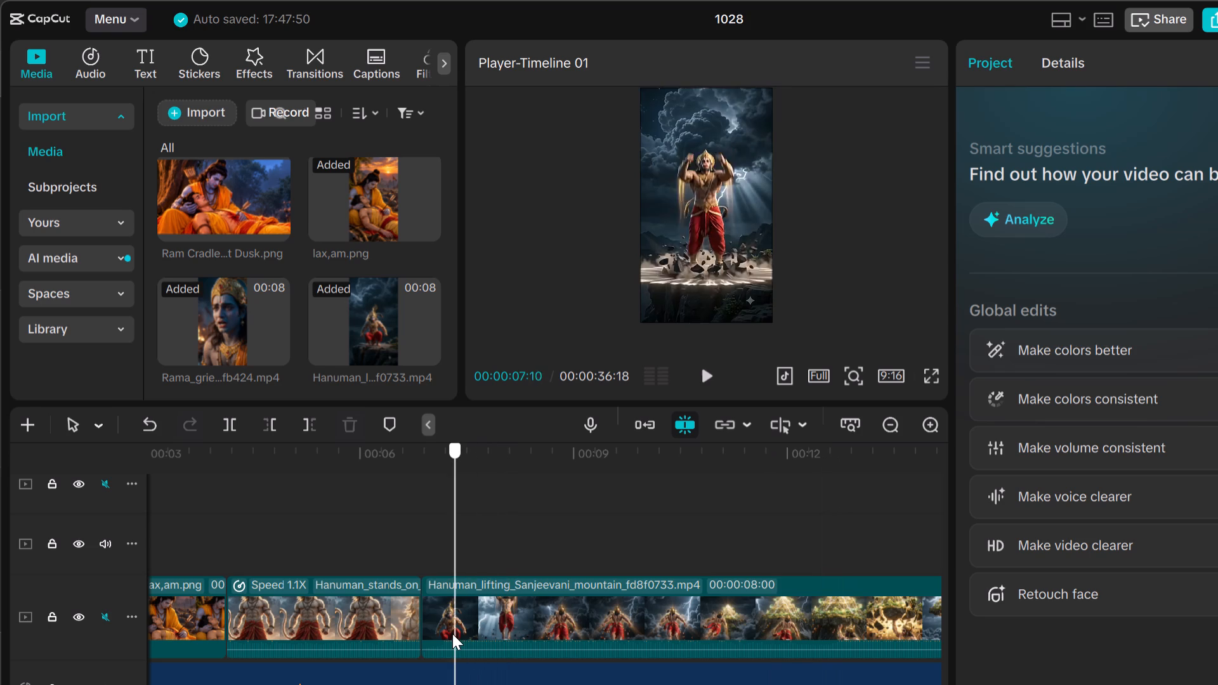
drag(452, 634, 450, 634)
click(630, 604)
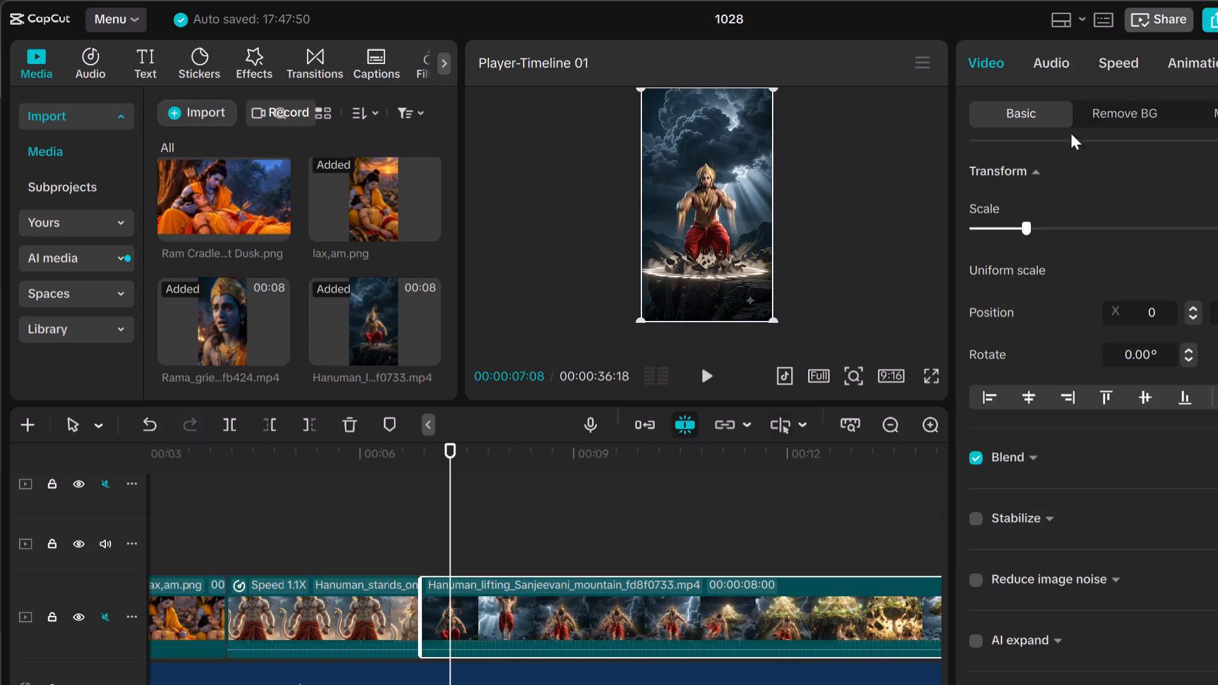
click(1116, 66)
click(1051, 197)
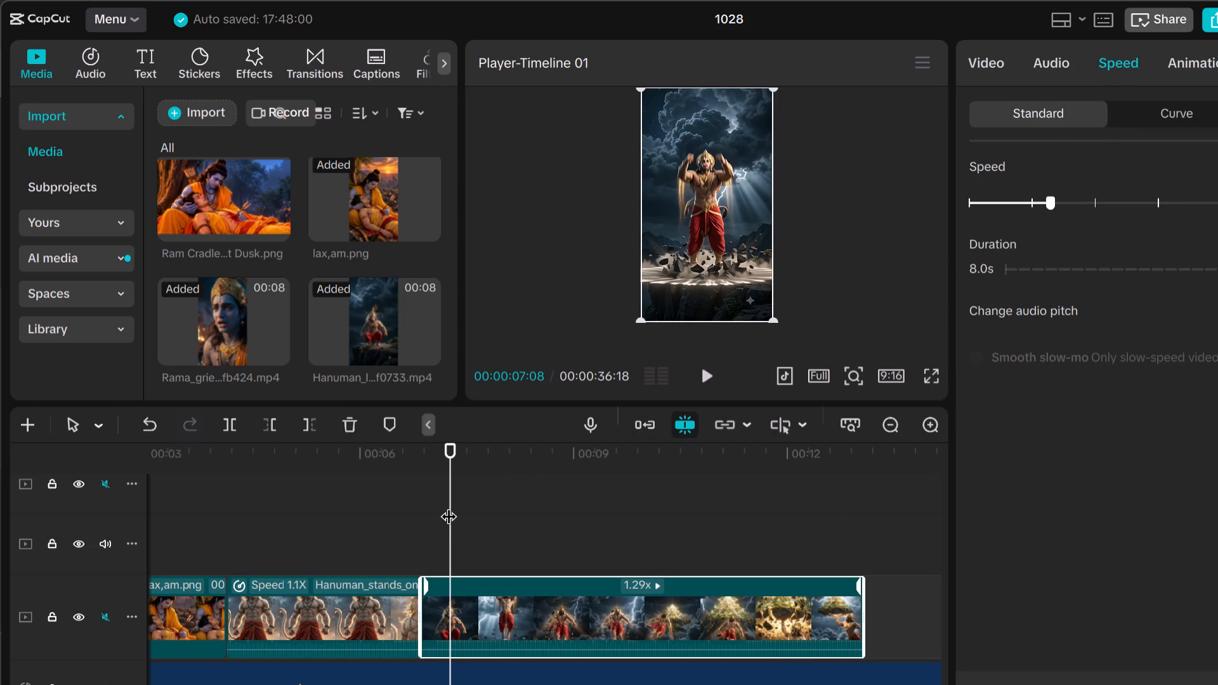
Split the standing Hanuman clip at 00:00:06:03 and delete the part before the cut.
drag(452, 487, 230, 518)
key(space)
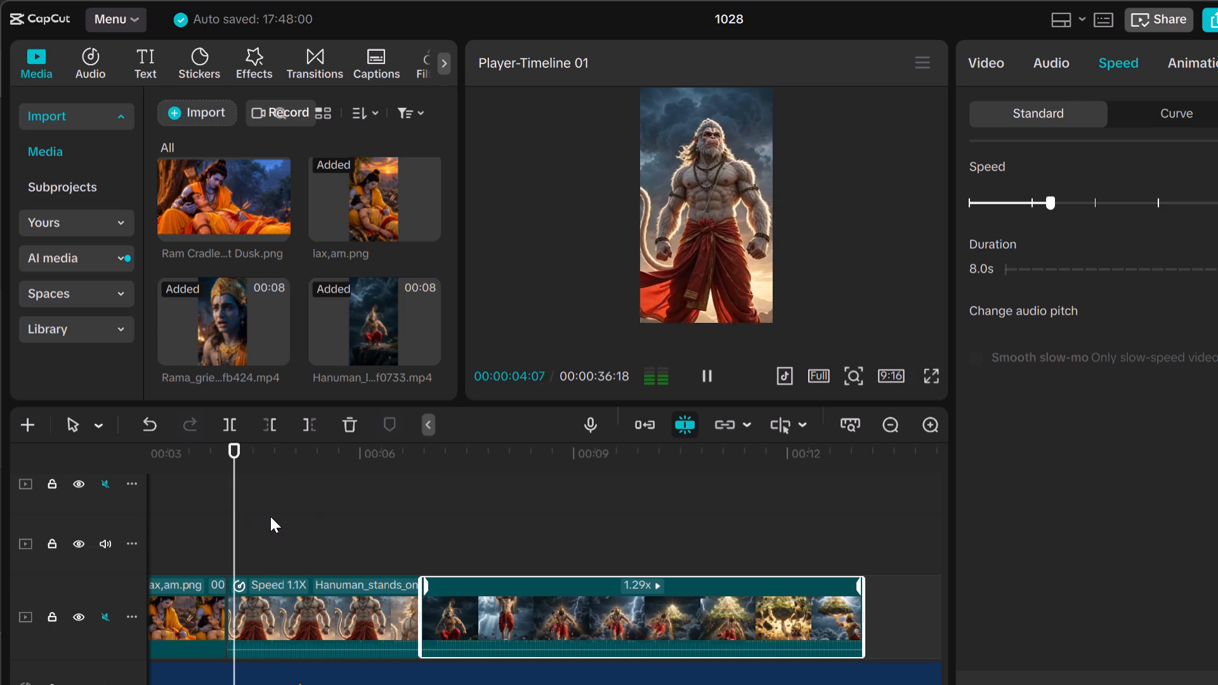
key(space)
key(space)
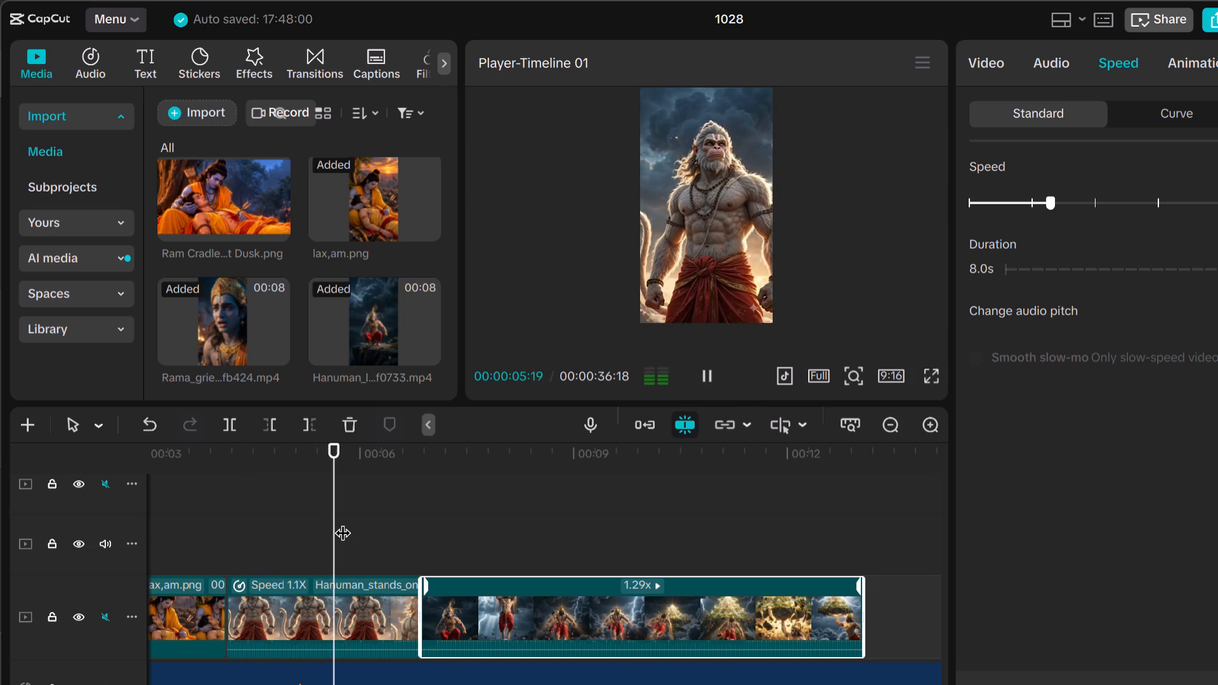
key(space)
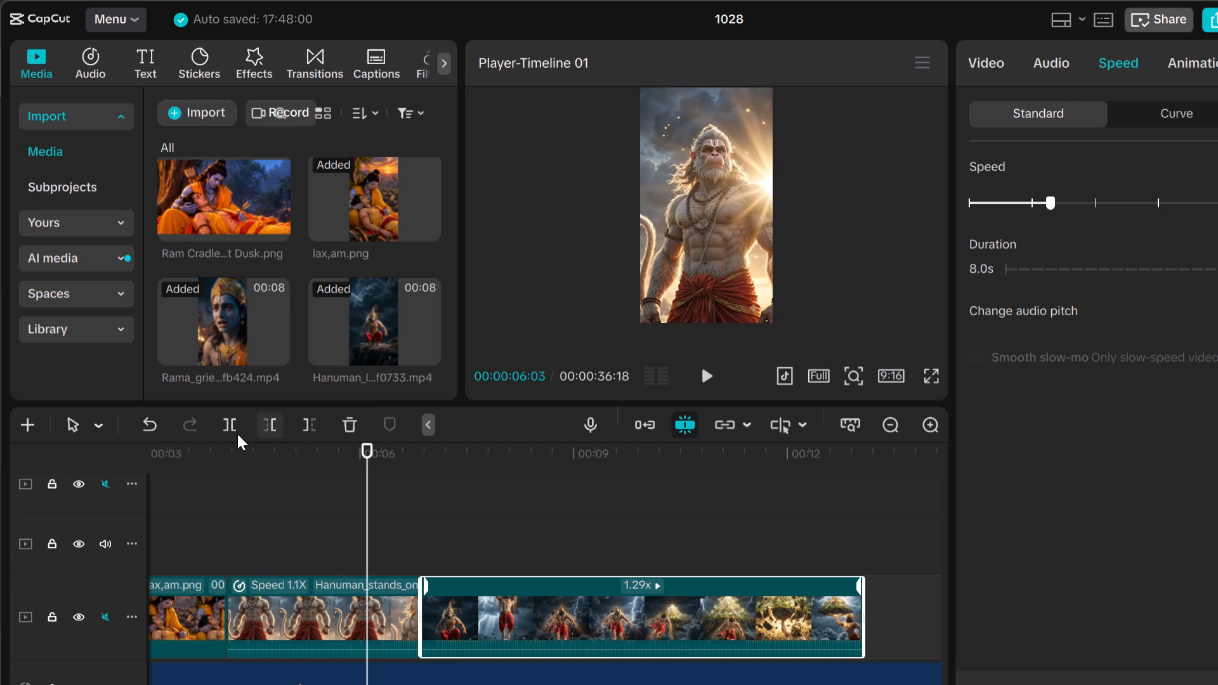
click(237, 430)
click(310, 604)
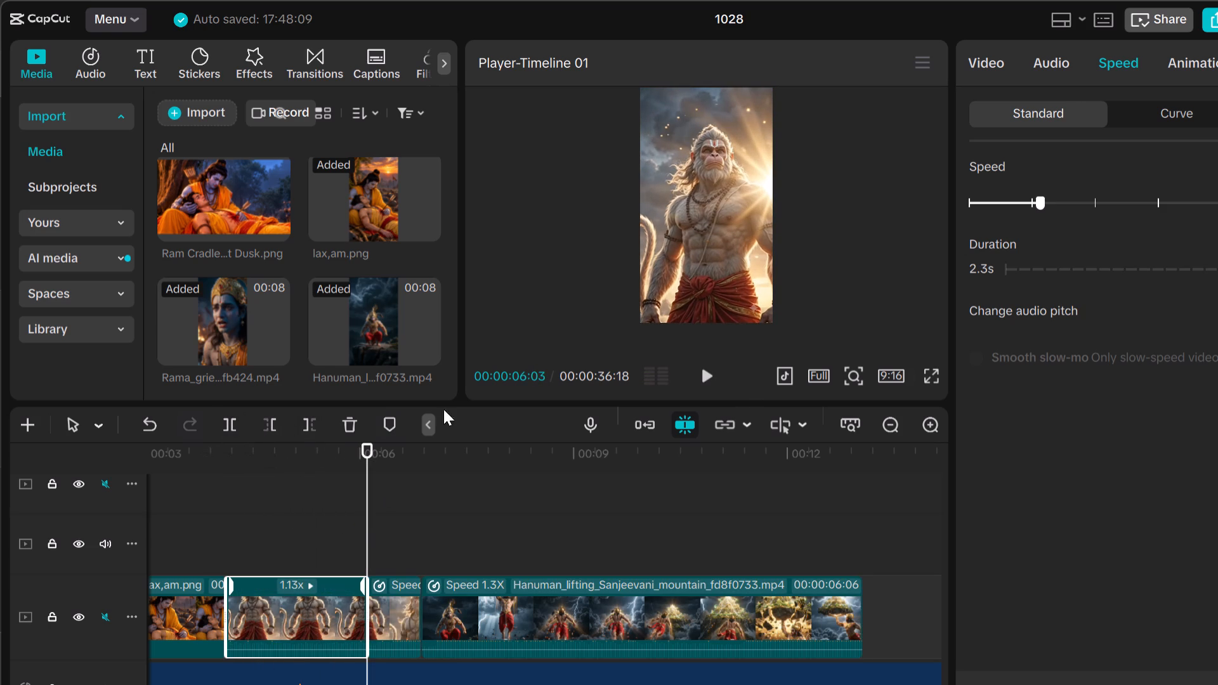
right_click(285, 611)
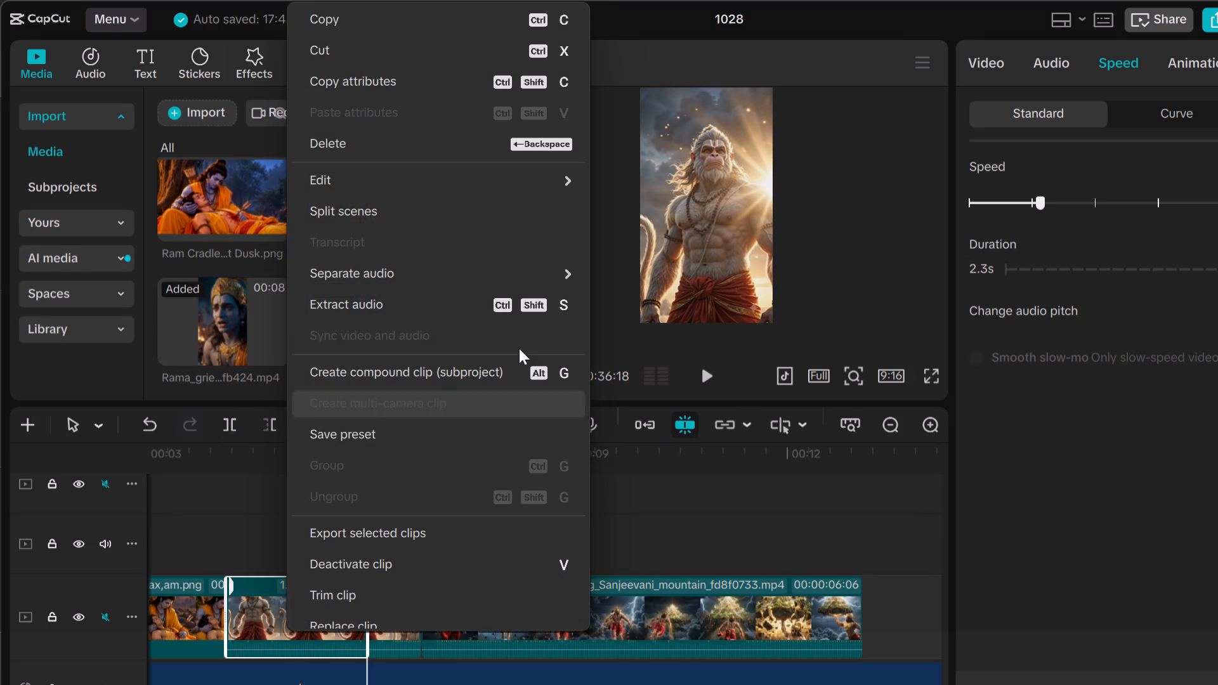
click(389, 142)
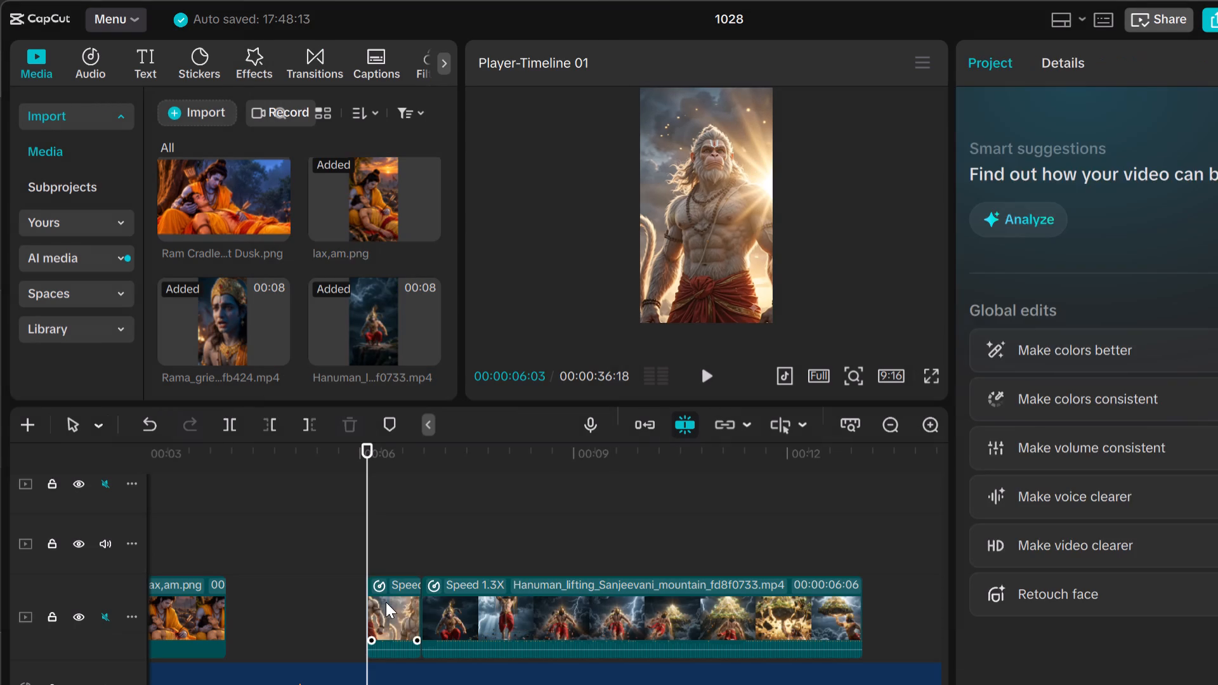
Close the gap by moving the remaining standing Hanuman piece and the Sanjeevani clip back against lax,am.png.
drag(387, 601, 251, 600)
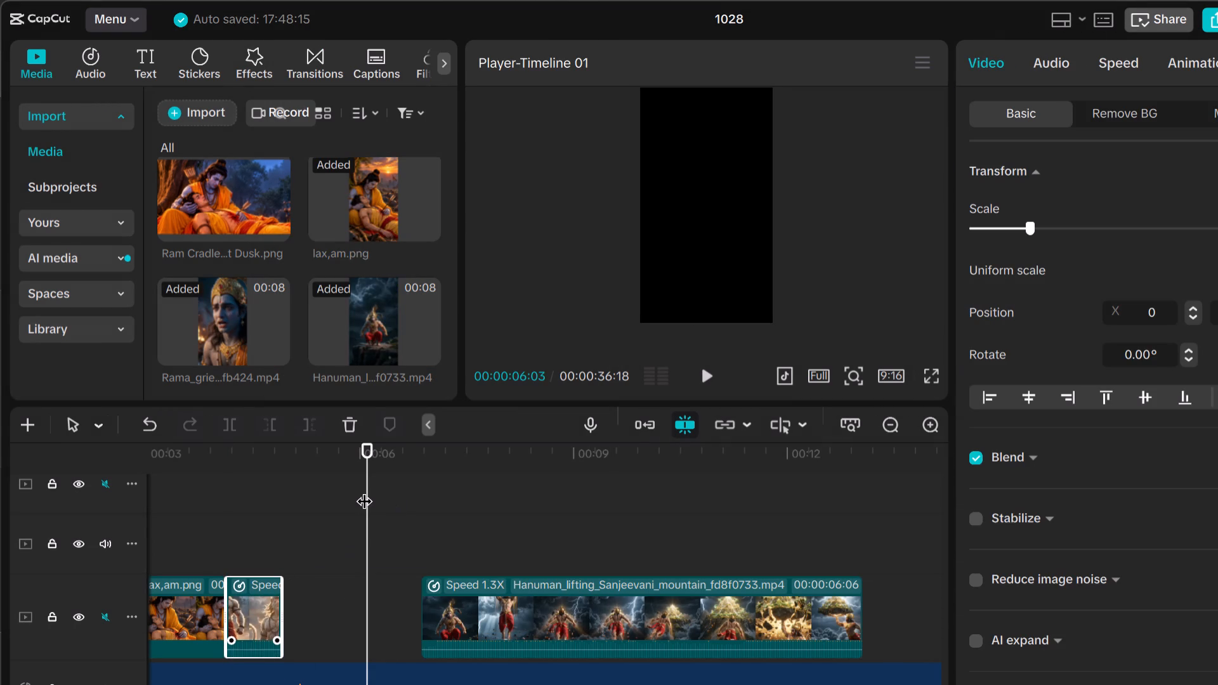
drag(452, 611, 313, 611)
Play the sequence from lax,am.png through the shortened Hanuman clip into the Sanjeevani clip to check the cuts.
drag(367, 490, 240, 512)
key(space)
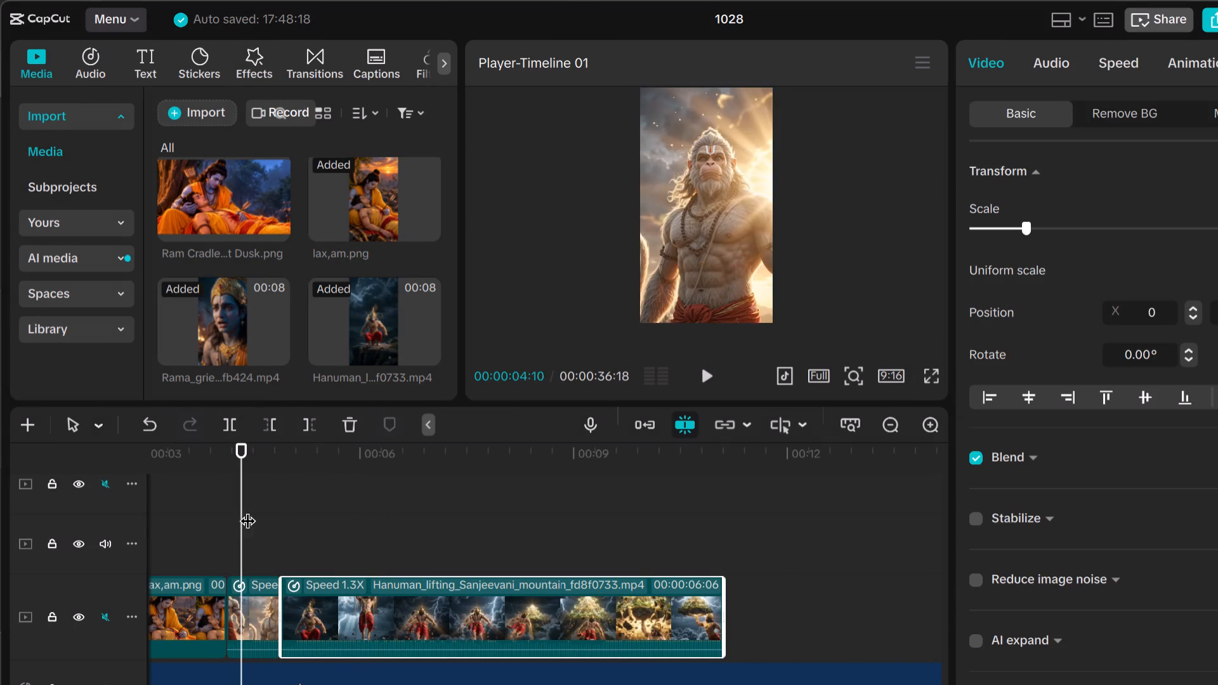
key(space)
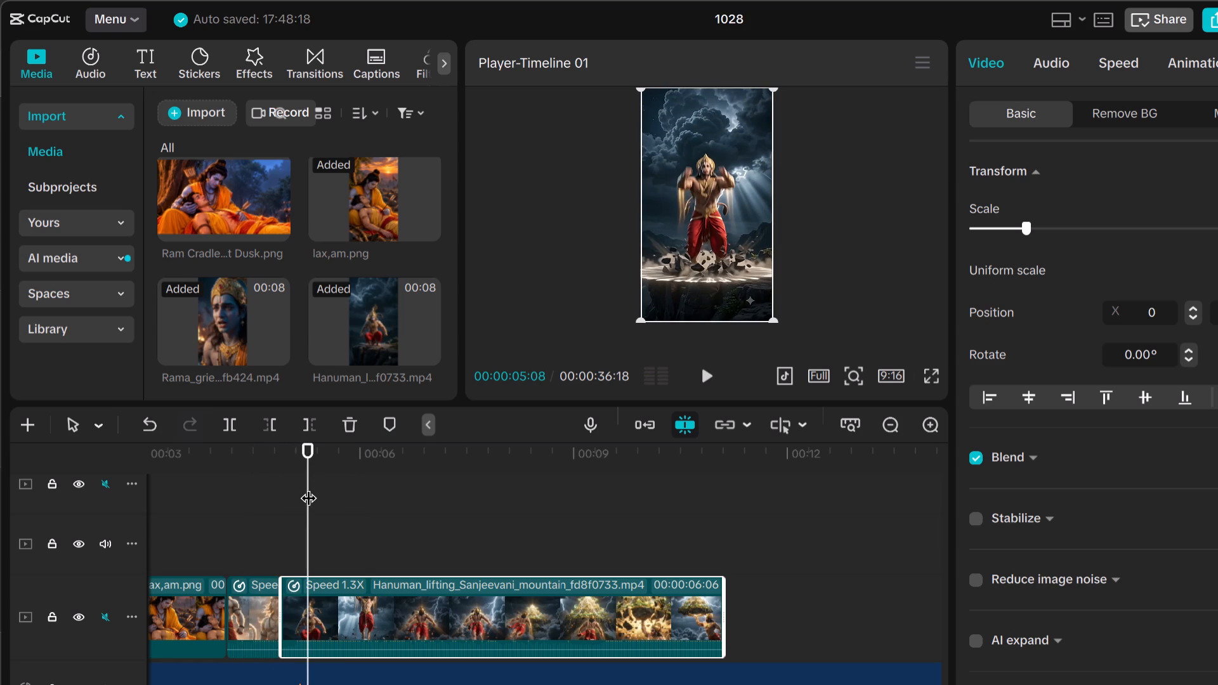
drag(308, 486, 202, 516)
key(space)
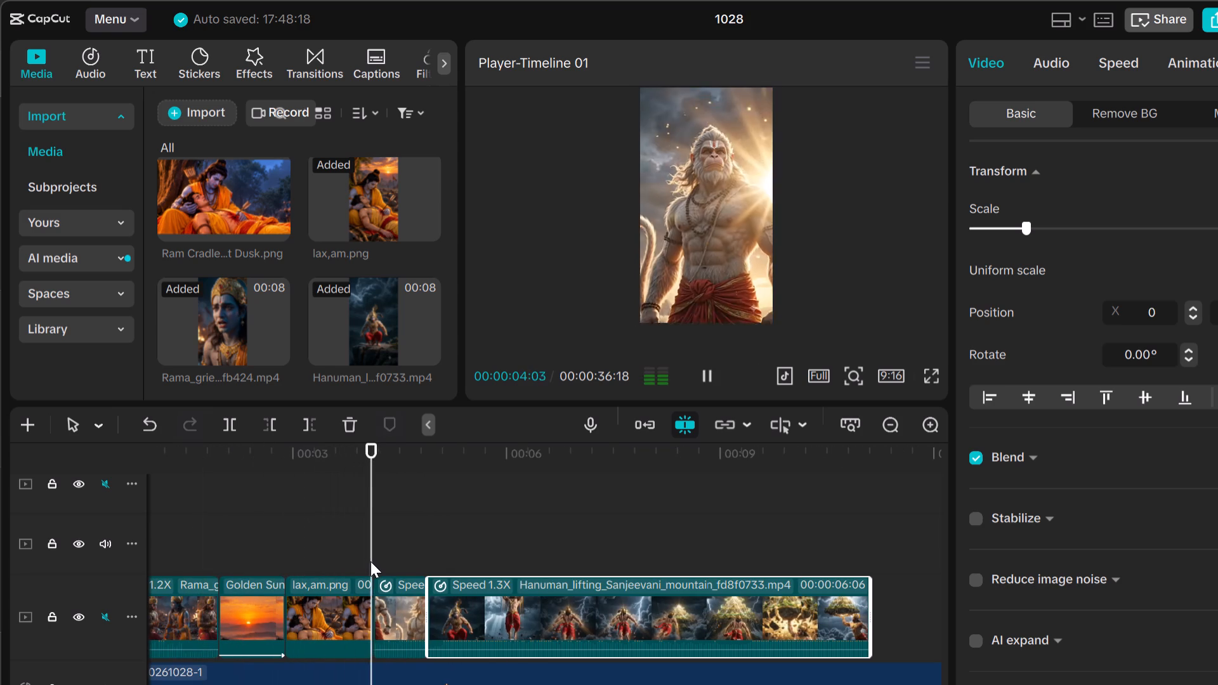
key(space)
Move the Sanjeevani clip to about 7.8 s and lengthen the standing Hanuman clip at its start, keeping it against lax,am.png.
drag(483, 615, 540, 607)
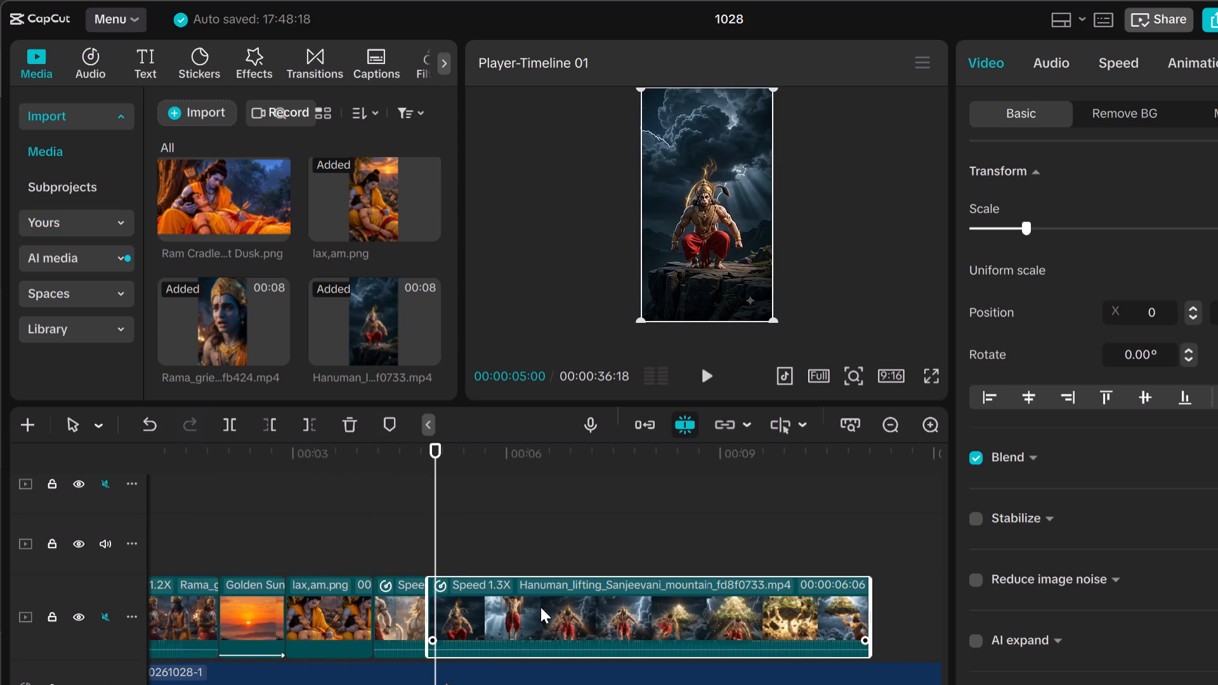
drag(540, 607, 686, 590)
drag(405, 606, 442, 601)
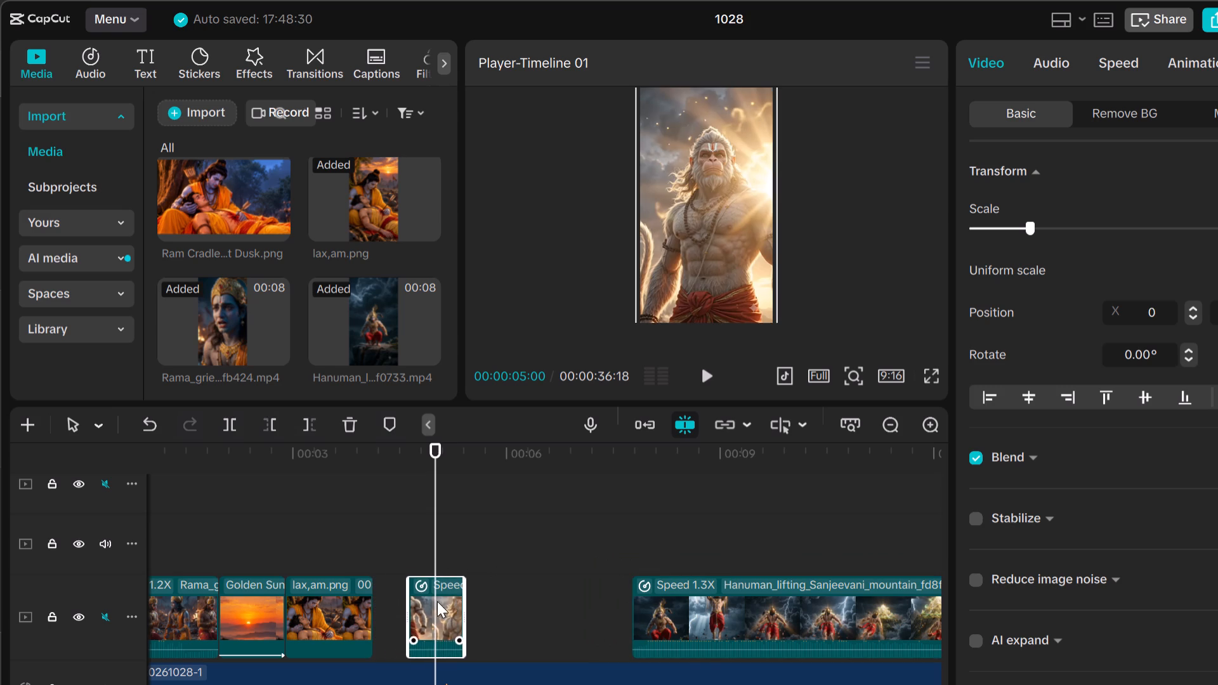
drag(405, 603, 371, 603)
Shift the standing Hanuman clip to end at about 5.7 s and lengthen its start back against lax,am.png.
drag(435, 509, 387, 521)
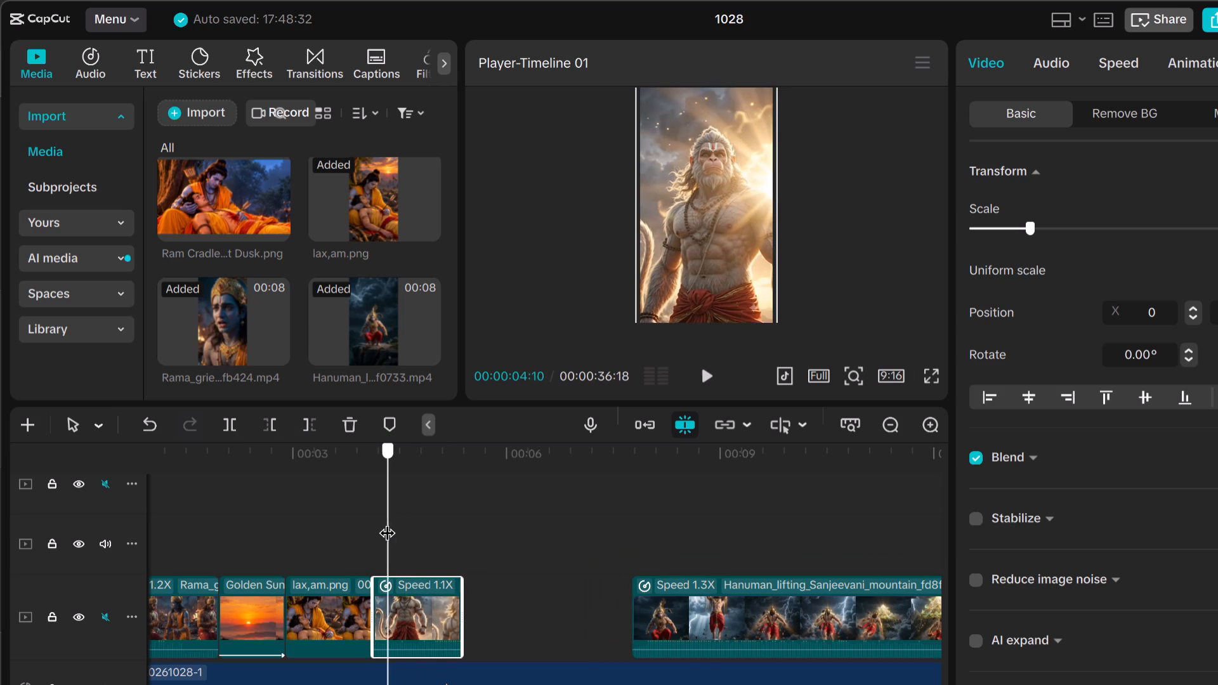
drag(387, 521, 379, 524)
key(space)
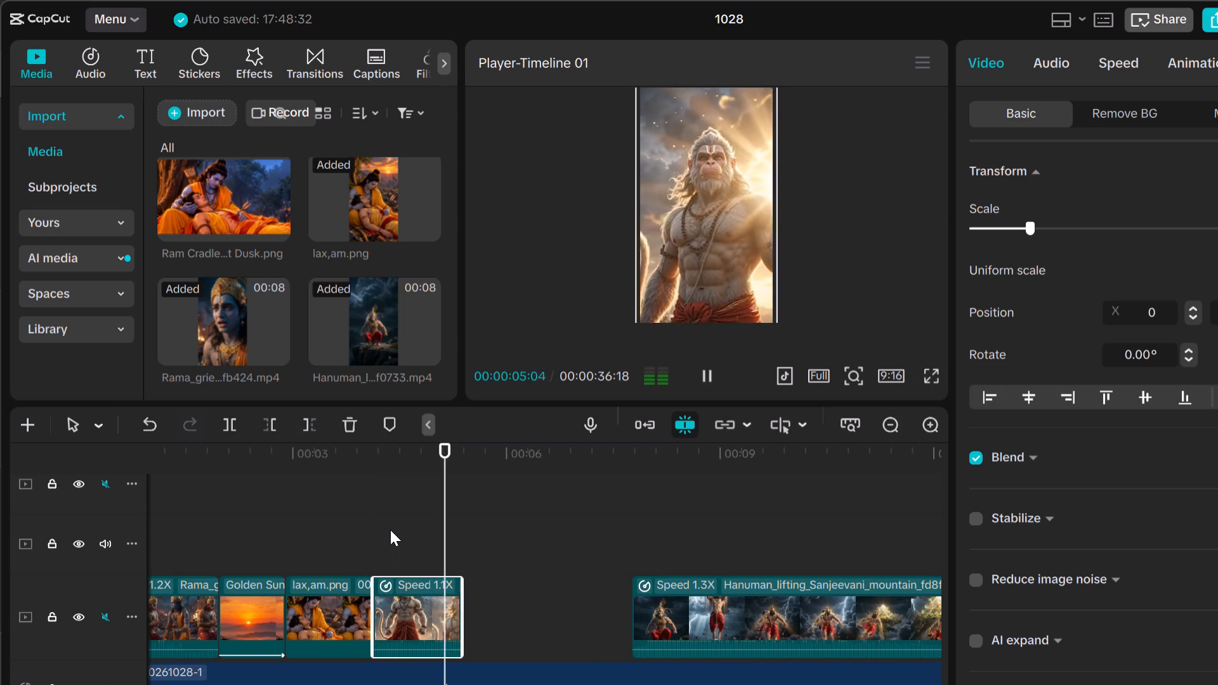
key(space)
click(446, 592)
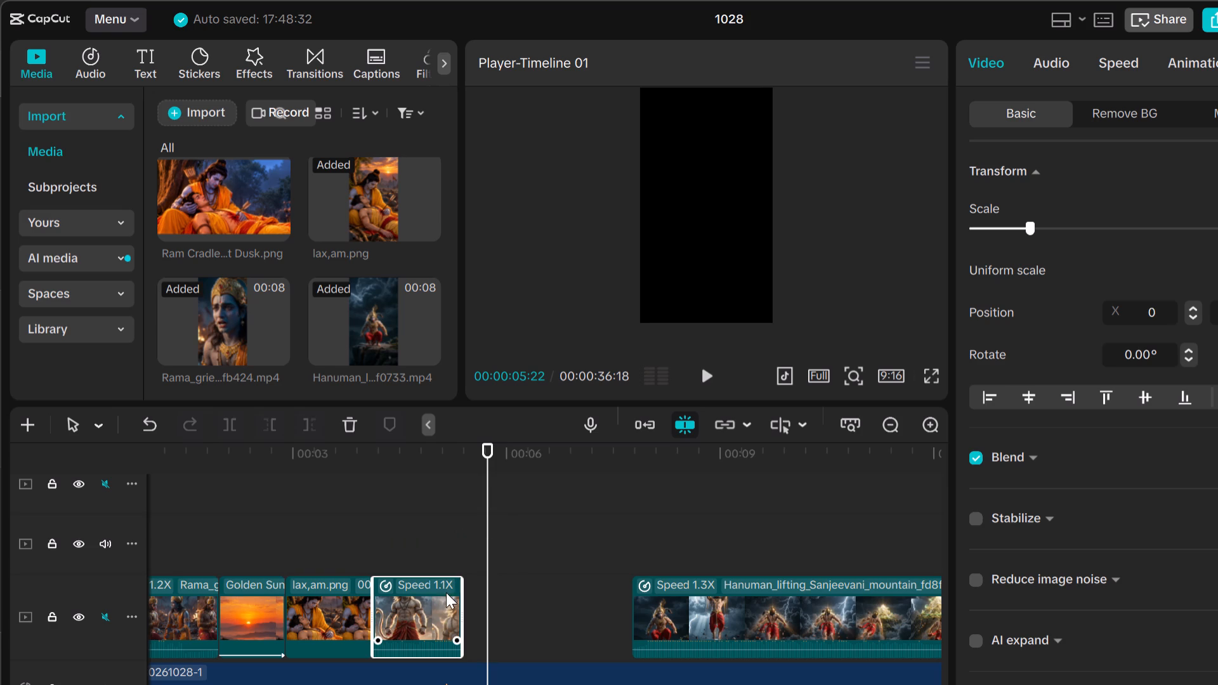
click(457, 601)
drag(447, 603, 470, 604)
drag(393, 604, 376, 604)
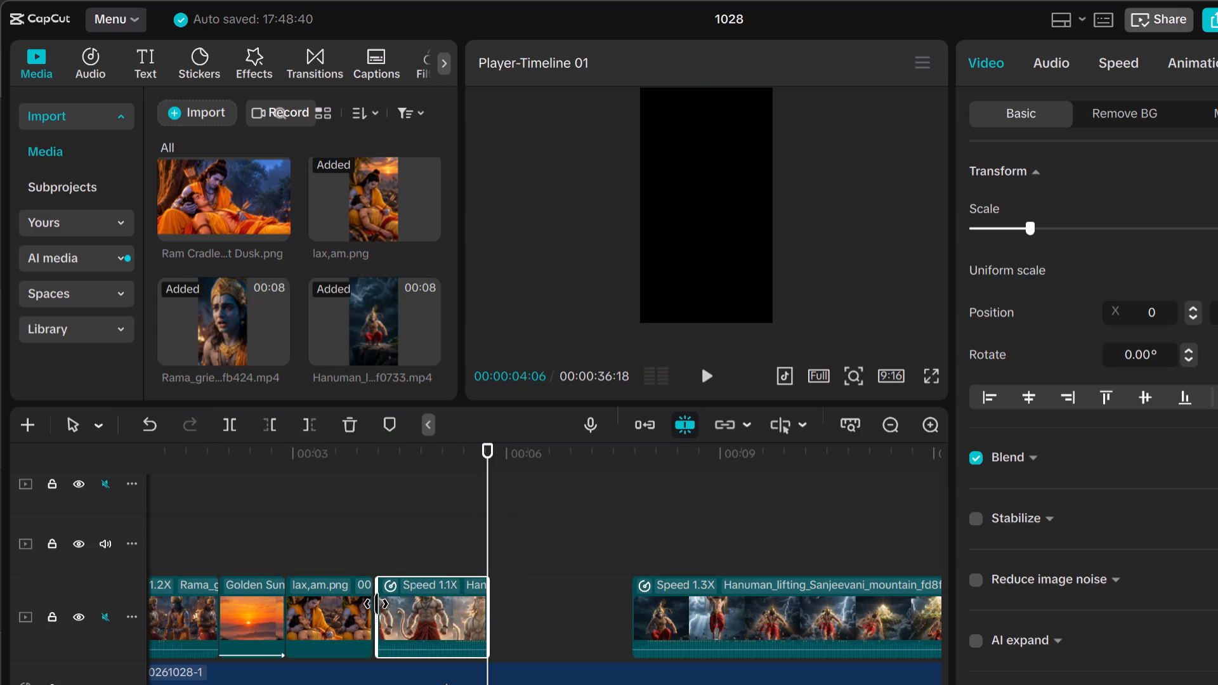
drag(376, 604, 372, 604)
Play the standing Hanuman clip against the audio and extend its end to about 6.3 s.
drag(486, 529, 403, 540)
key(space)
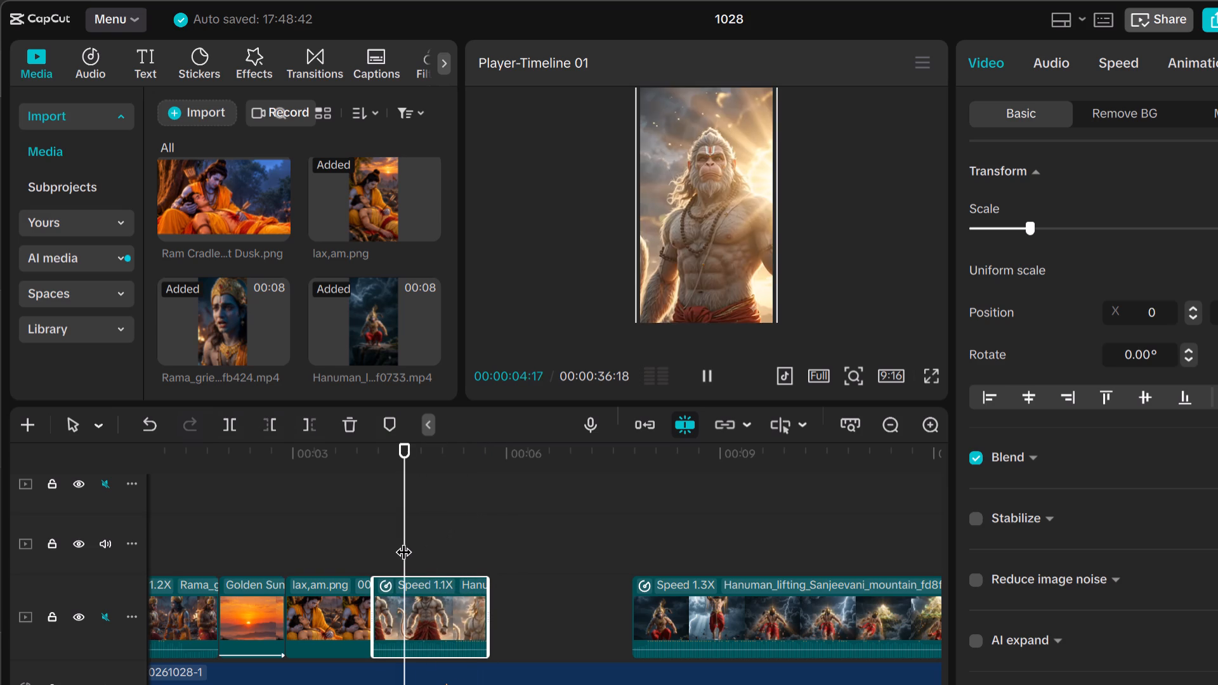
key(space)
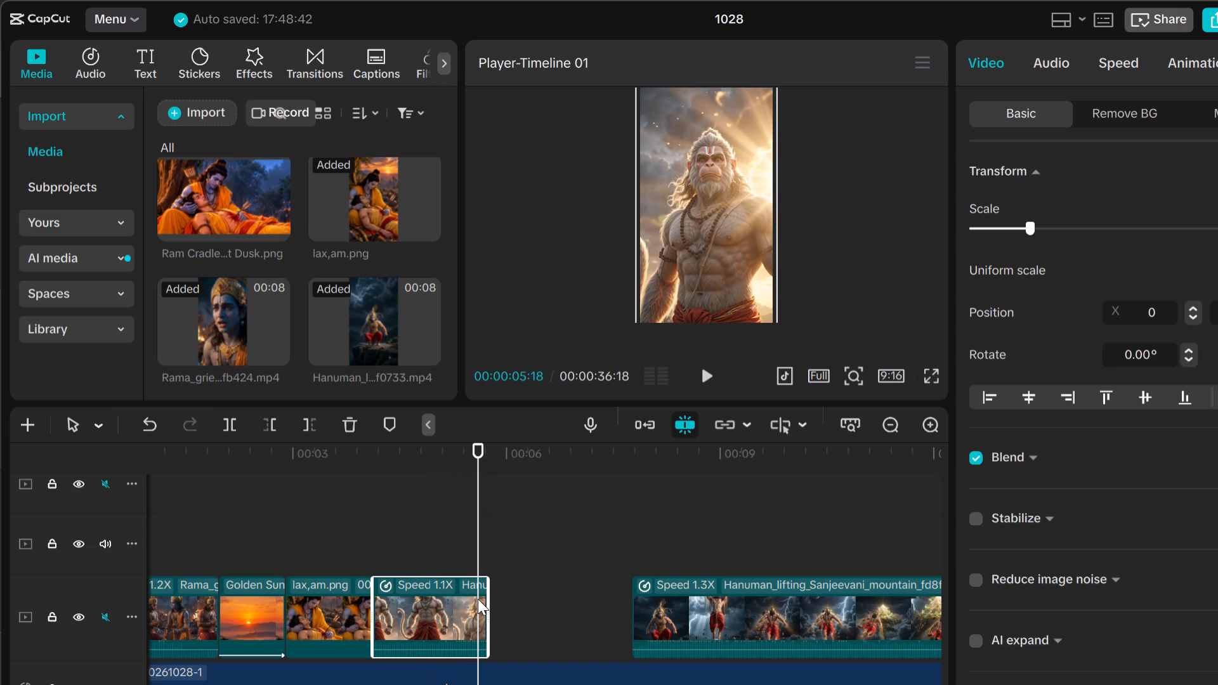
drag(483, 605, 500, 605)
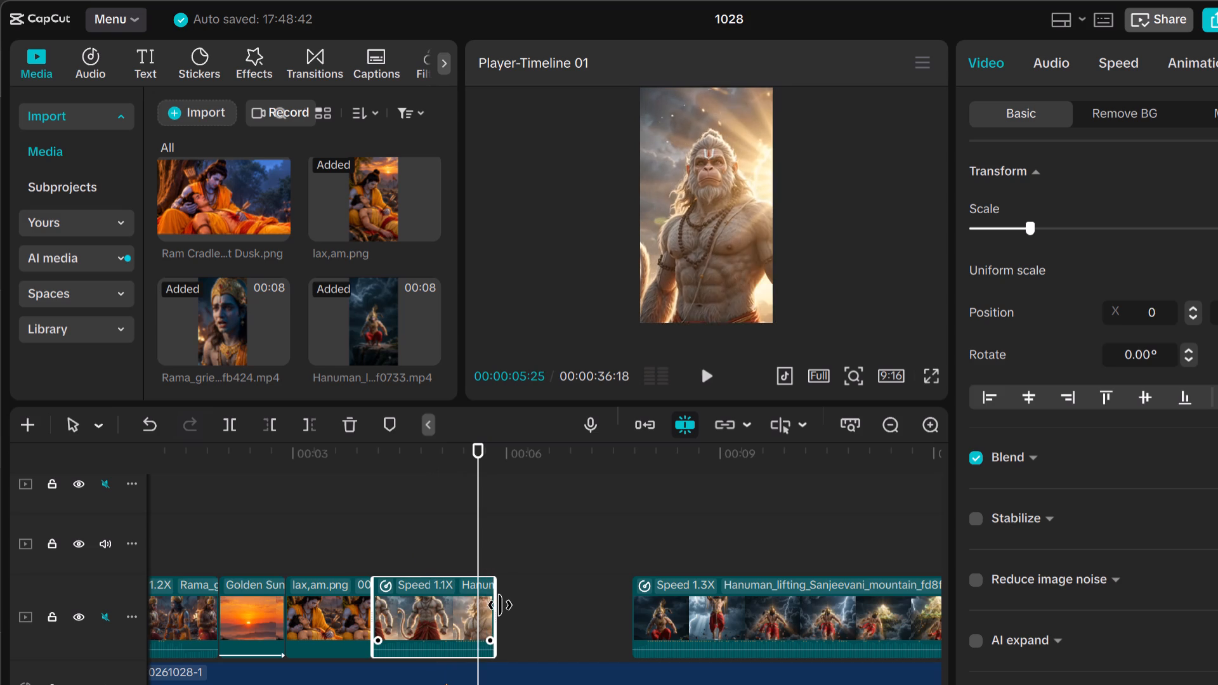
drag(500, 605, 516, 606)
key(space)
key(space)
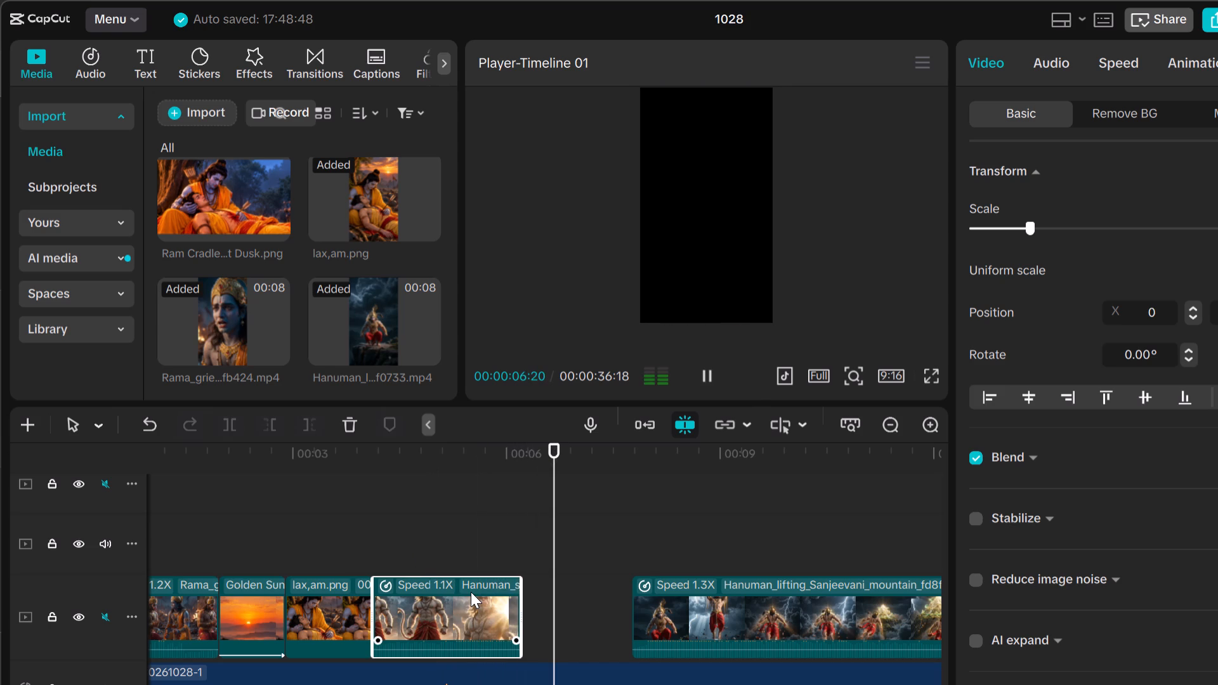
drag(518, 608, 525, 604)
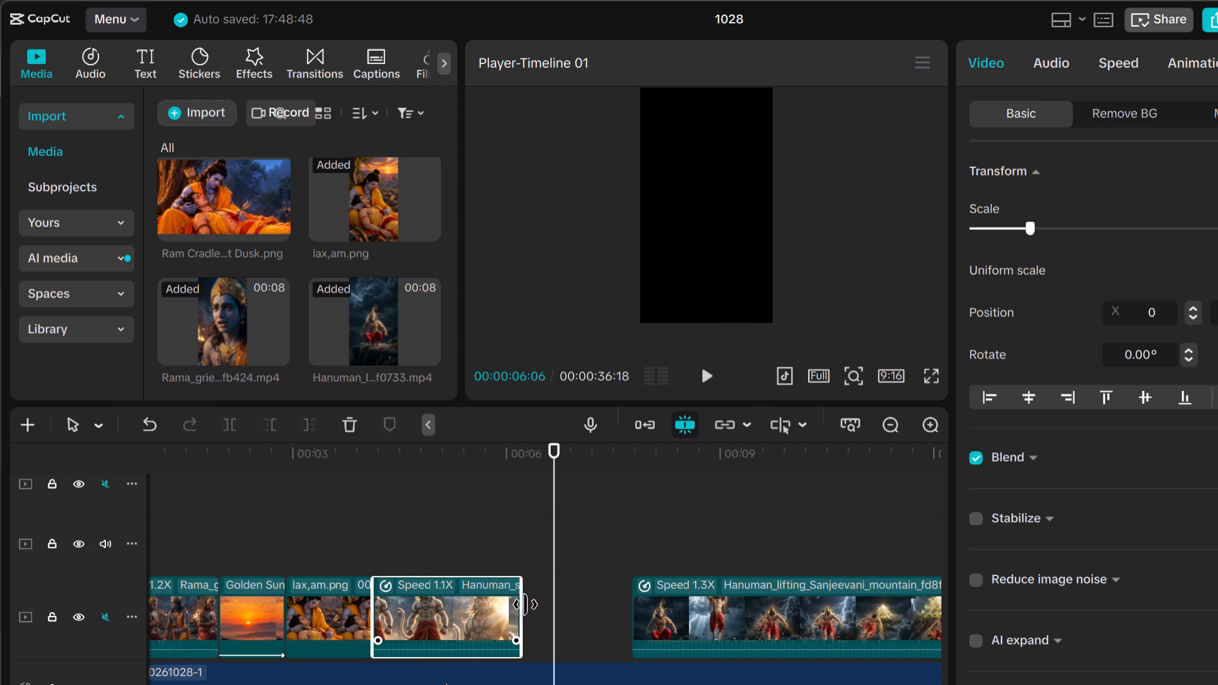
drag(525, 604, 546, 604)
Slow the standing Hanuman clip to 0.96x so it ends at 00:00:06:20, and play it through.
click(492, 612)
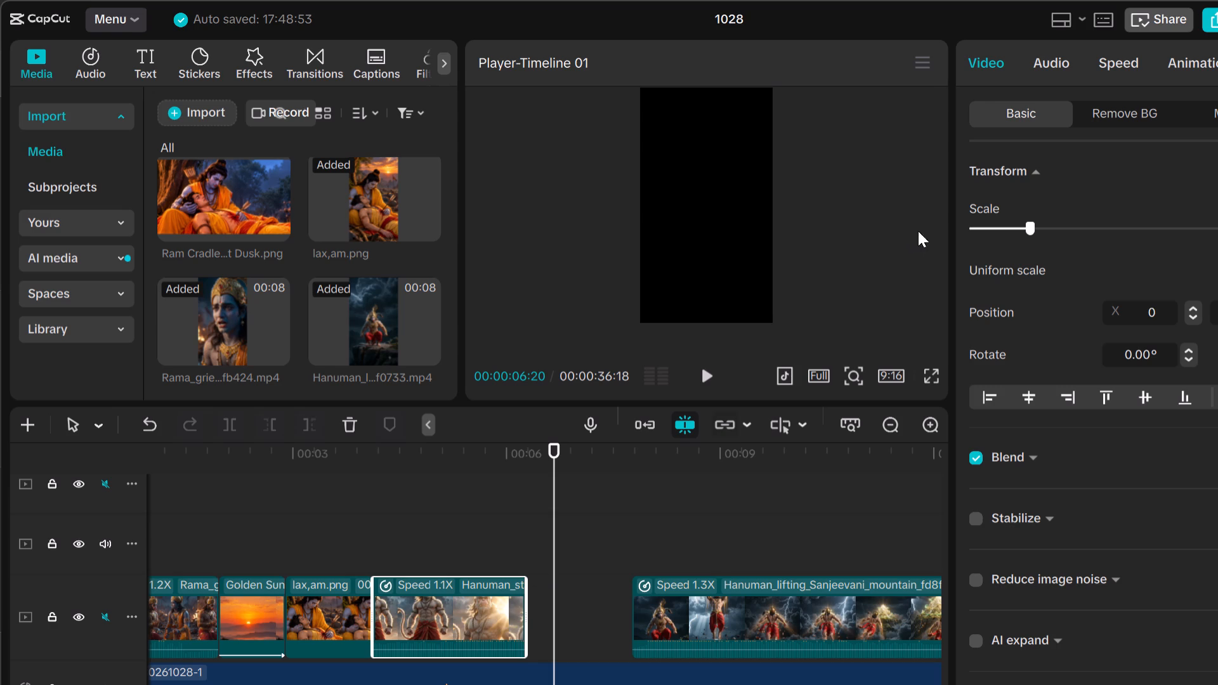
click(1115, 49)
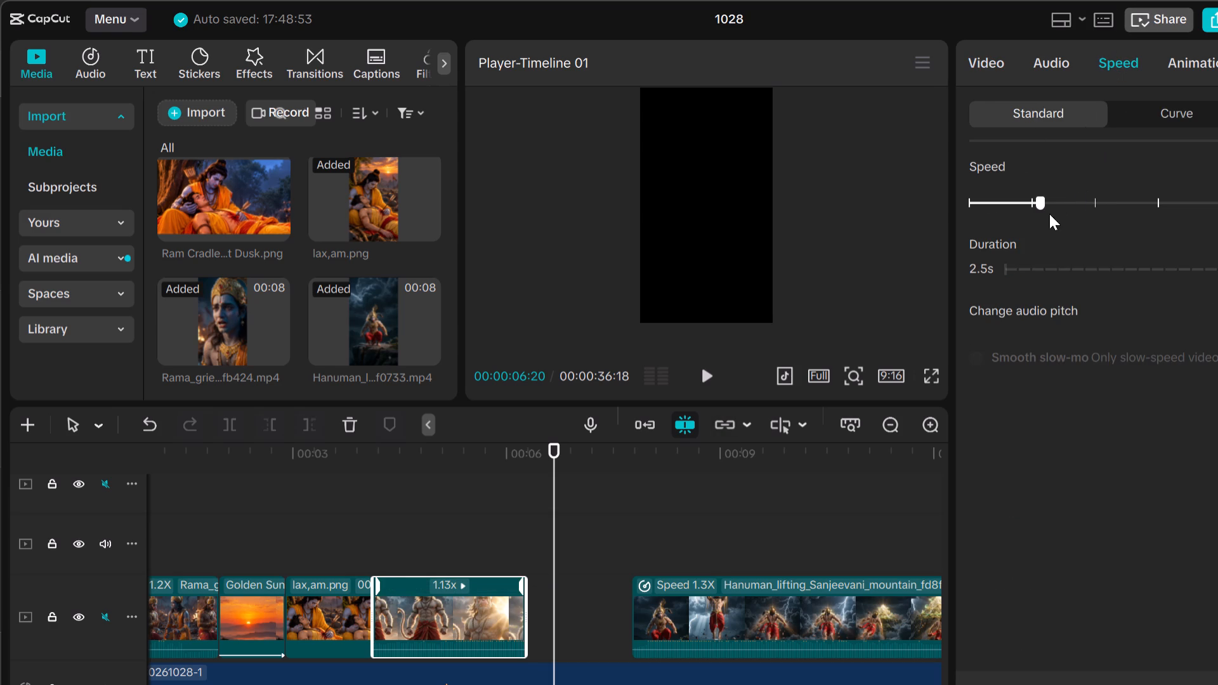
click(1034, 199)
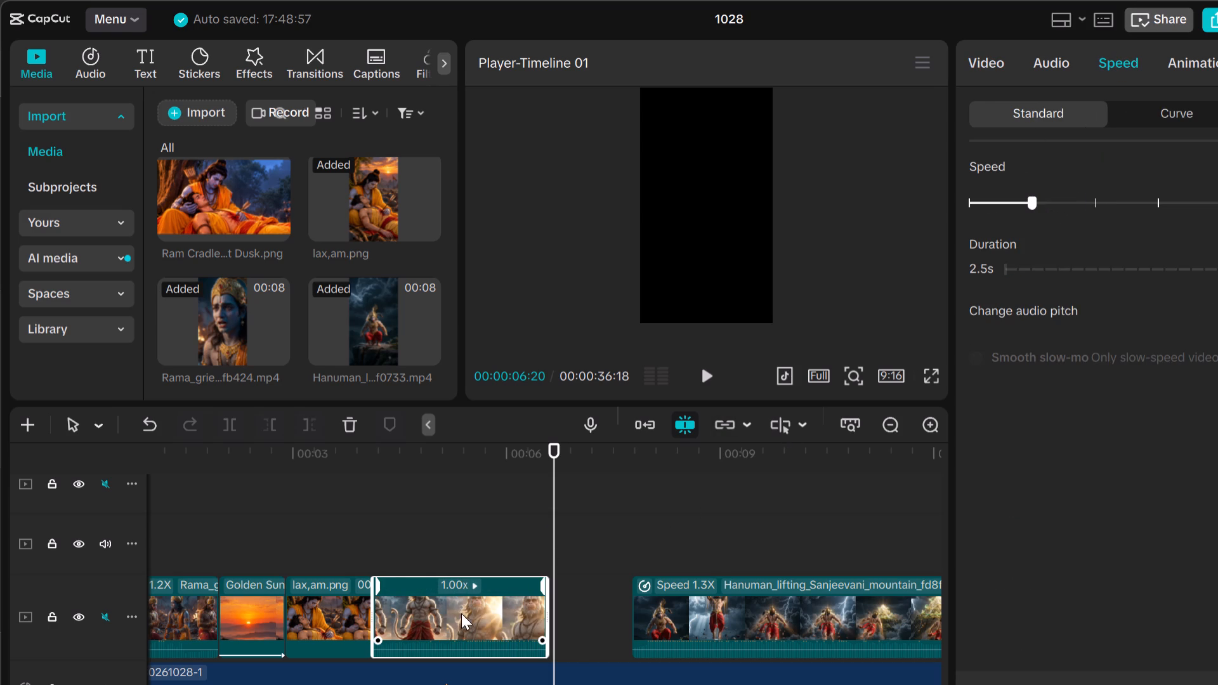
drag(542, 596, 550, 595)
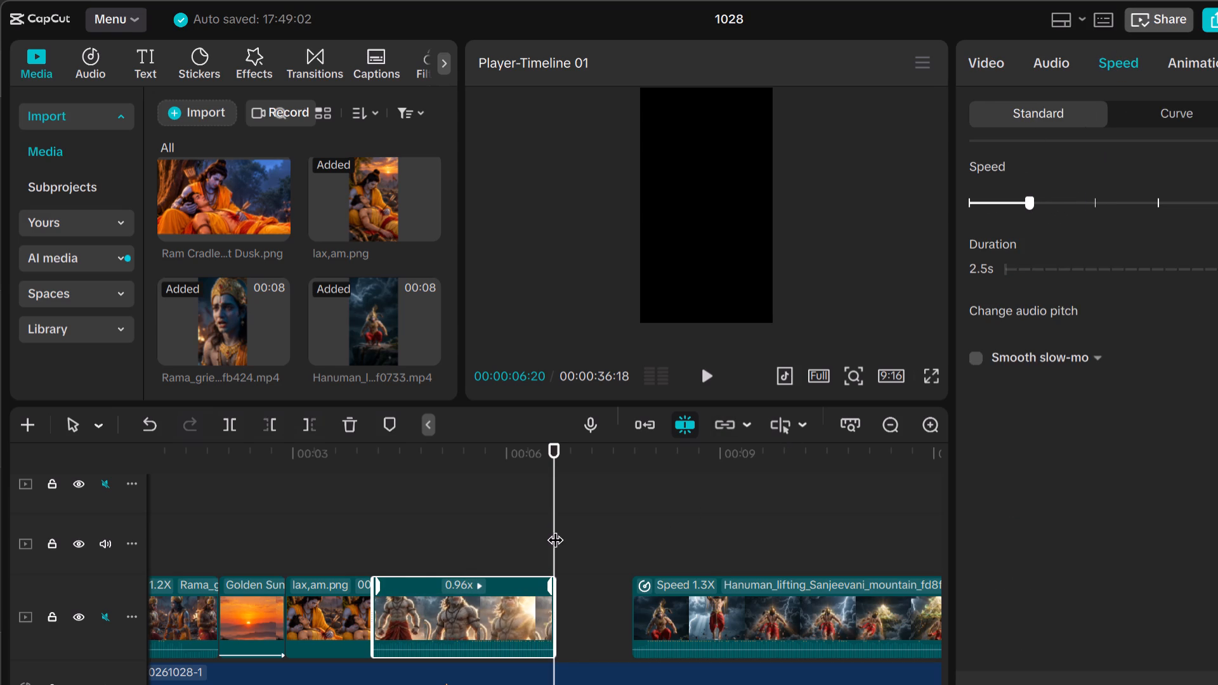
drag(555, 528, 377, 563)
key(space)
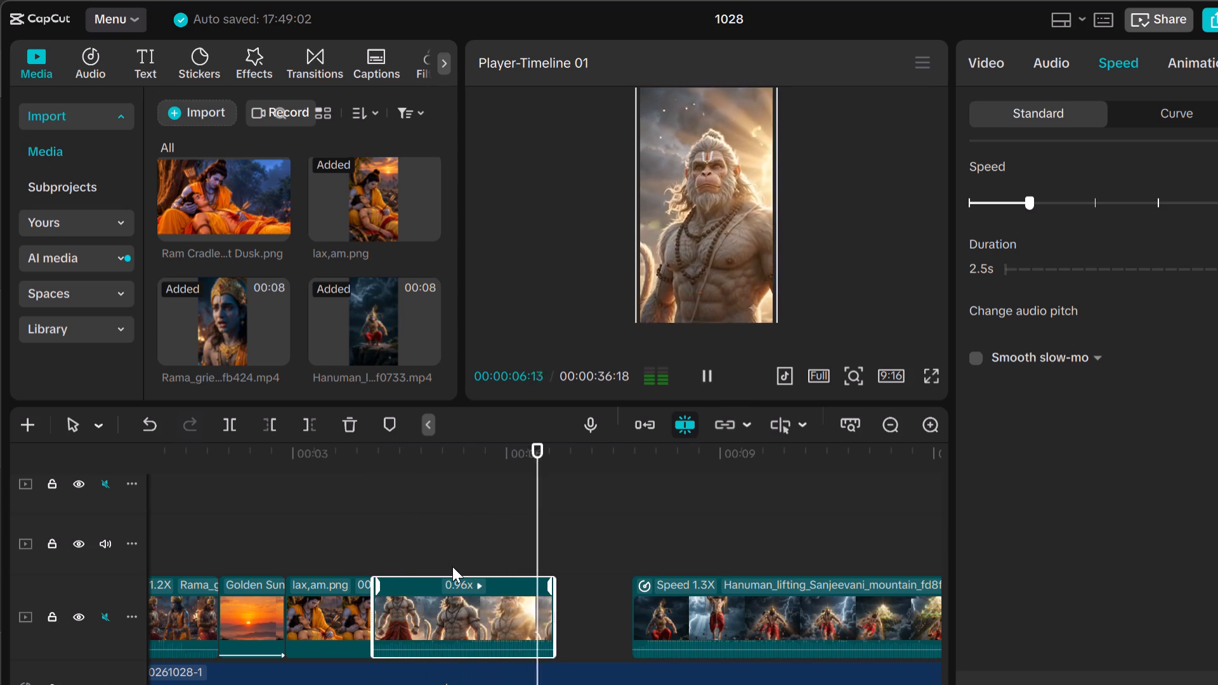
key(space)
Move the Sanjeevani clip back against the end of the standing Hanuman clip and play across the cut.
drag(702, 614, 617, 629)
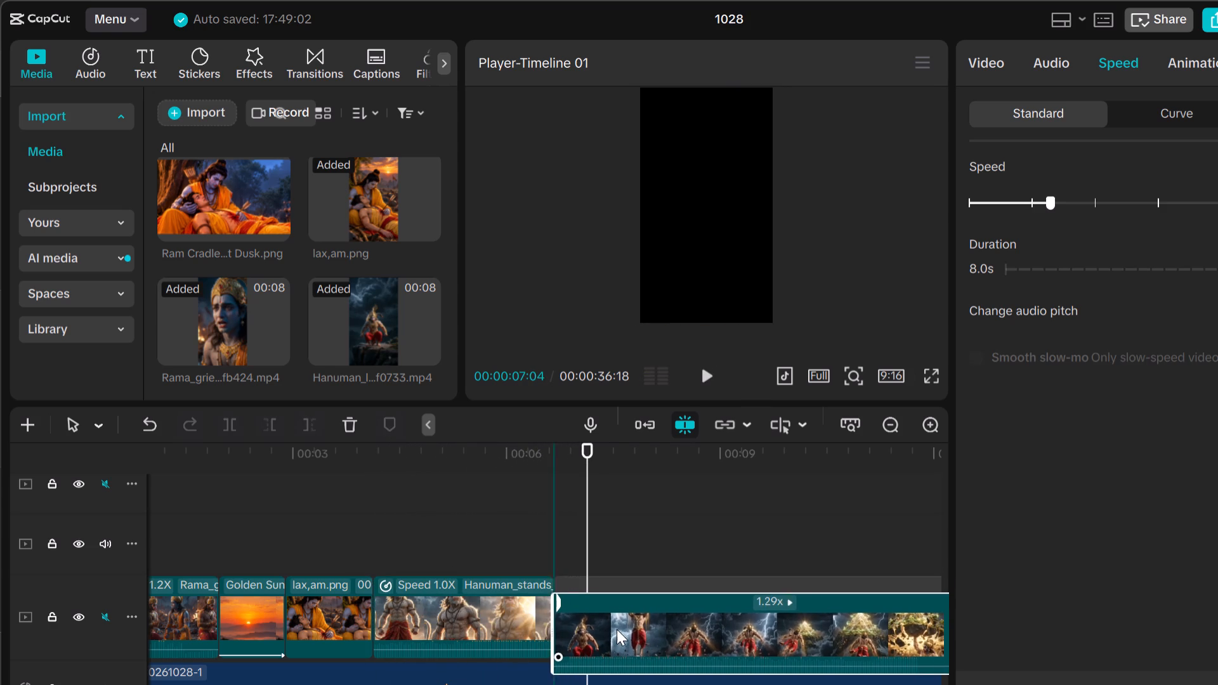
drag(617, 629, 619, 615)
drag(589, 528, 558, 536)
key(space)
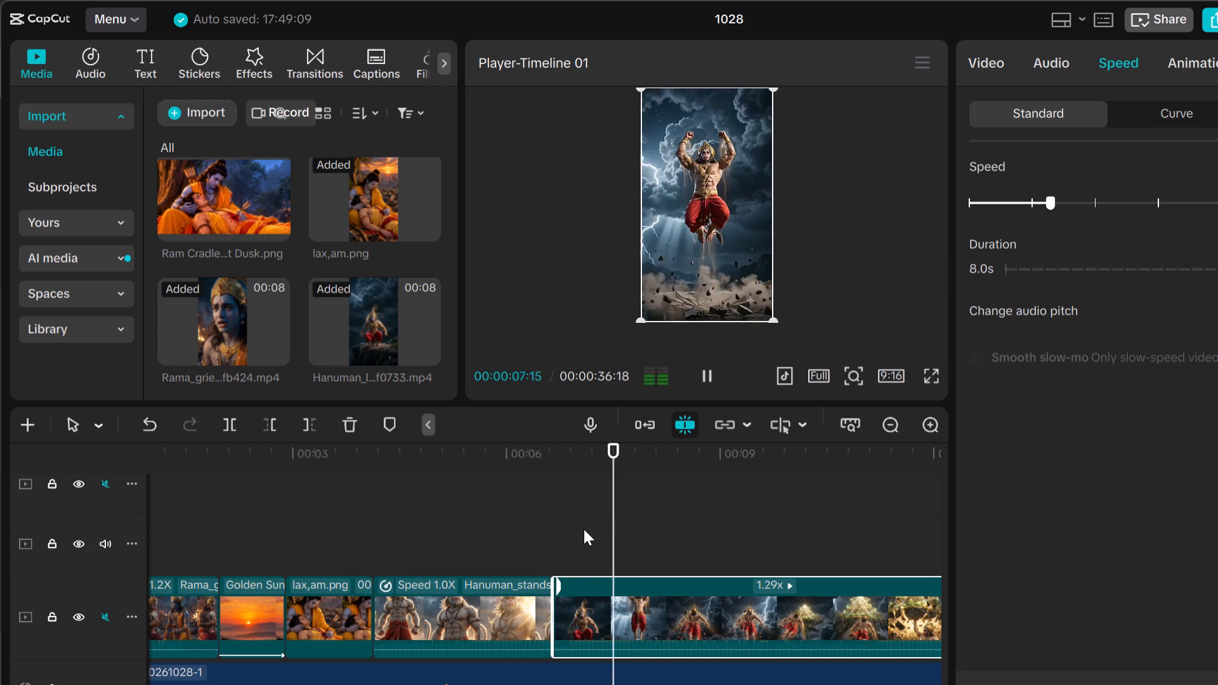
key(space)
Delete the short upper-track Rama clip covering the Sanjeevani clip between about 8.1 s and 9 s.
scroll(563, 516, up, 2)
scroll(613, 509, up, 2)
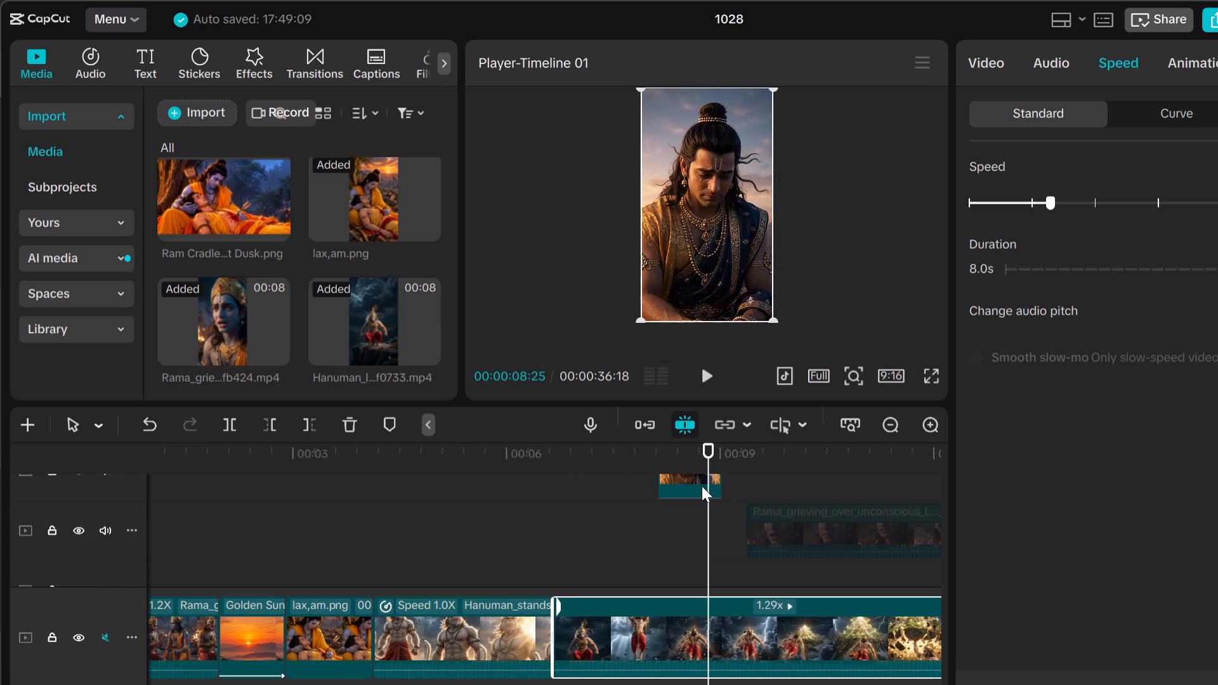
right_click(702, 486)
right_click(703, 486)
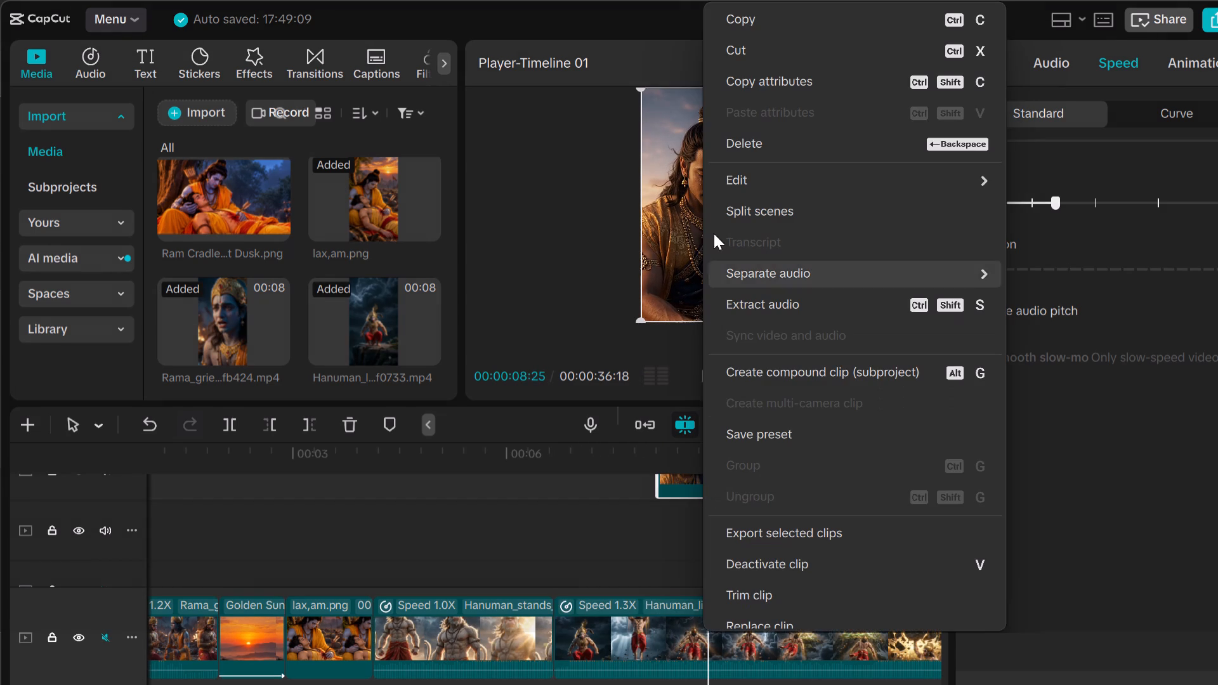
click(782, 144)
Play on to 00:00:10:18 and trim the start of the upper-track 0.9X Rama clip to that point.
key(space)
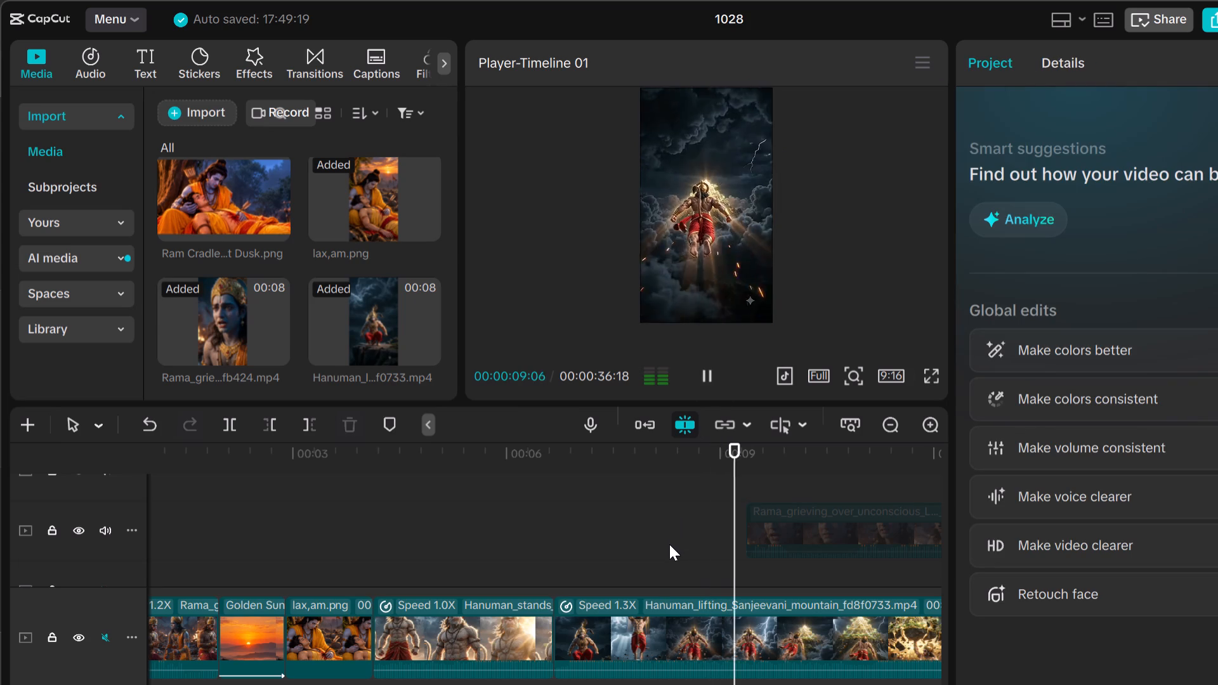
key(space)
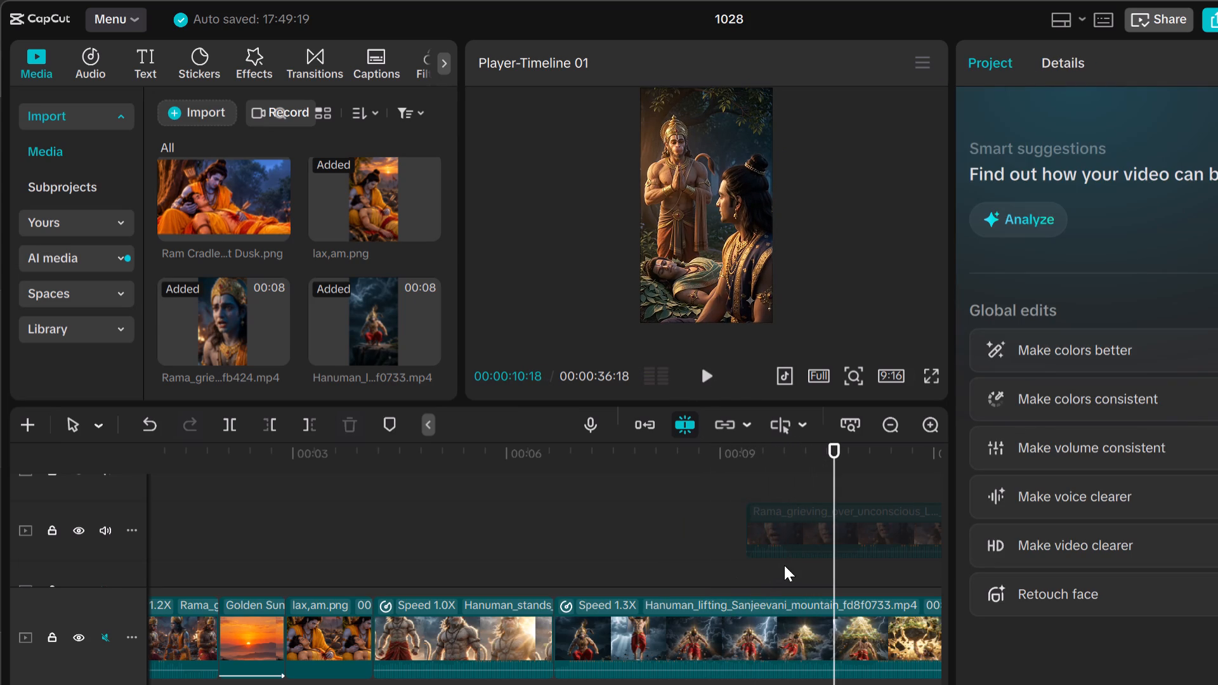
scroll(790, 545, up, 4)
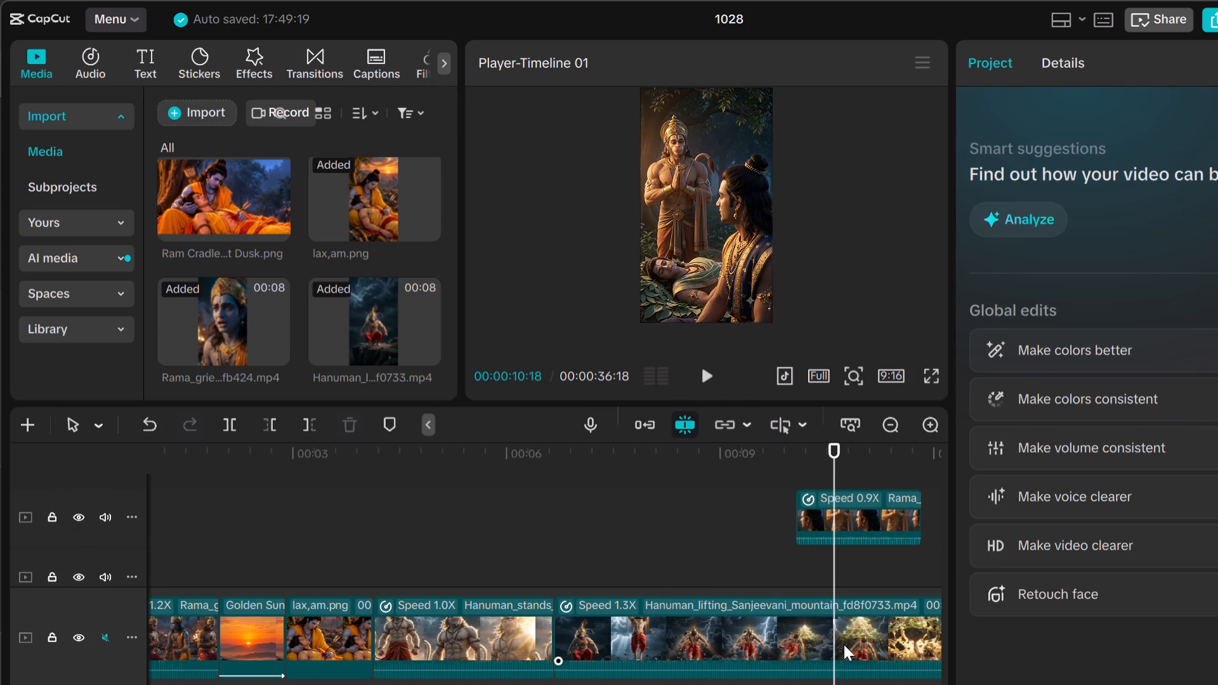
click(771, 630)
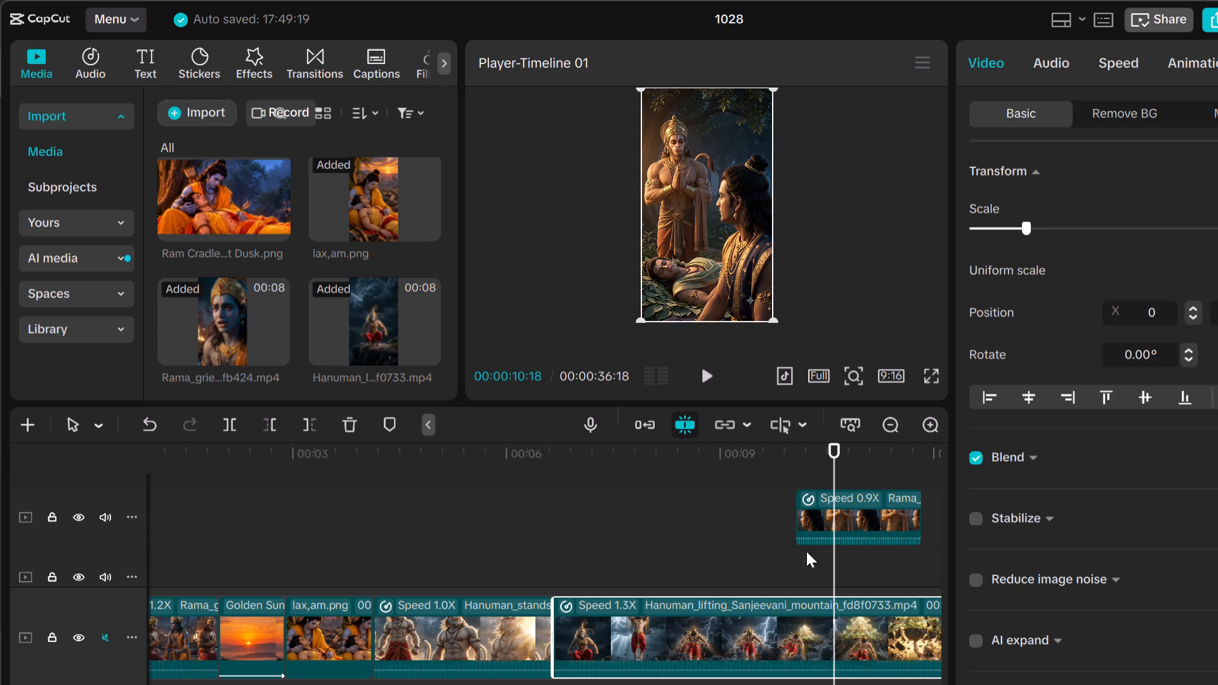
scroll(806, 549, up, 2)
drag(800, 554, 816, 555)
drag(818, 554, 830, 552)
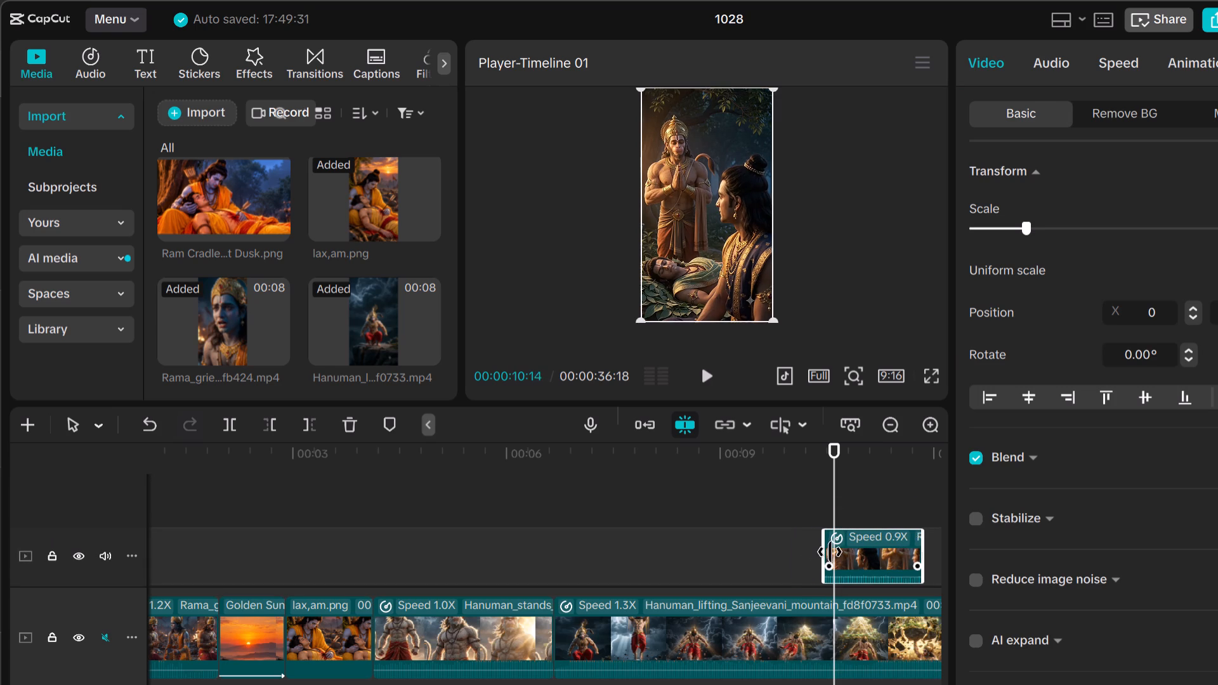
drag(830, 552, 838, 551)
Set the Sanjeevani clip's speed to 2.00x and play it through into the upper-track Rama clip.
click(803, 633)
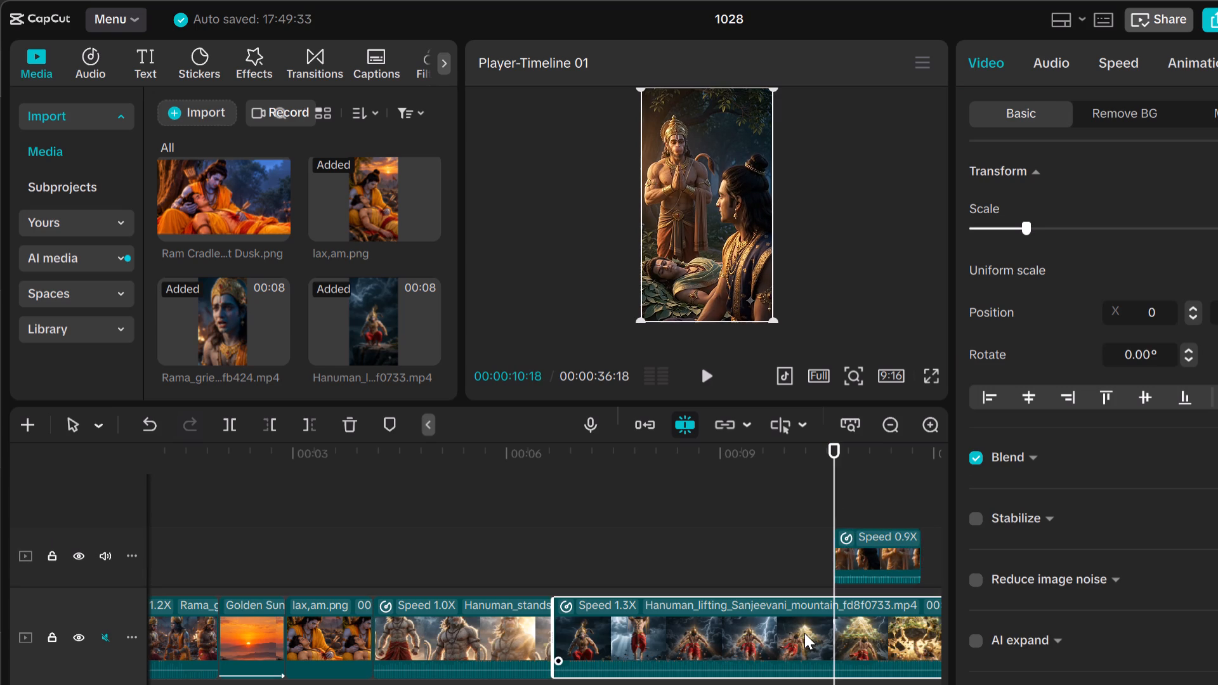
click(1102, 53)
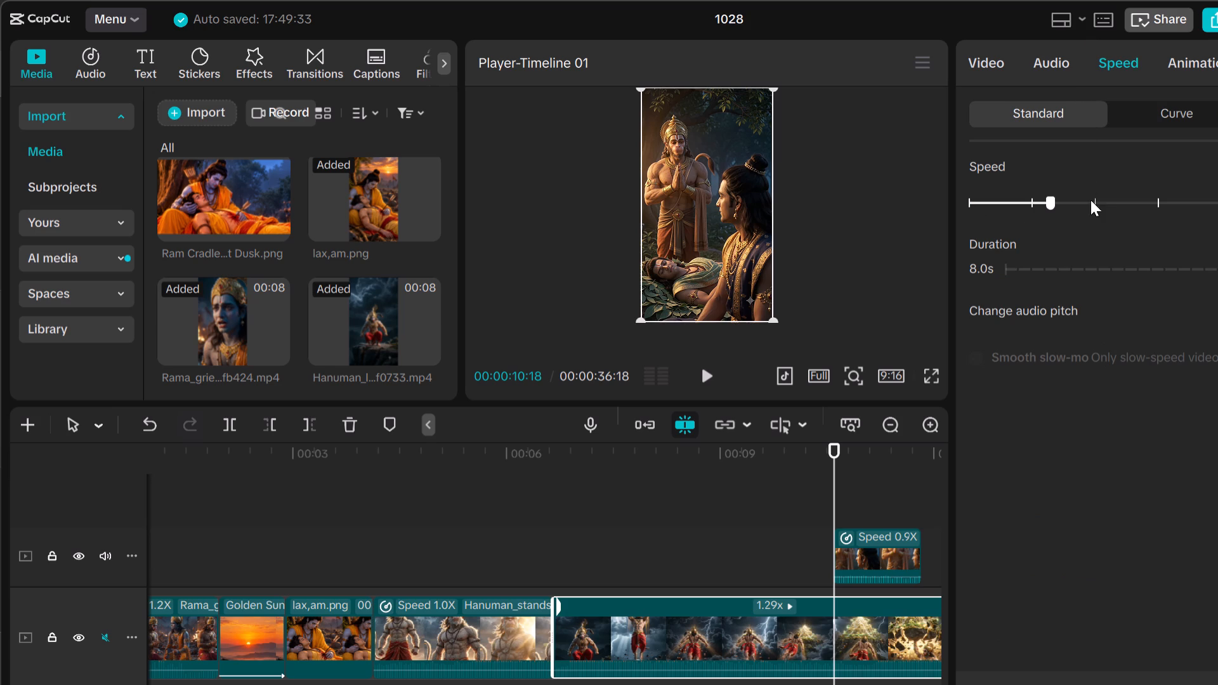
click(1092, 199)
drag(832, 467, 818, 474)
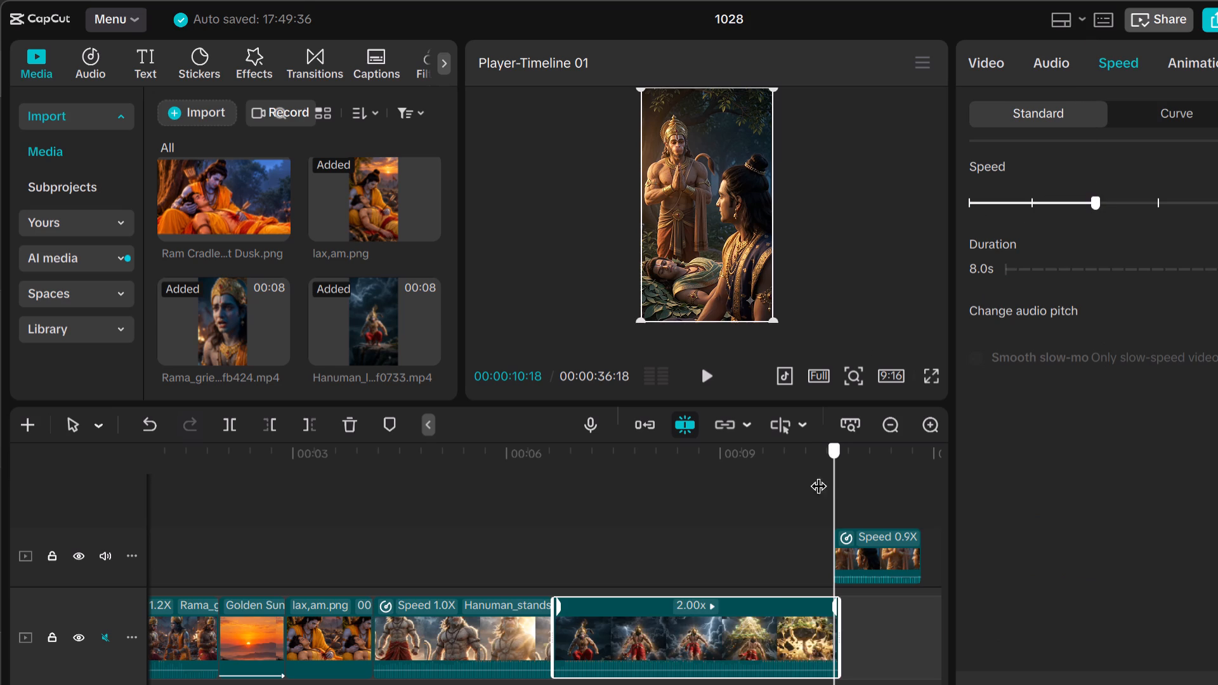
drag(818, 474, 546, 561)
key(space)
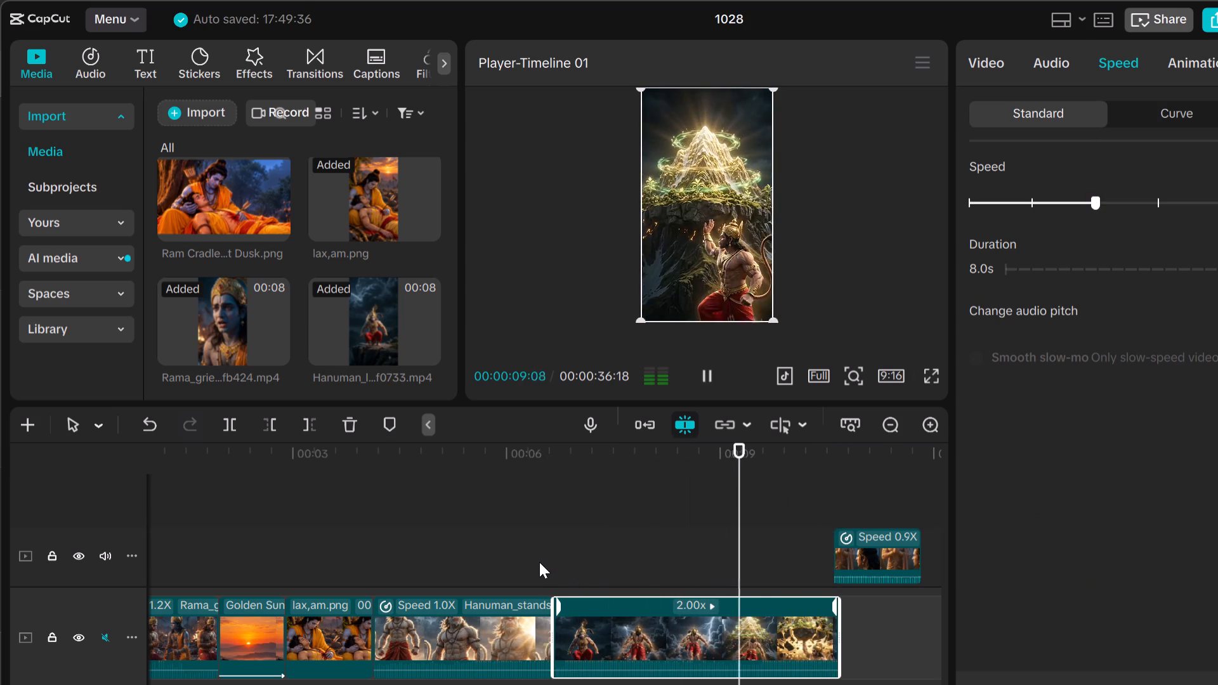
key(space)
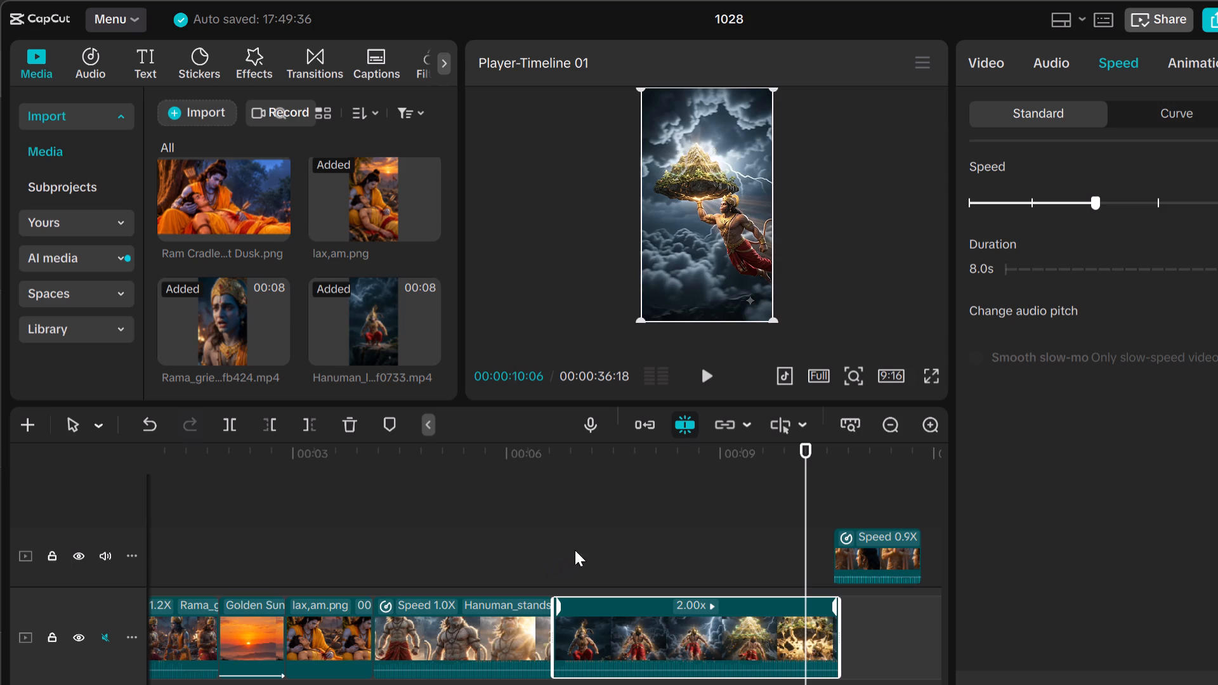
key(space)
key(space)
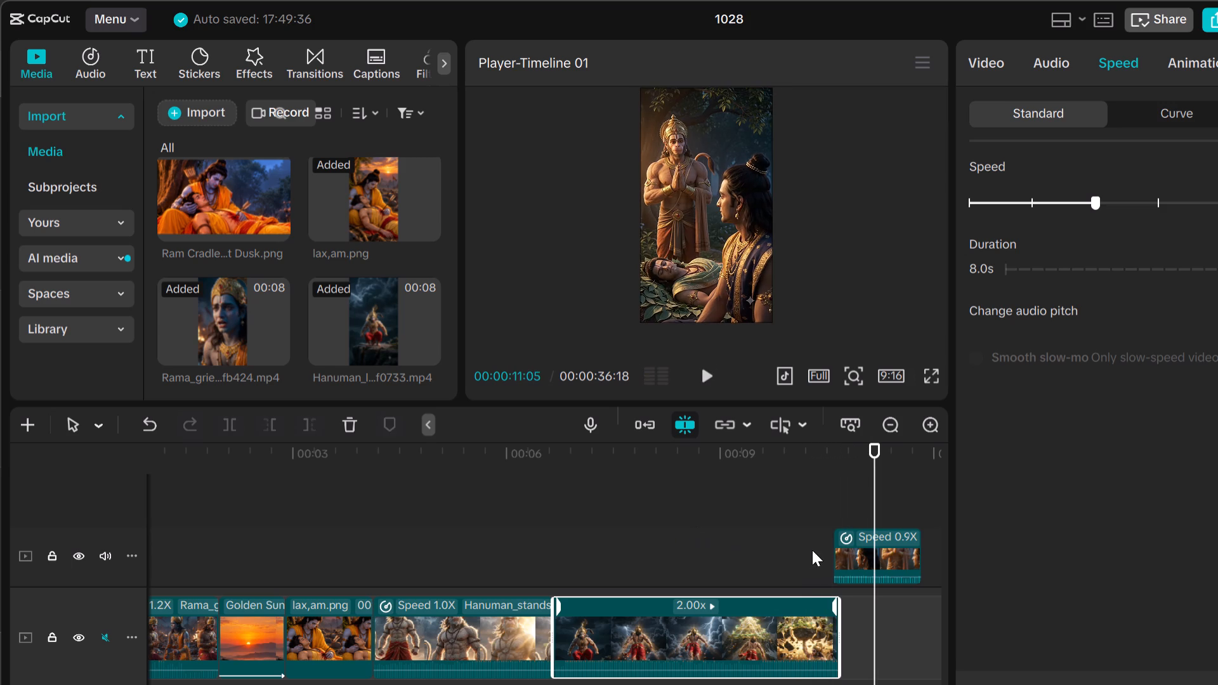
Move the upper-track 0.9X Rama clip onto the main track, directly against the Sanjeevani clip's end.
drag(901, 553, 903, 630)
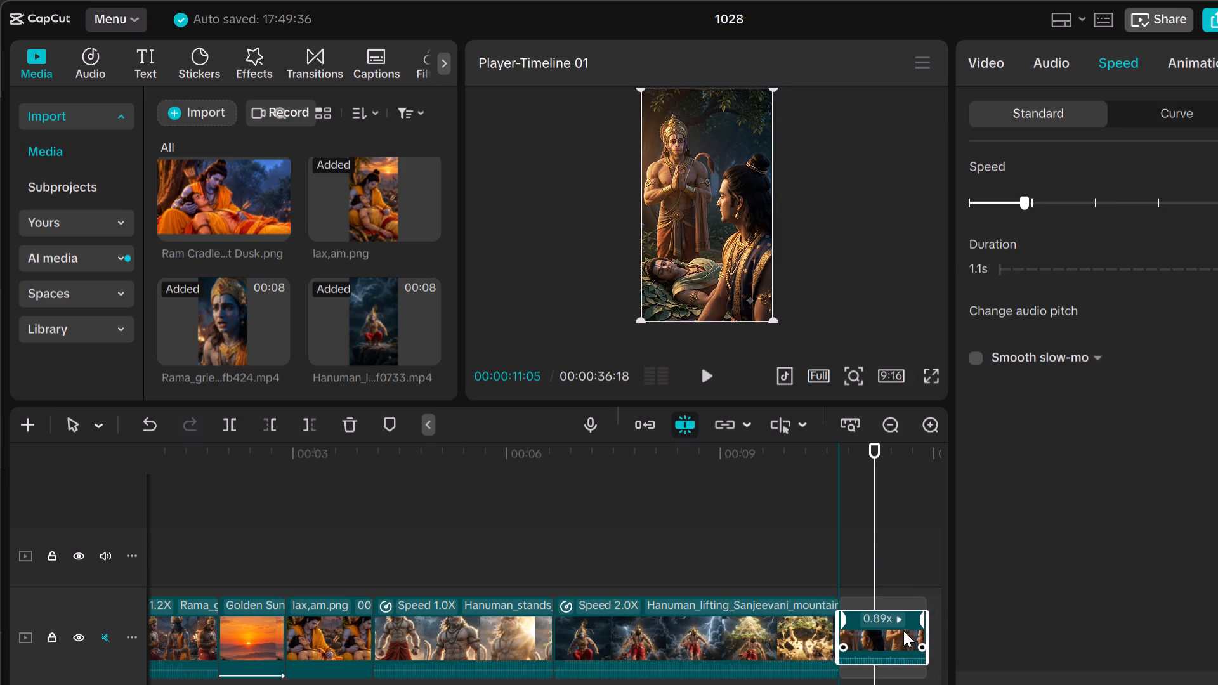
drag(903, 630, 905, 633)
Play the 2.0X Sanjeevani clip from near its start and split it at 00:00:08:19.
drag(877, 536, 595, 568)
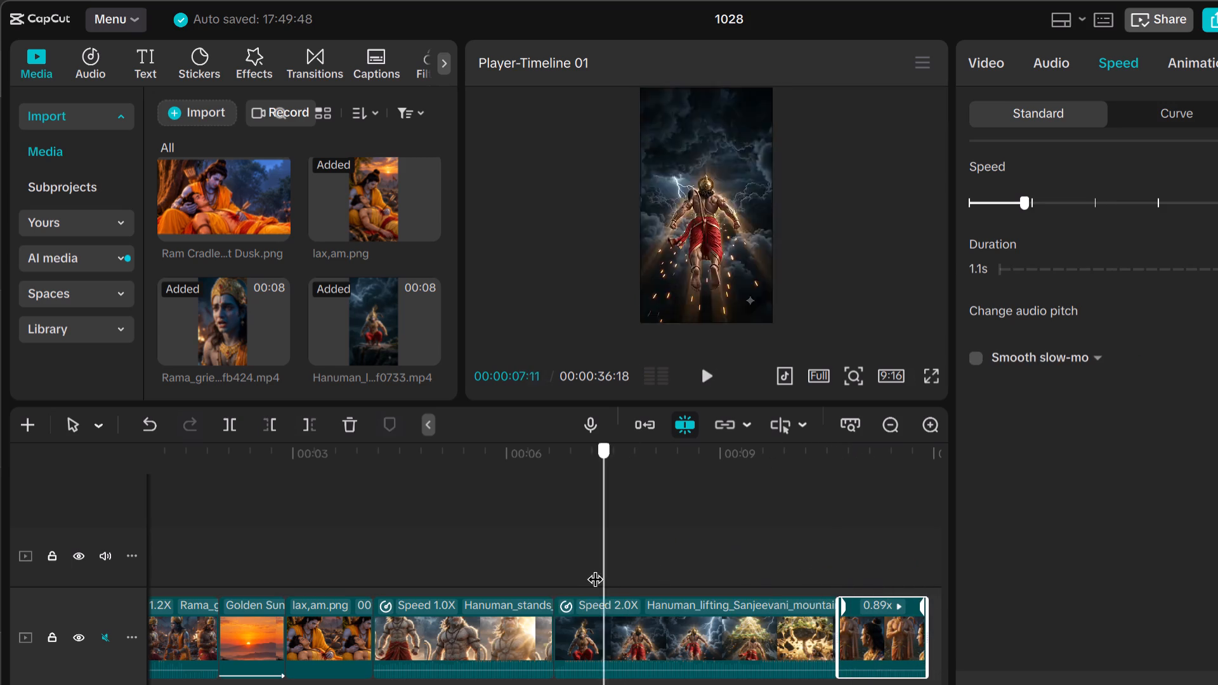
drag(595, 568, 565, 573)
key(space)
key(space)
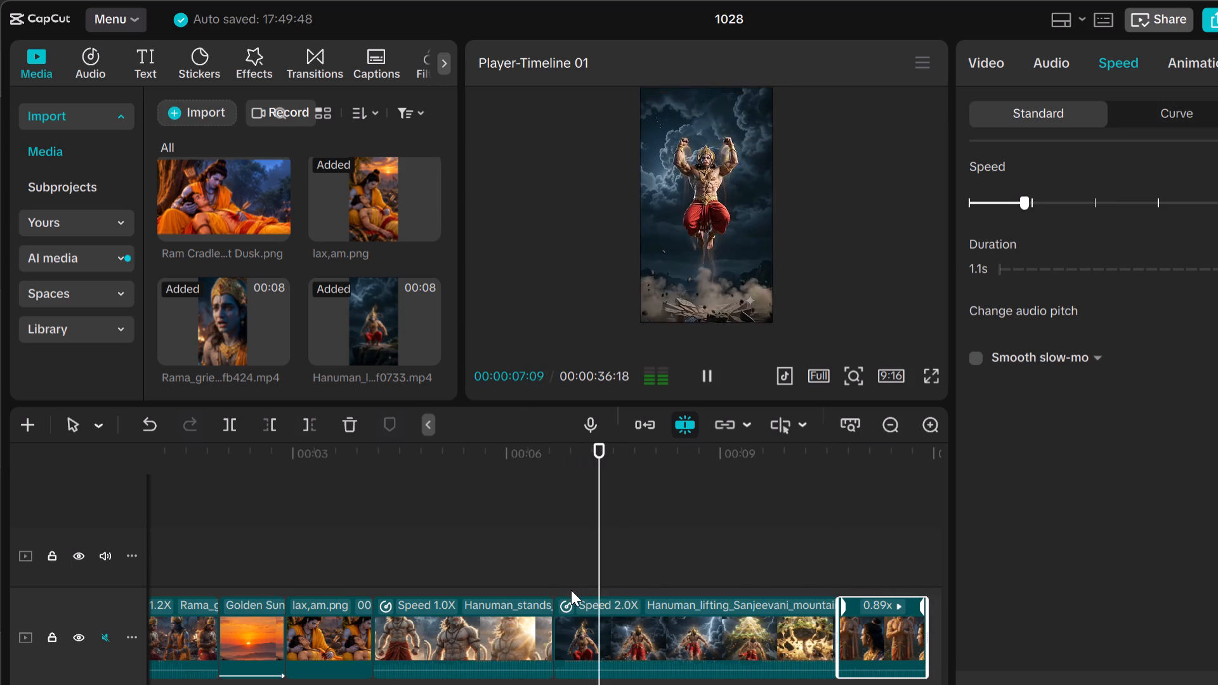
key(space)
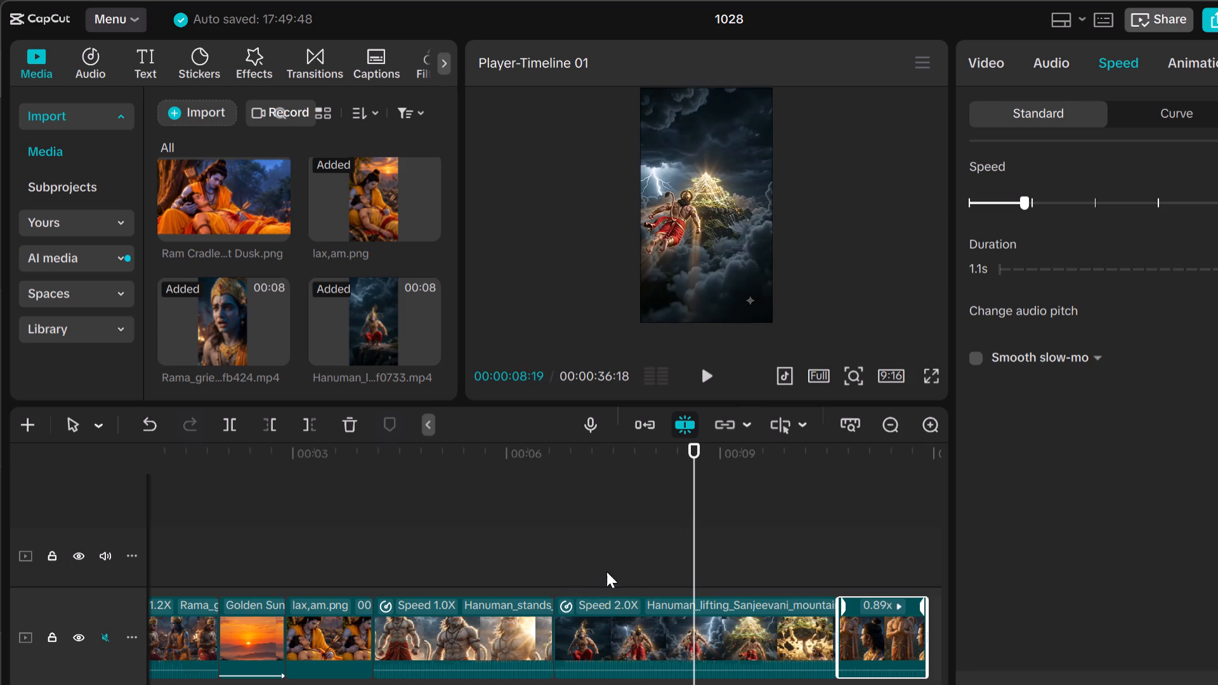
click(233, 427)
Set the second part of the Sanjeevani clip to about 1.2x speed and play it through to about 00:00:11:06.
click(739, 631)
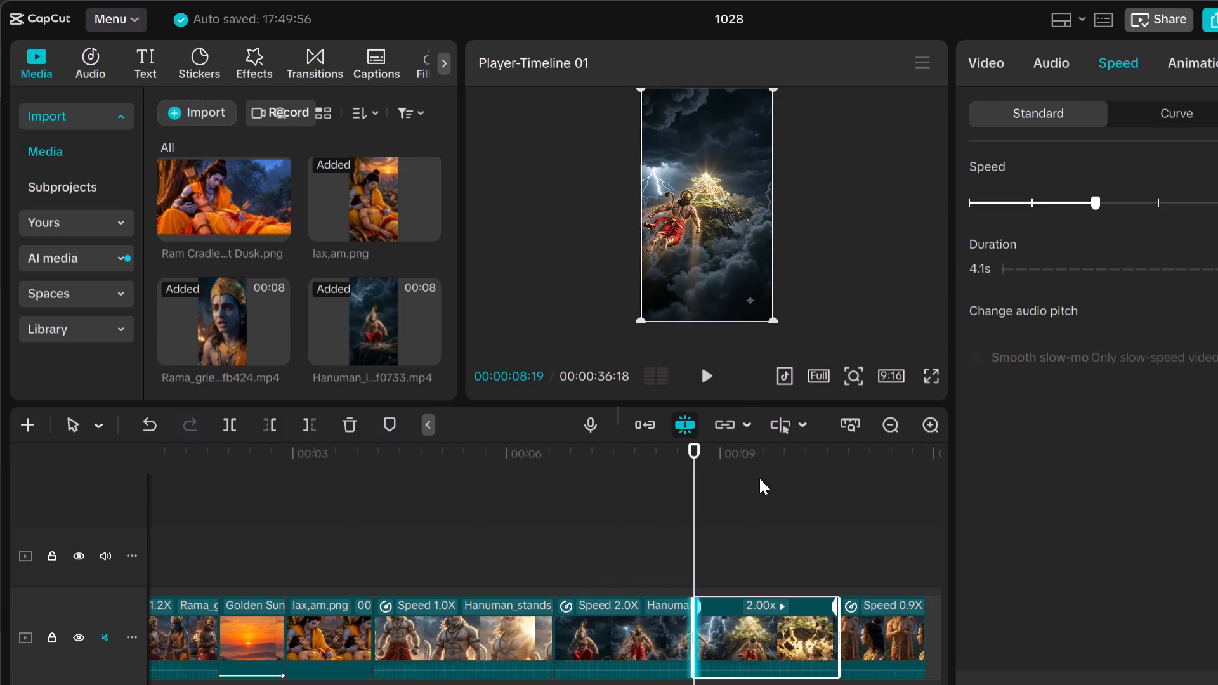
click(1118, 55)
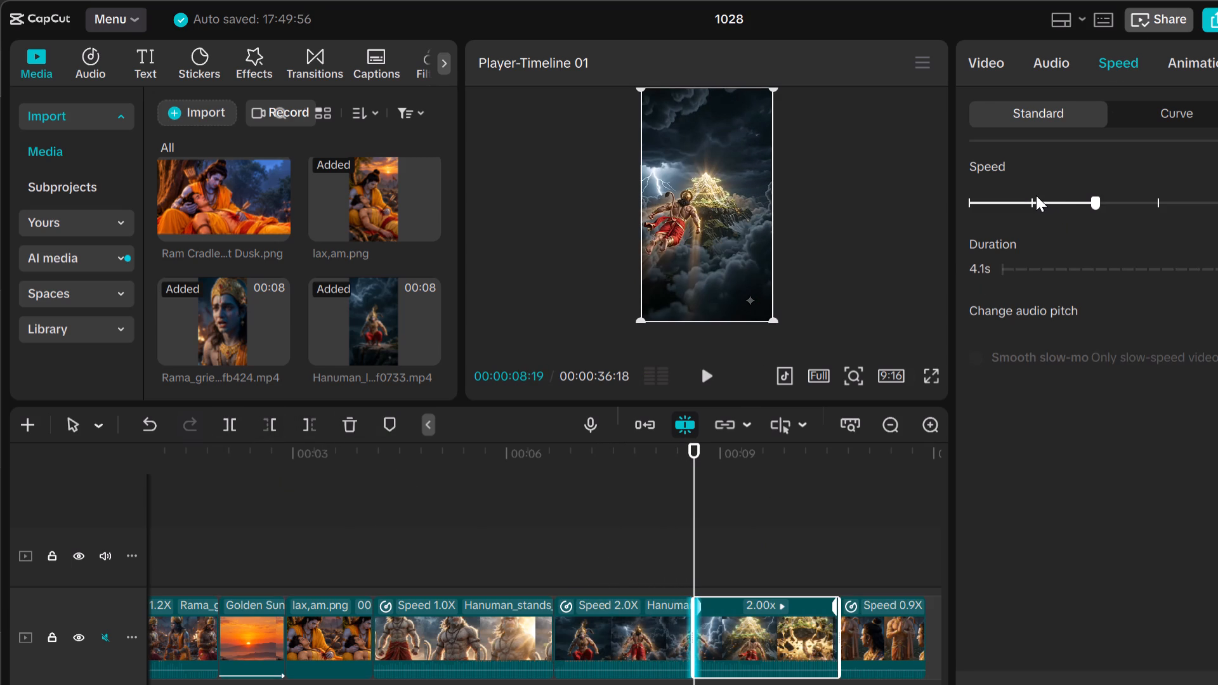
click(1047, 196)
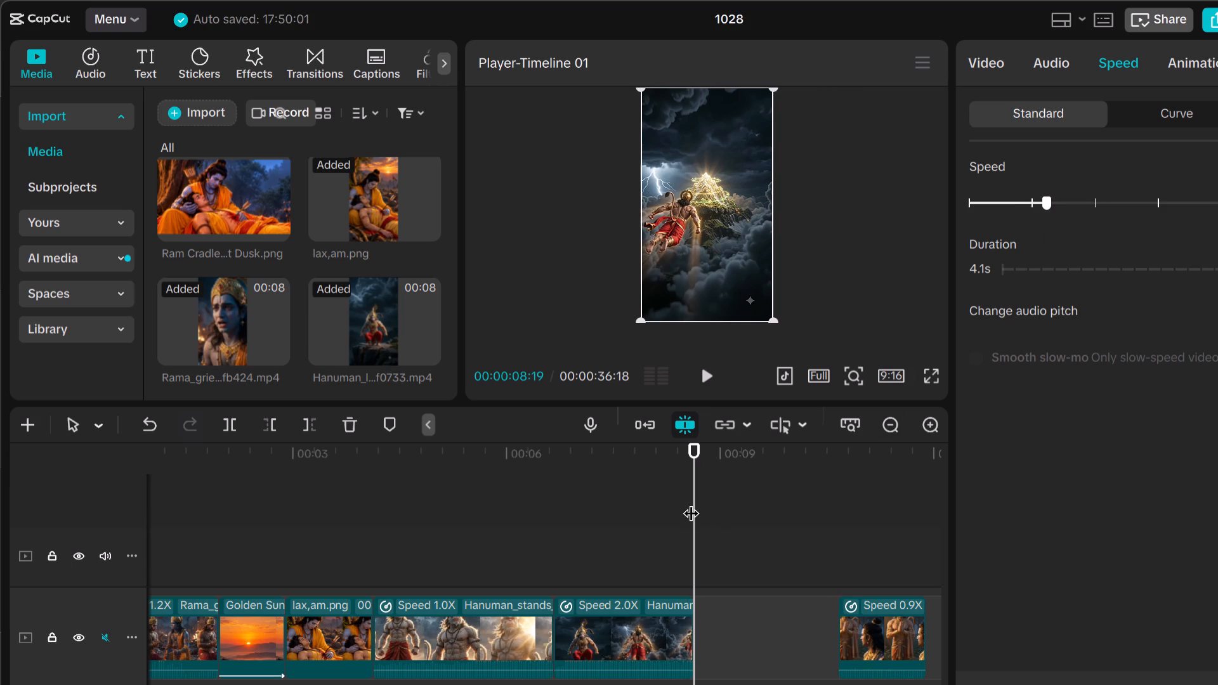
drag(697, 491, 660, 503)
key(space)
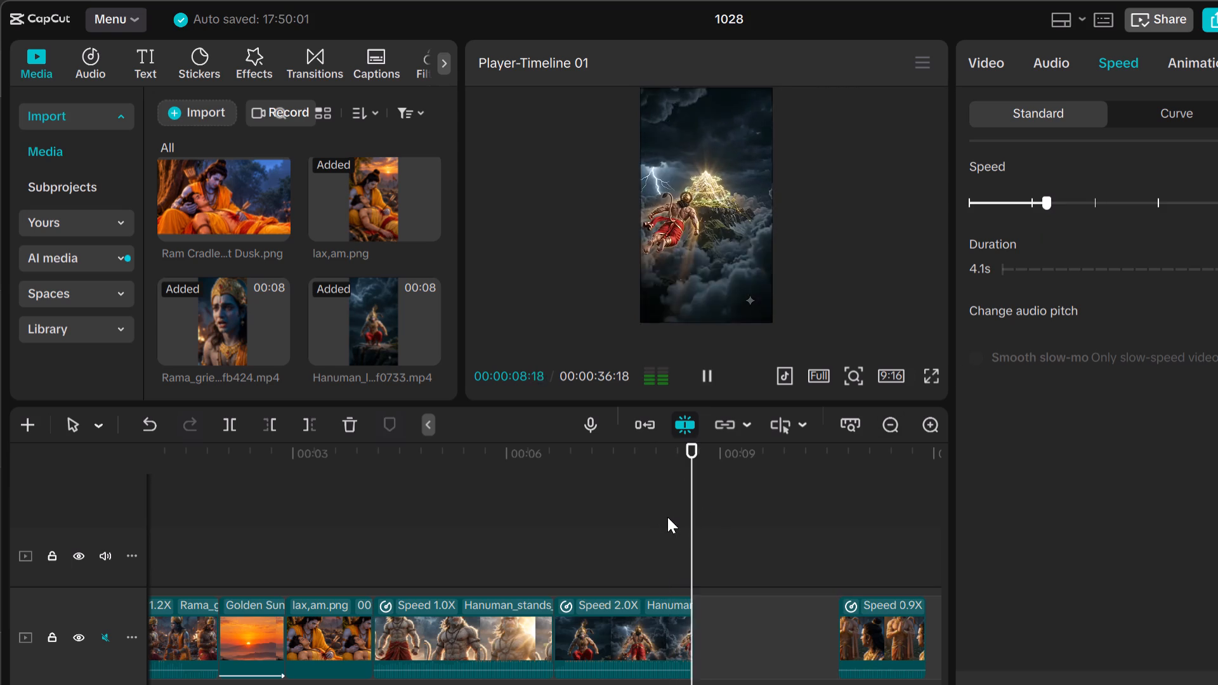
key(space)
key(space)
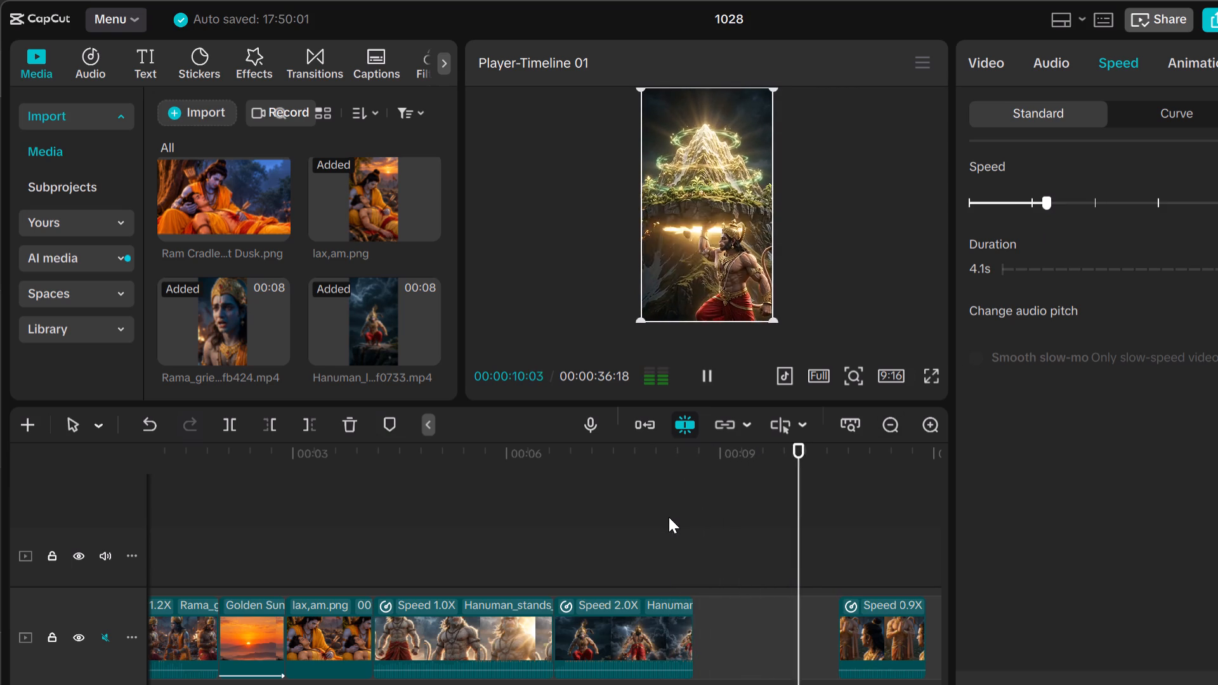
key(space)
Move the 0.89x Rama clip off the main track onto an upper track further along the timeline.
scroll(678, 500, up, 1)
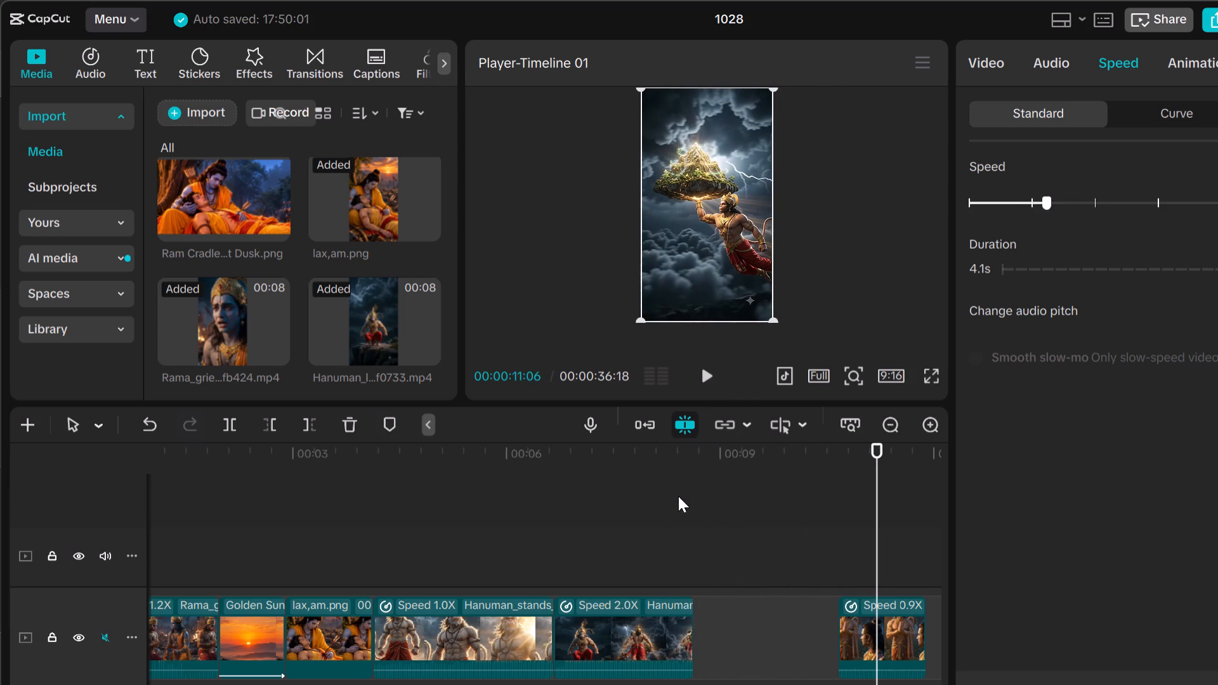
scroll(787, 556, up, 4)
drag(902, 644, 942, 507)
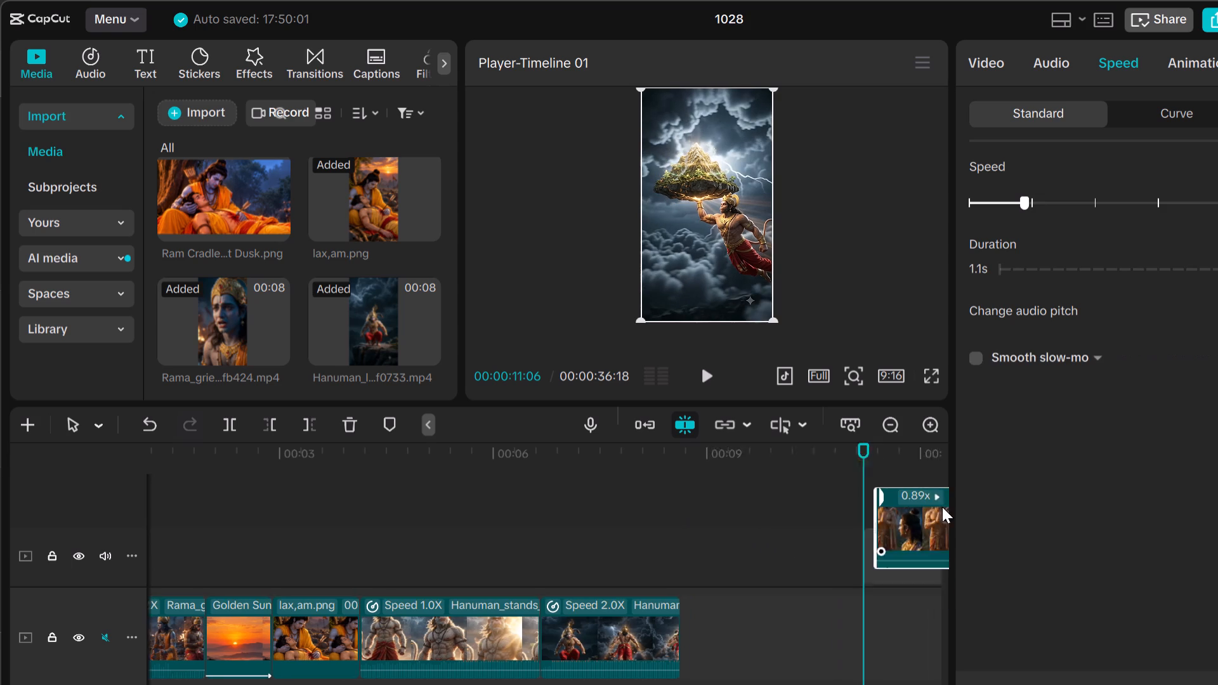
drag(942, 507, 942, 505)
Delete the deactivated 8-second Rama_grieving clip that starts at about 9.4 s on the upper track.
scroll(834, 552, up, 2)
scroll(827, 535, down, 4)
scroll(507, 632, down, 2)
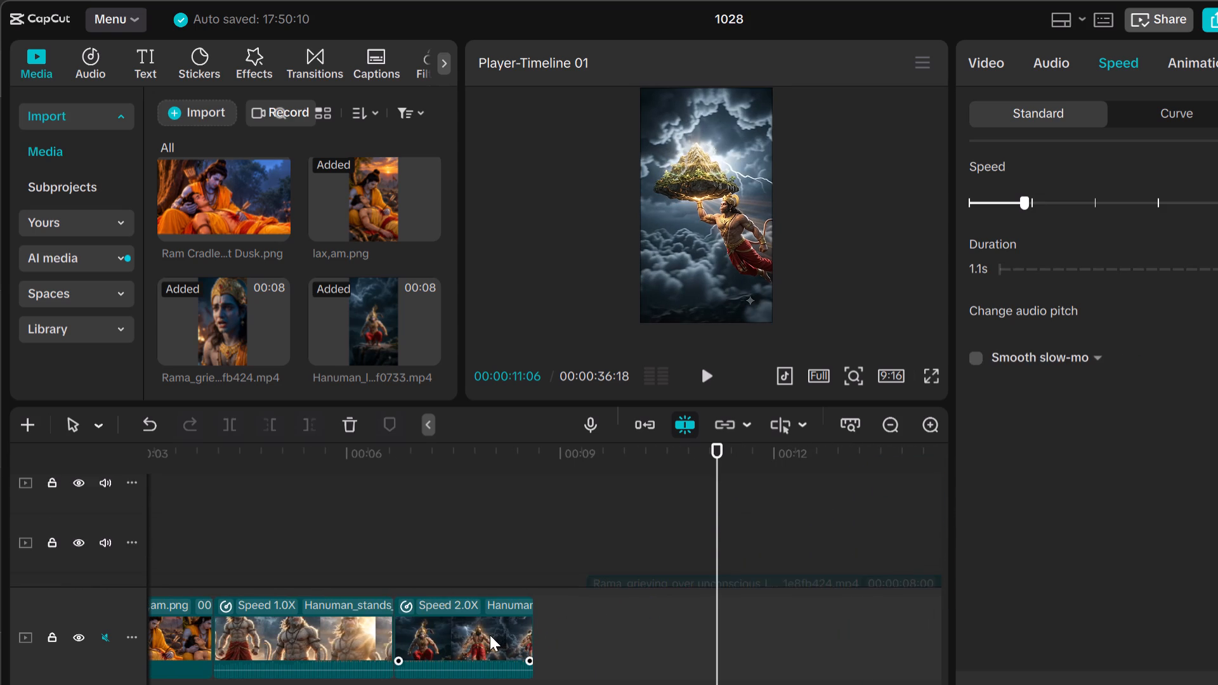
scroll(490, 635, down, 2)
scroll(487, 625, up, 2)
scroll(488, 612, down, 1)
right_drag(710, 549, 707, 552)
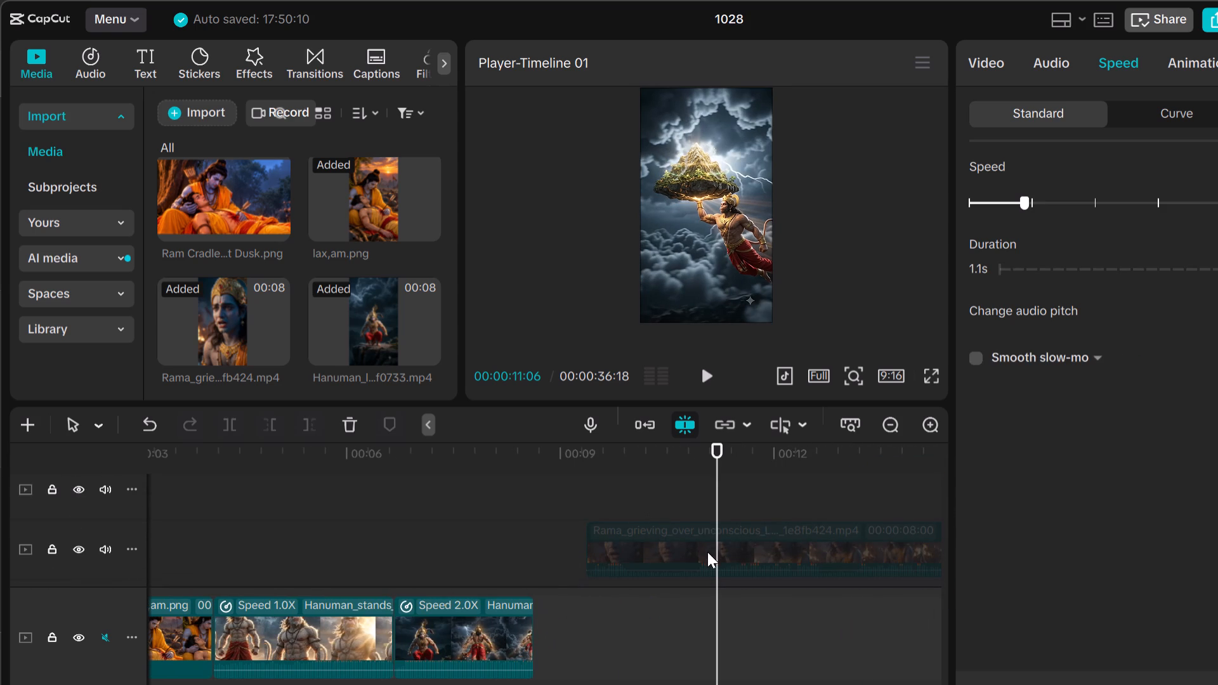
right_drag(707, 552, 706, 555)
scroll(711, 542, up, 1)
click(658, 540)
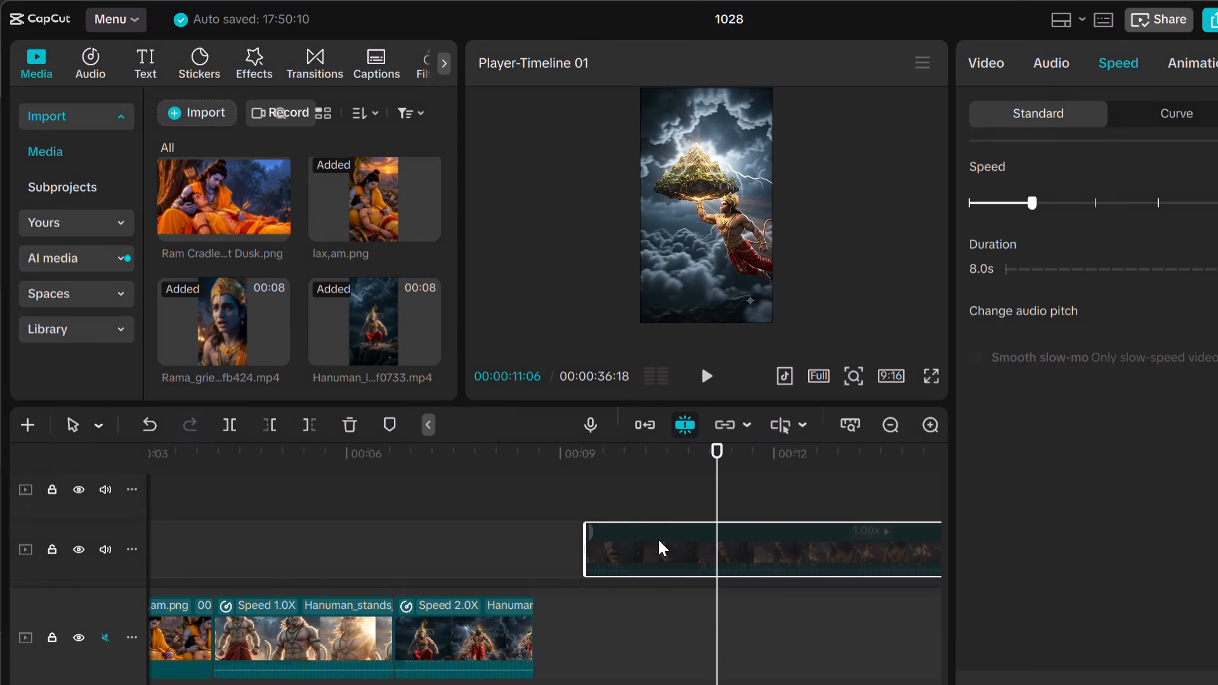
scroll(657, 540, up, 4)
scroll(703, 535, down, 6)
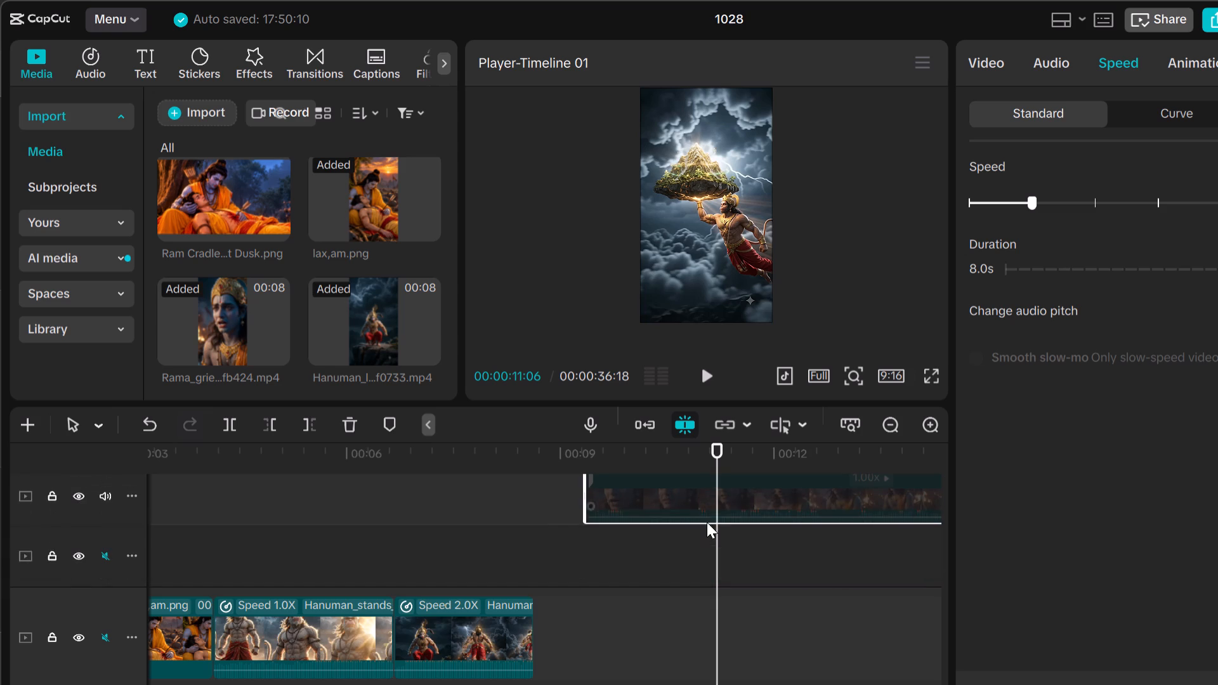
right_click(711, 503)
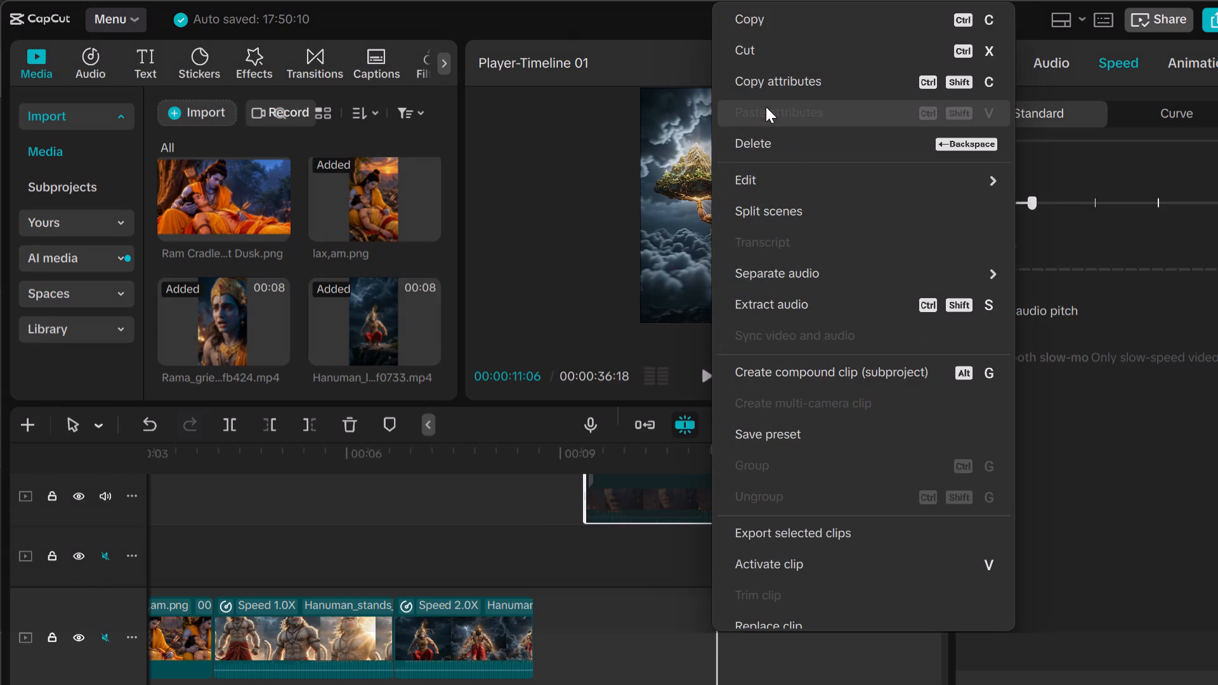
drag(774, 133, 794, 121)
click(854, 148)
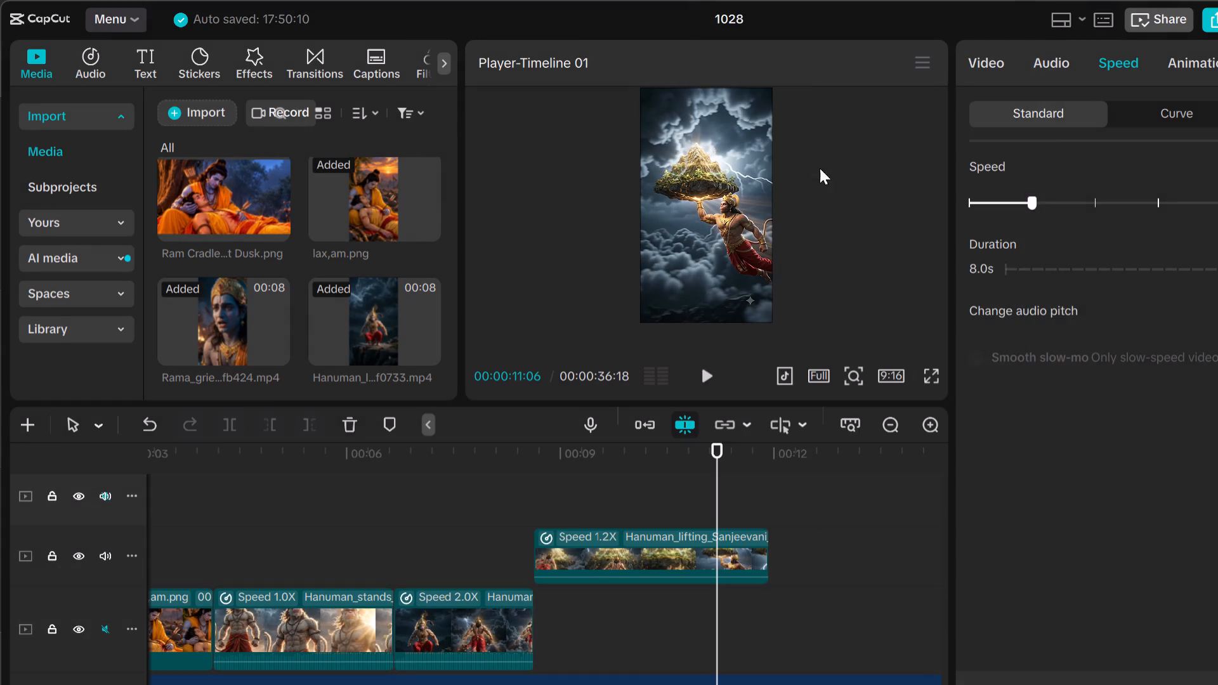
Move the 1.2X Sanjeevani clip onto the main track, directly against the 2.0X part, and play across the join.
drag(629, 542, 629, 643)
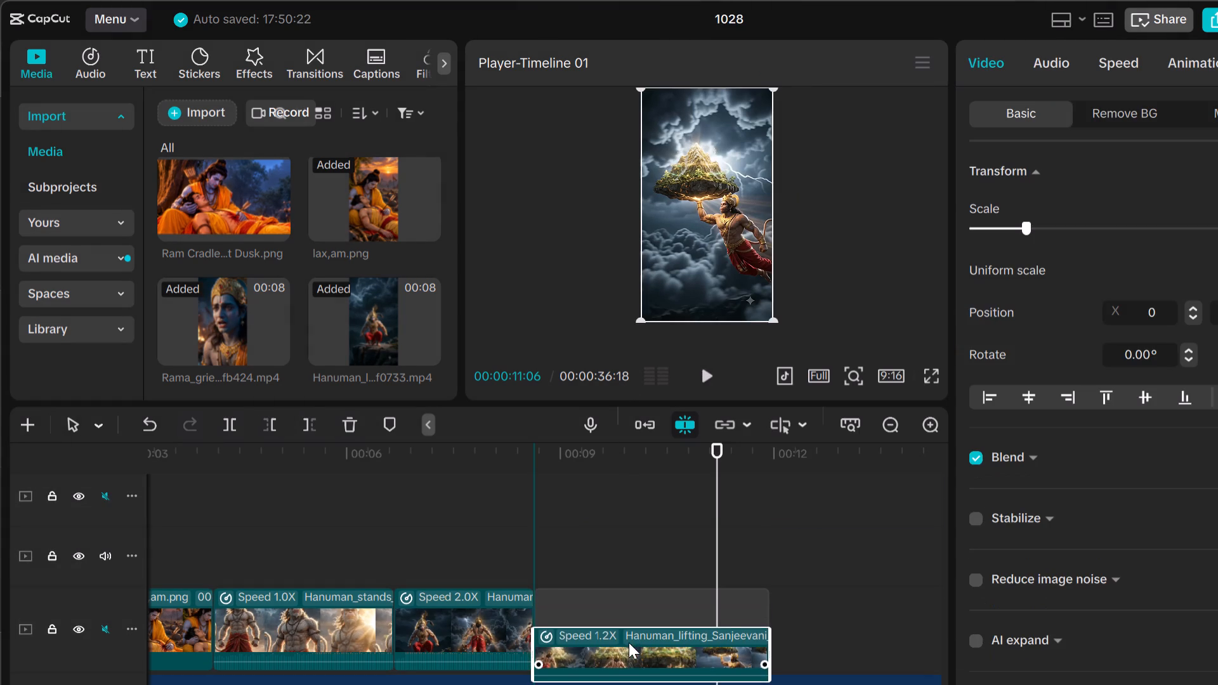
drag(629, 643, 624, 613)
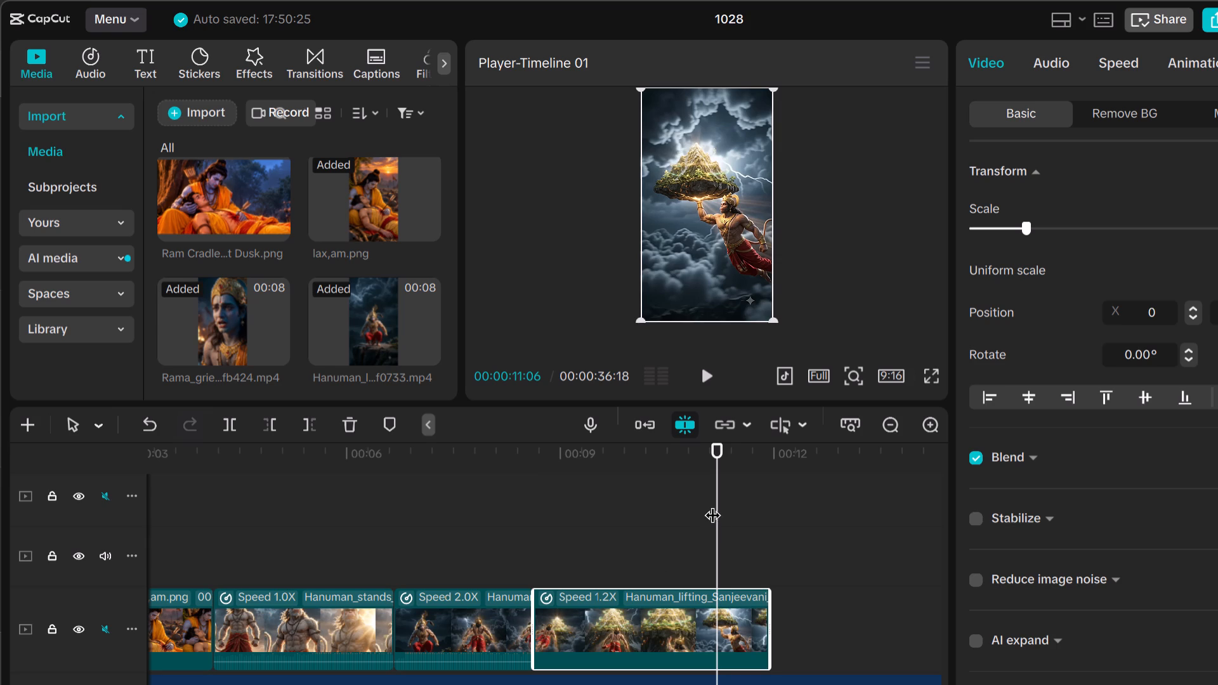
drag(712, 503, 482, 551)
key(space)
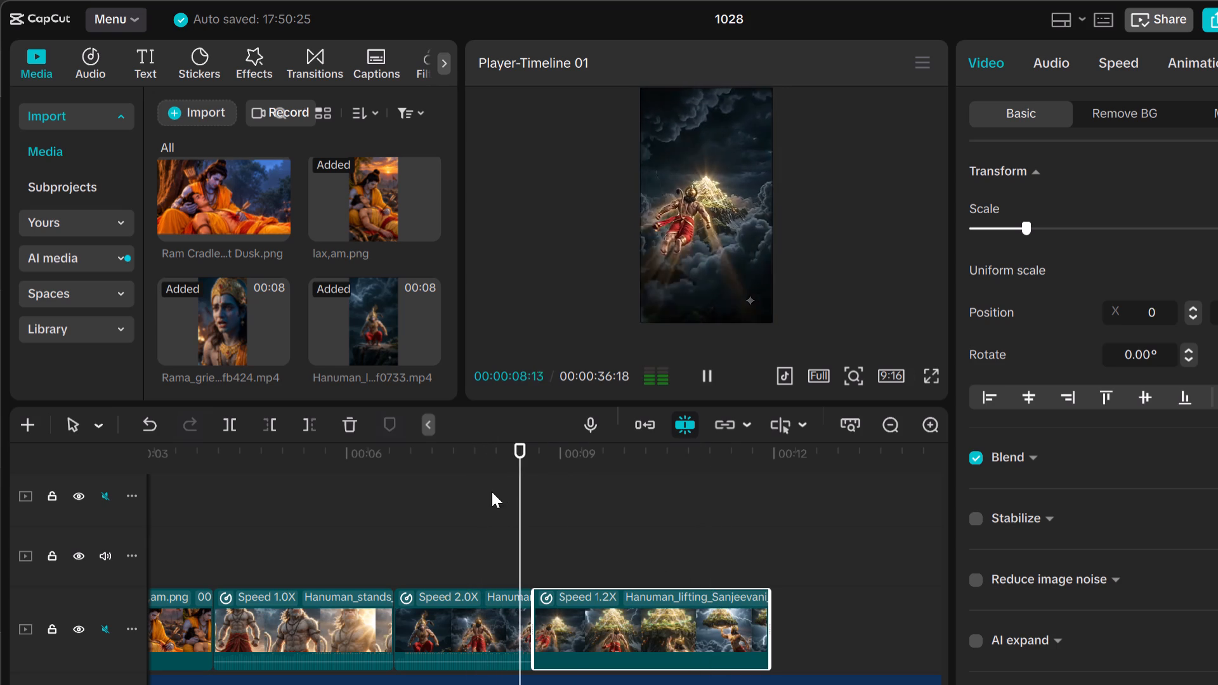
key(space)
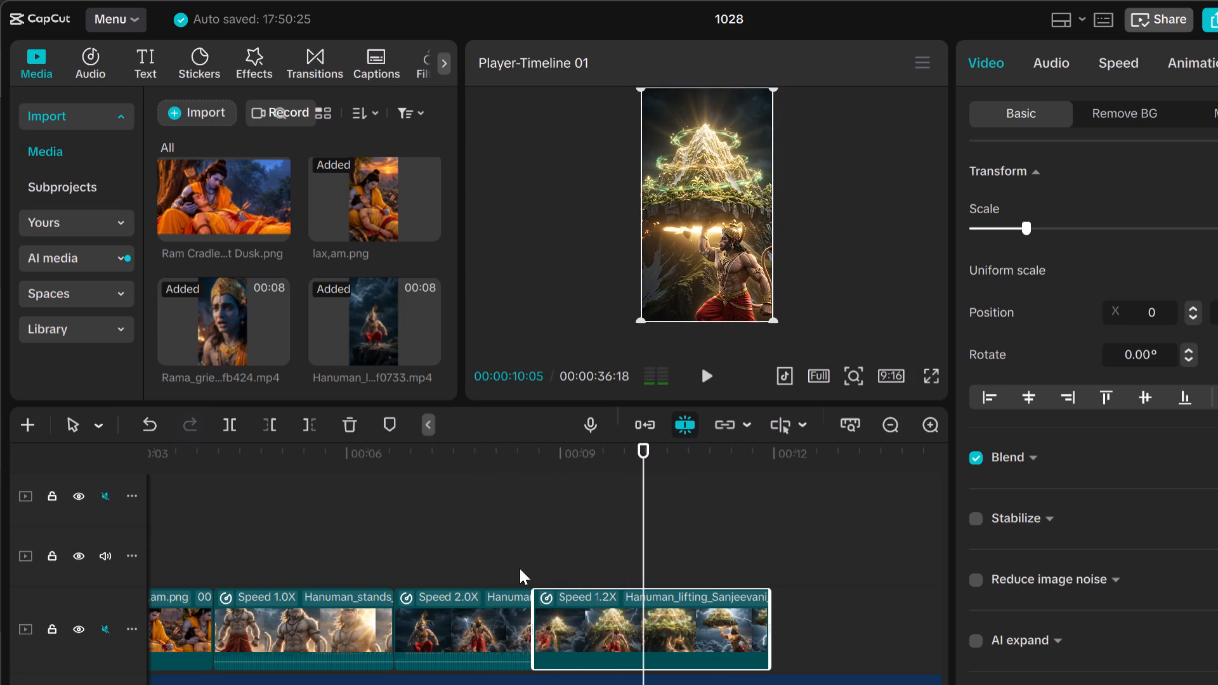
Replay the 2.0X Sanjeevani clip and trim its end back to about 8 s.
click(504, 630)
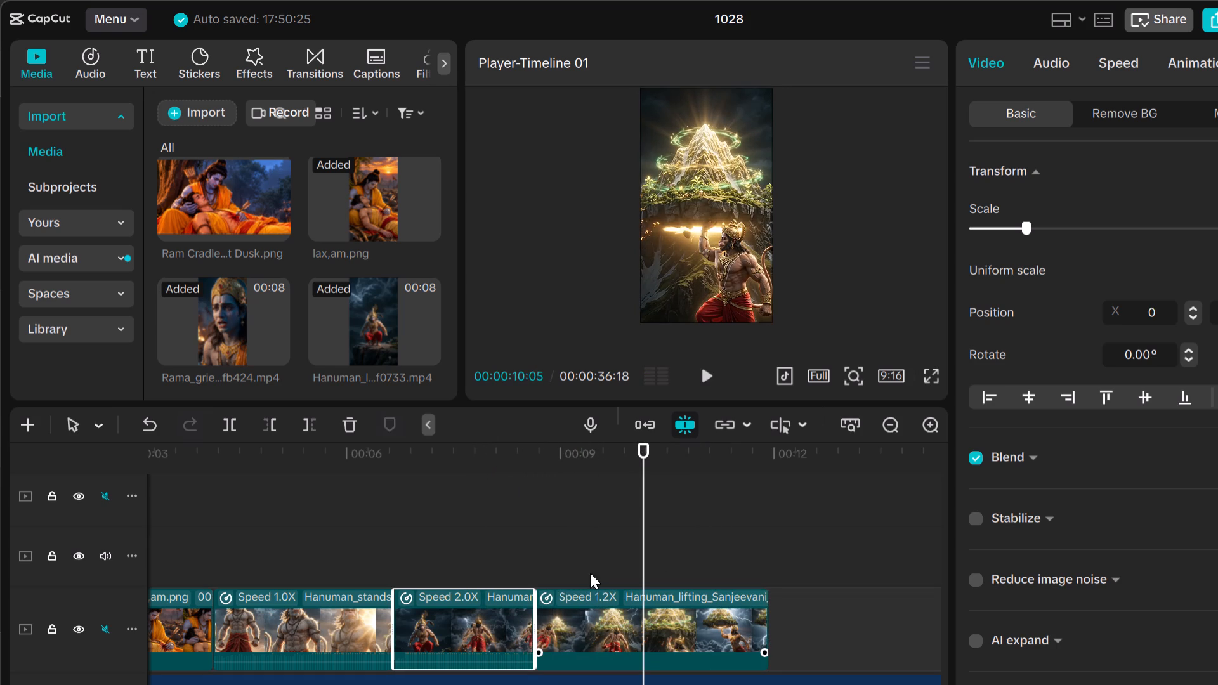
drag(645, 533, 393, 605)
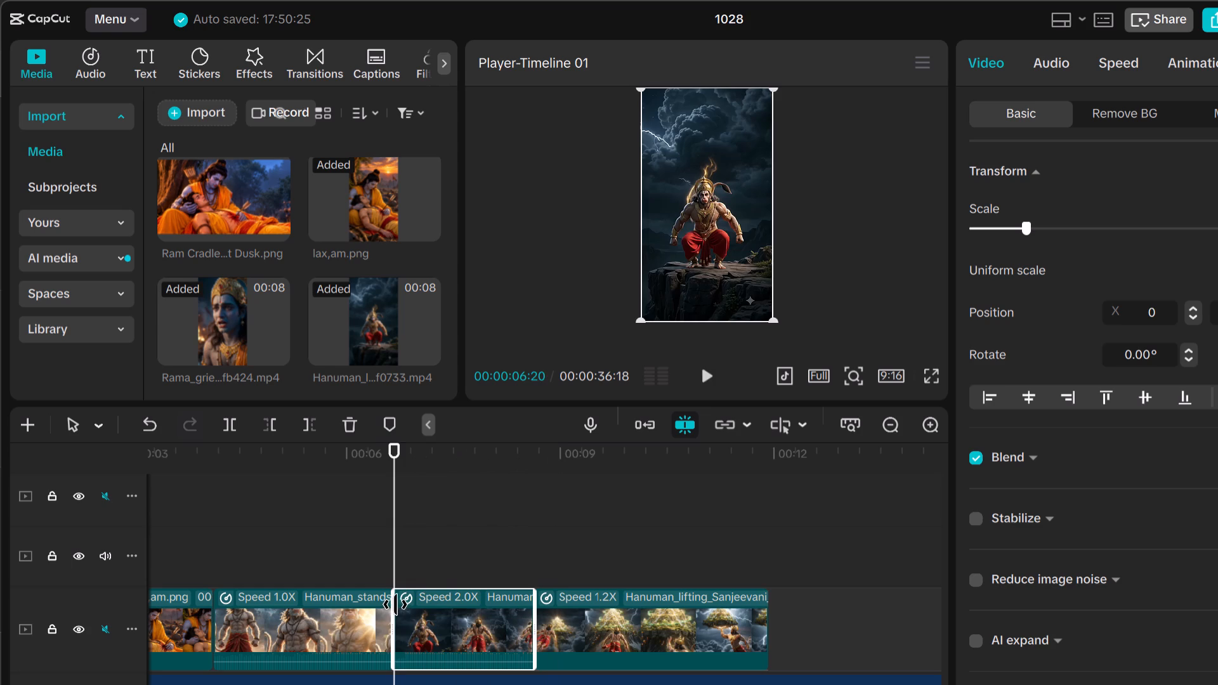
key(space)
key(space)
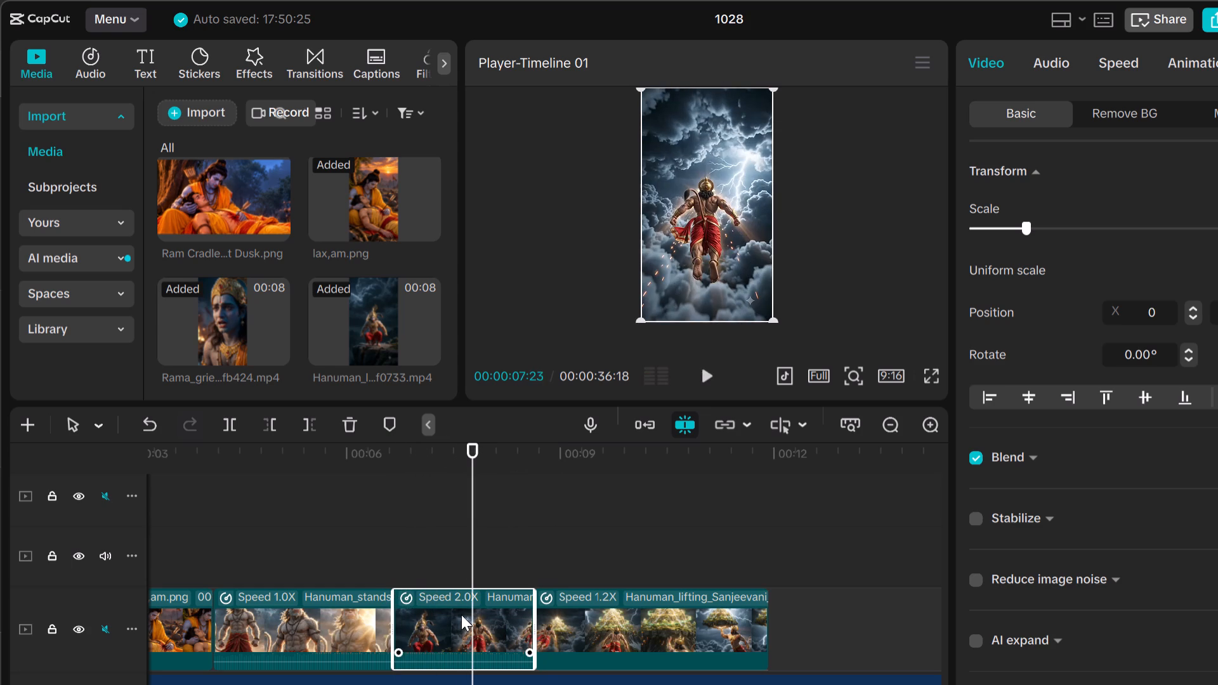
key(space)
key(space)
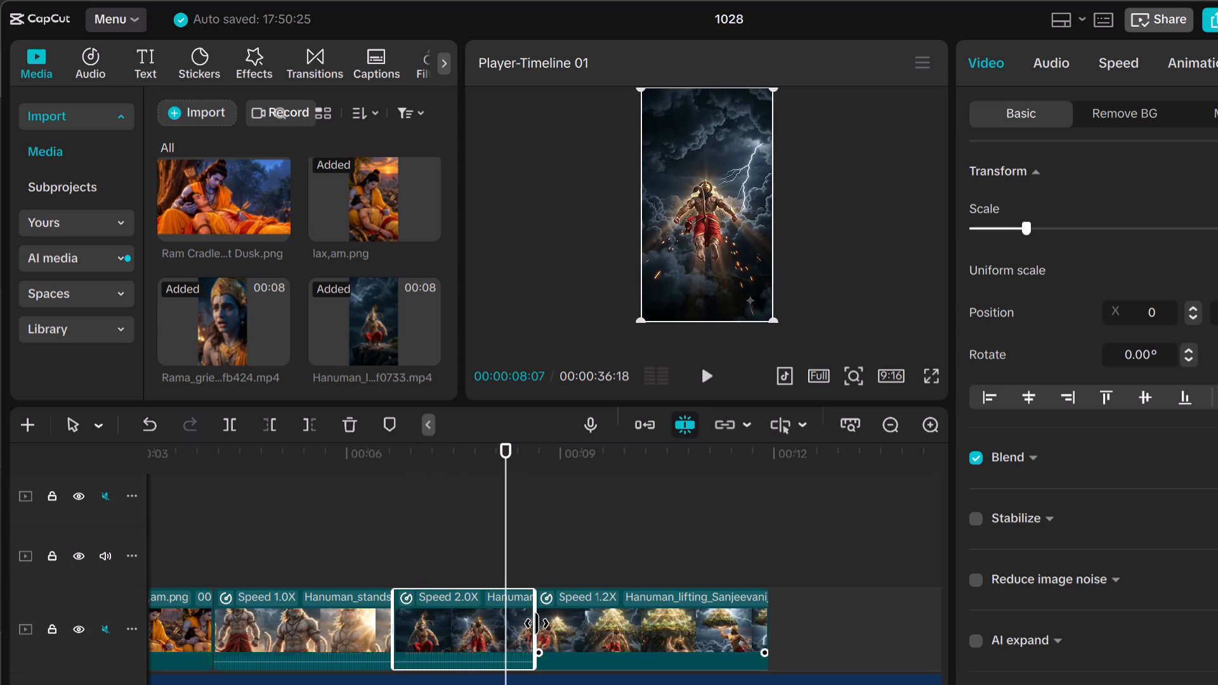
drag(537, 624, 492, 627)
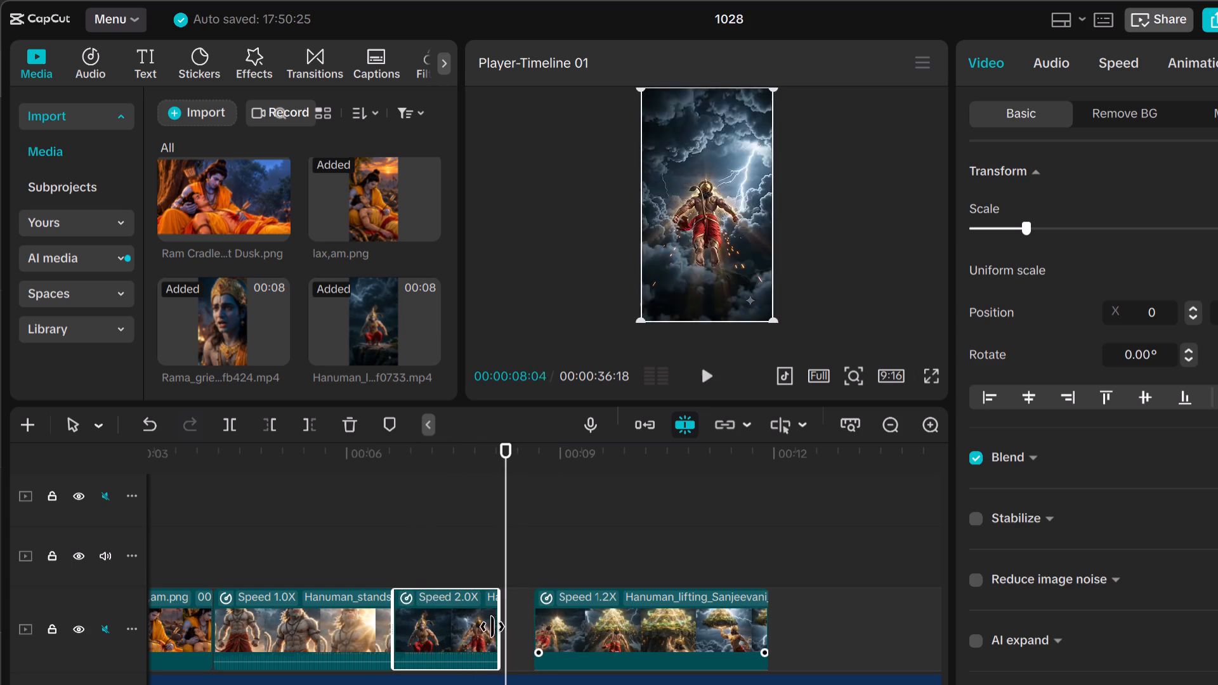
drag(492, 627, 490, 626)
Extend the start of the 1.2X Sanjeevani clip back to meet the 2.0X clip's new end.
click(539, 632)
drag(535, 627, 499, 629)
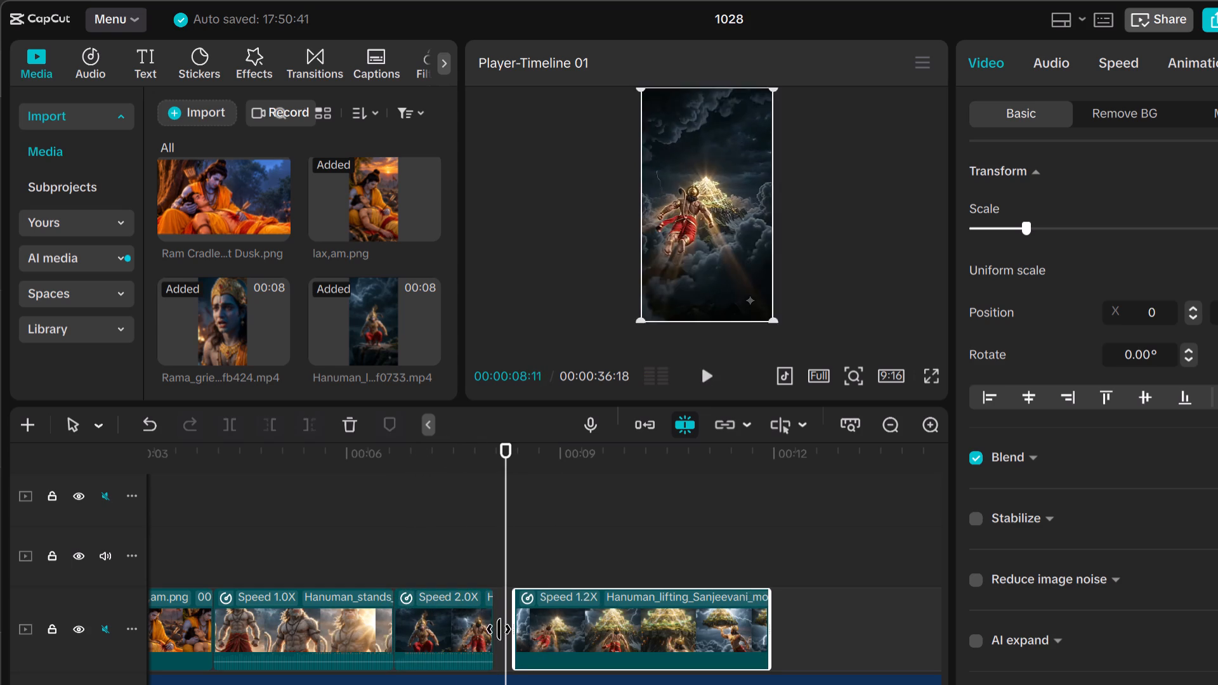
drag(499, 629, 490, 629)
Play the 1.2X Sanjeevani clip in short stretches and trim its end to about 11 s.
key(space)
key(space)
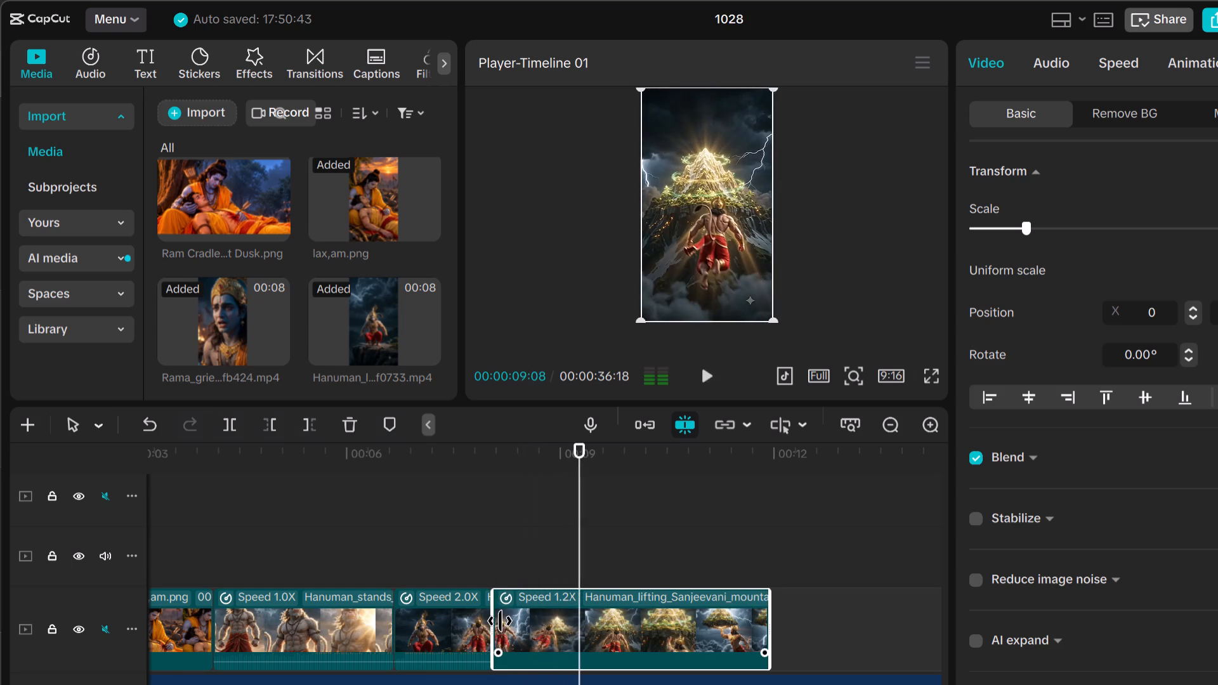
key(space)
key(space)
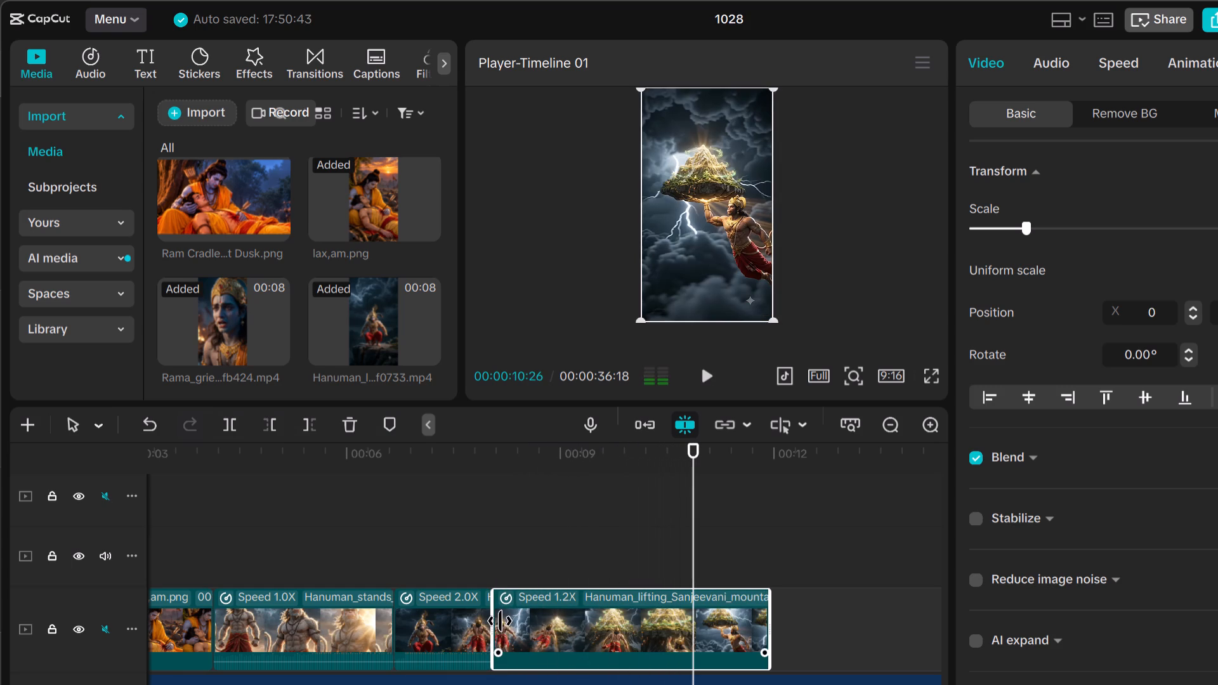
key(space)
key(space)
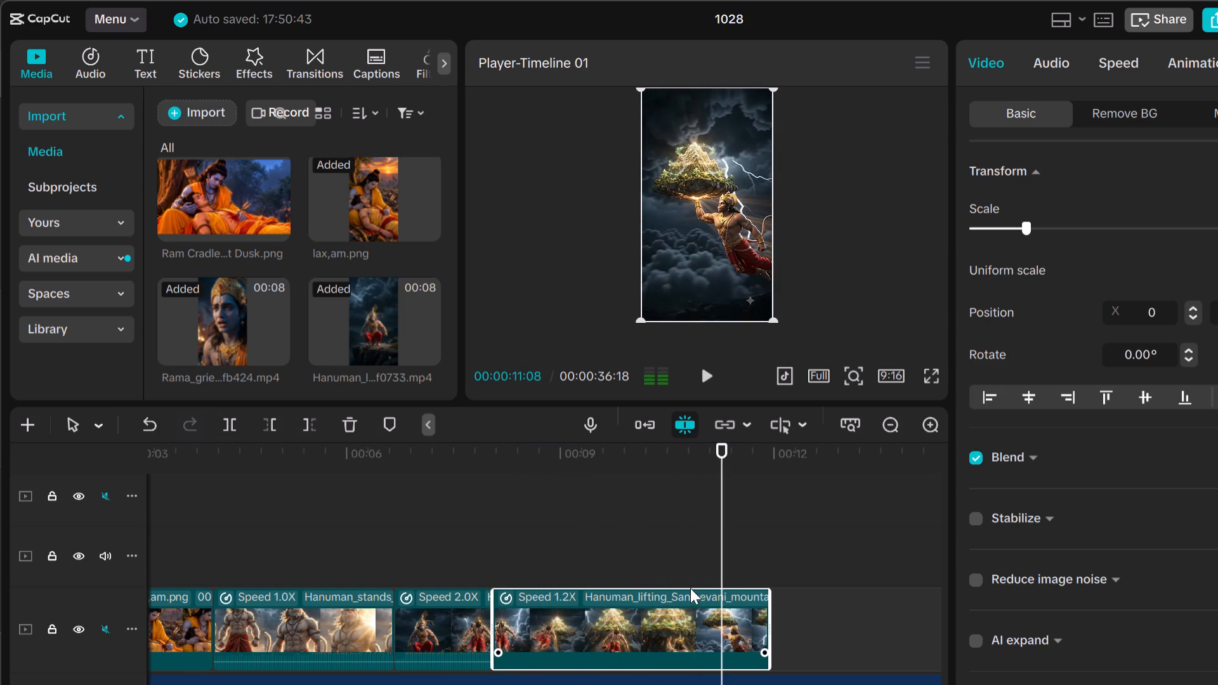
click(742, 610)
drag(773, 615, 715, 630)
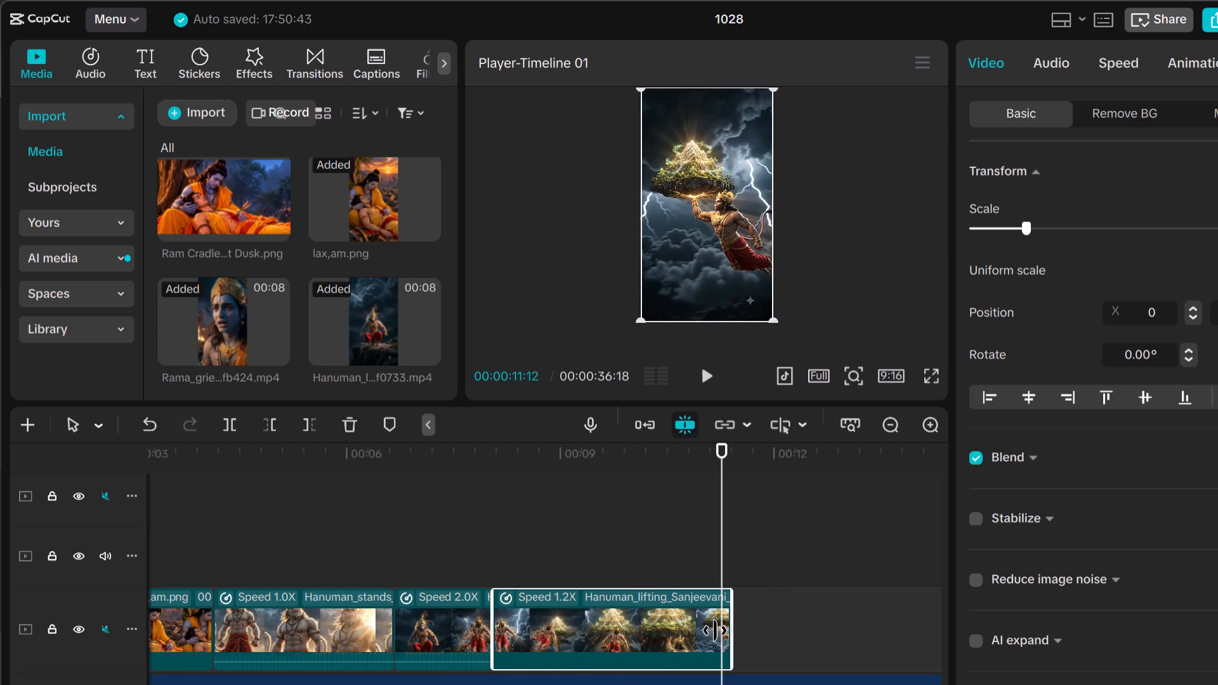
drag(715, 630, 700, 635)
Trim the end of the 1.2X Sanjeevani clip back to about 11.0 s.
drag(726, 525, 698, 538)
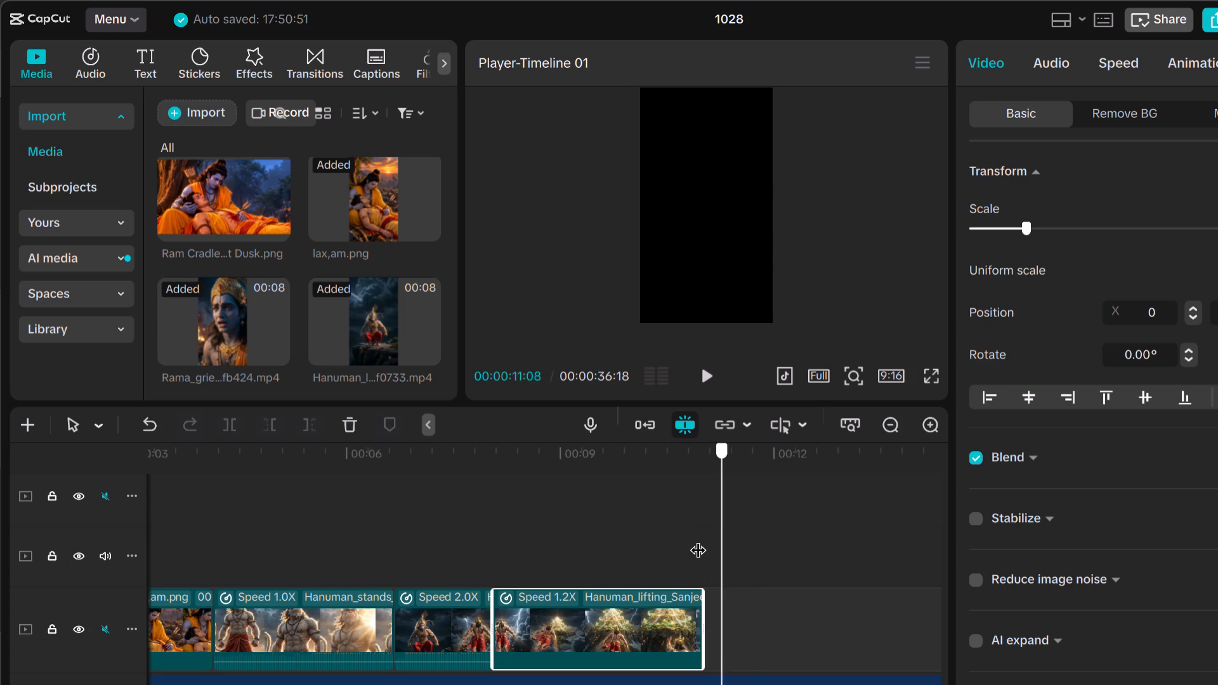
drag(698, 538, 695, 540)
Find the 0.9X Rama clip near 14 s and move it onto the main track, directly after the 1.2X Sanjeevani clip.
scroll(695, 540, up, 3)
drag(794, 545, 723, 558)
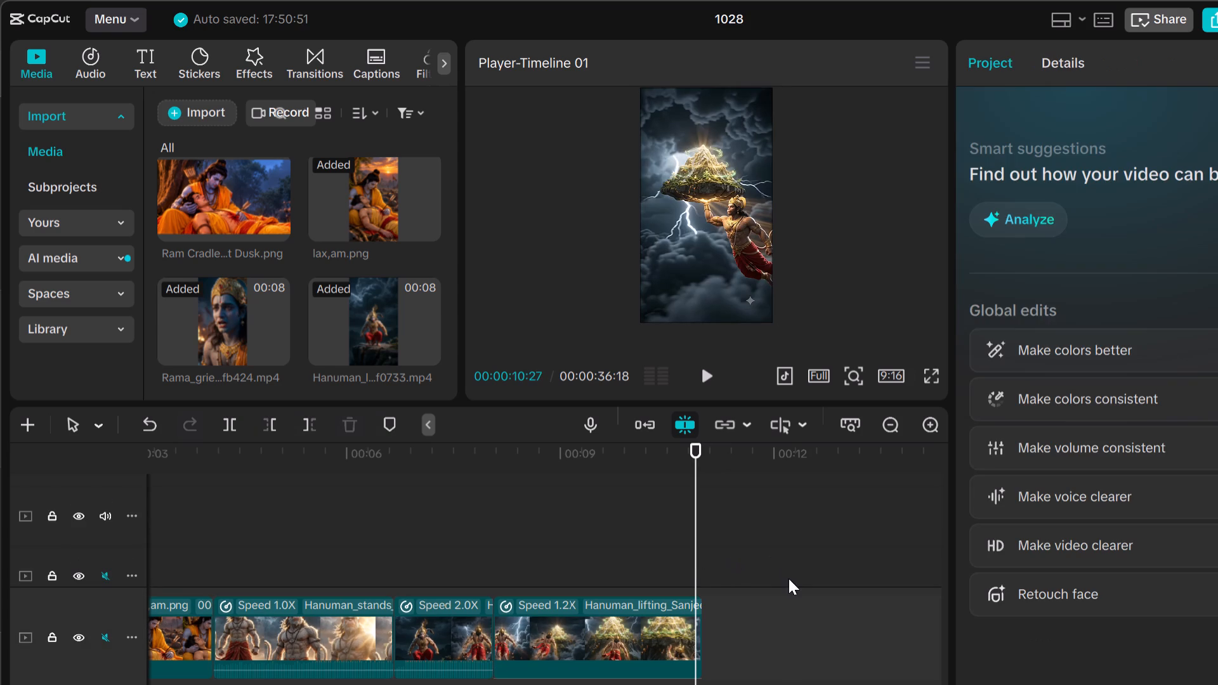
drag(789, 582, 783, 582)
drag(782, 500, 868, 516)
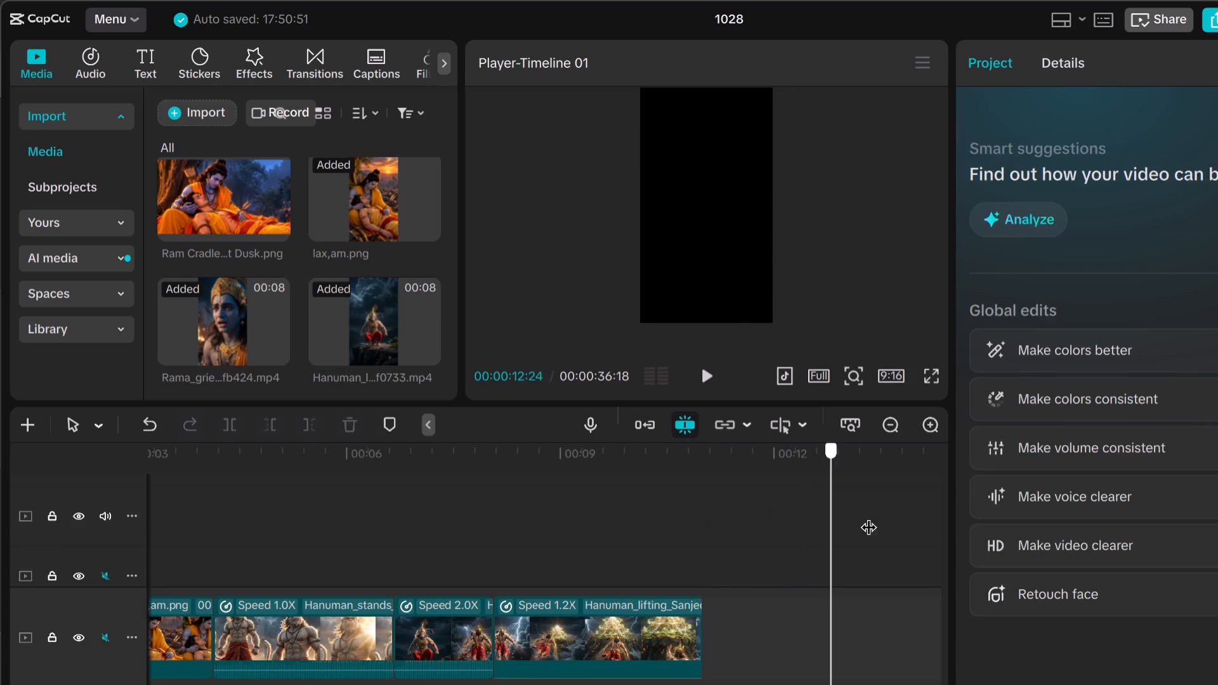
drag(868, 516, 724, 560)
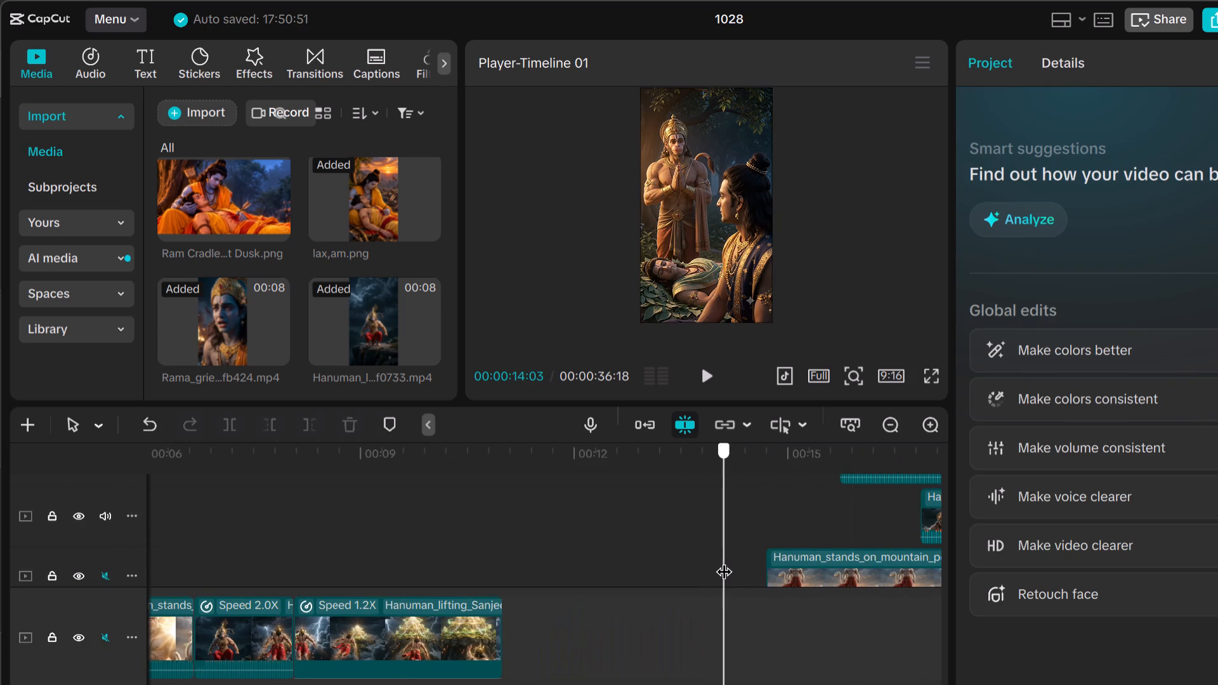
scroll(724, 560, up, 5)
drag(735, 518, 557, 622)
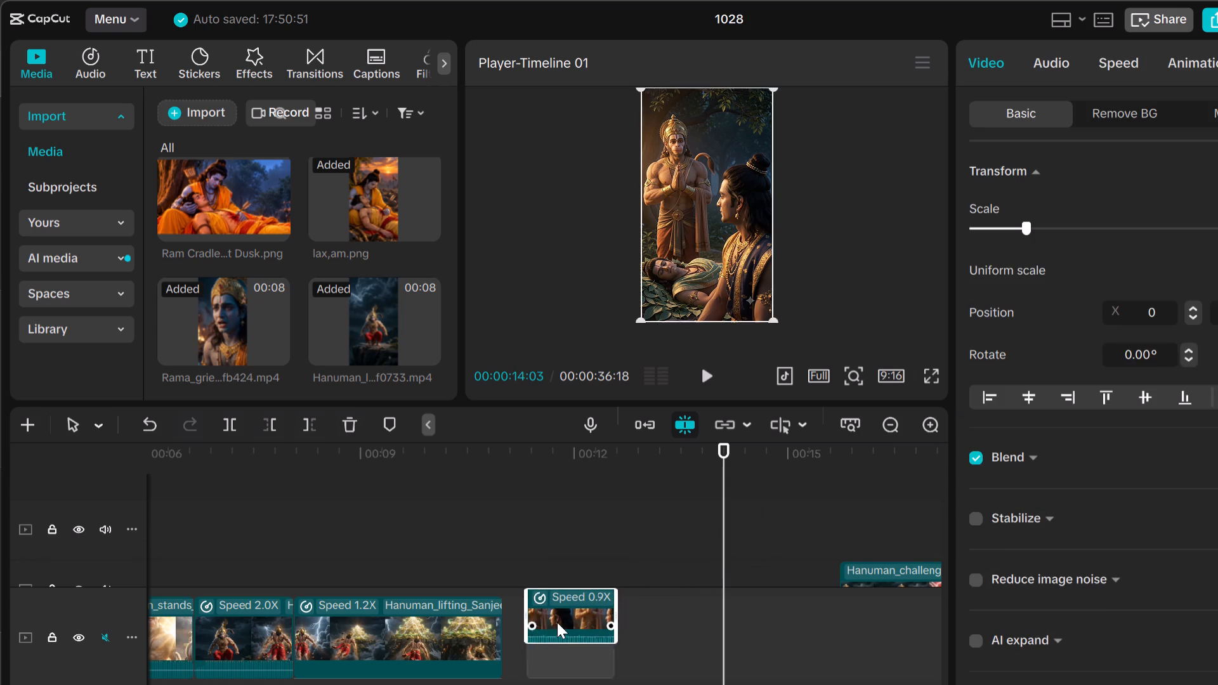
drag(557, 622, 560, 627)
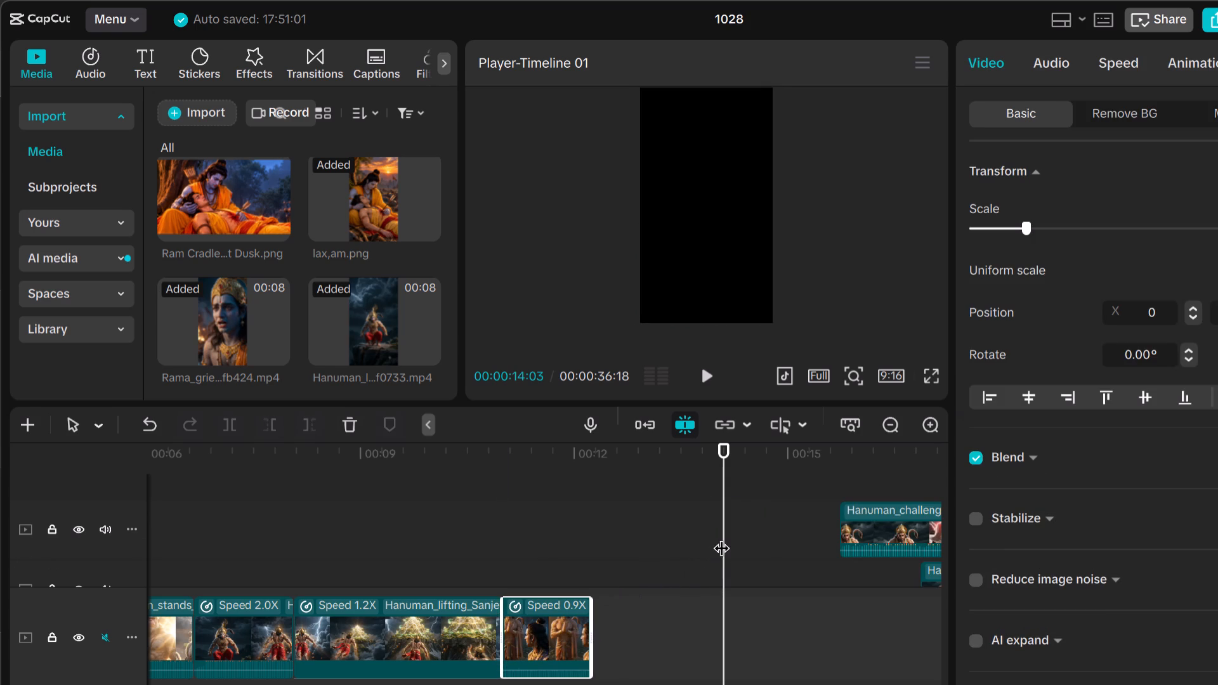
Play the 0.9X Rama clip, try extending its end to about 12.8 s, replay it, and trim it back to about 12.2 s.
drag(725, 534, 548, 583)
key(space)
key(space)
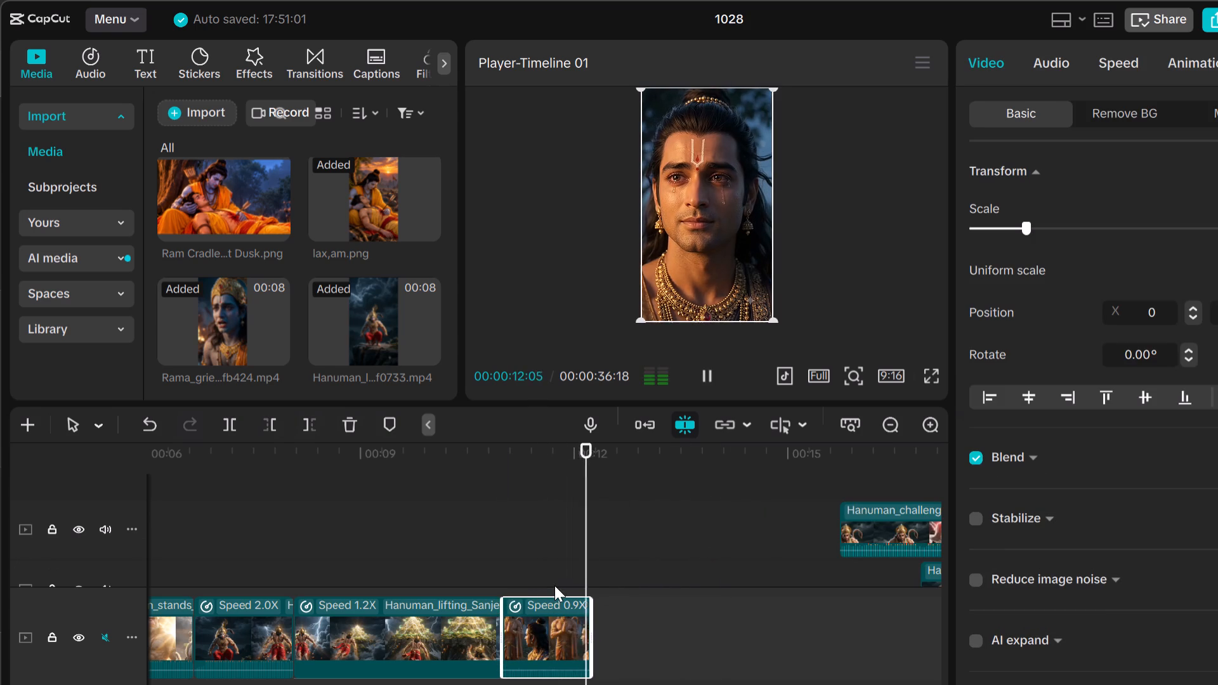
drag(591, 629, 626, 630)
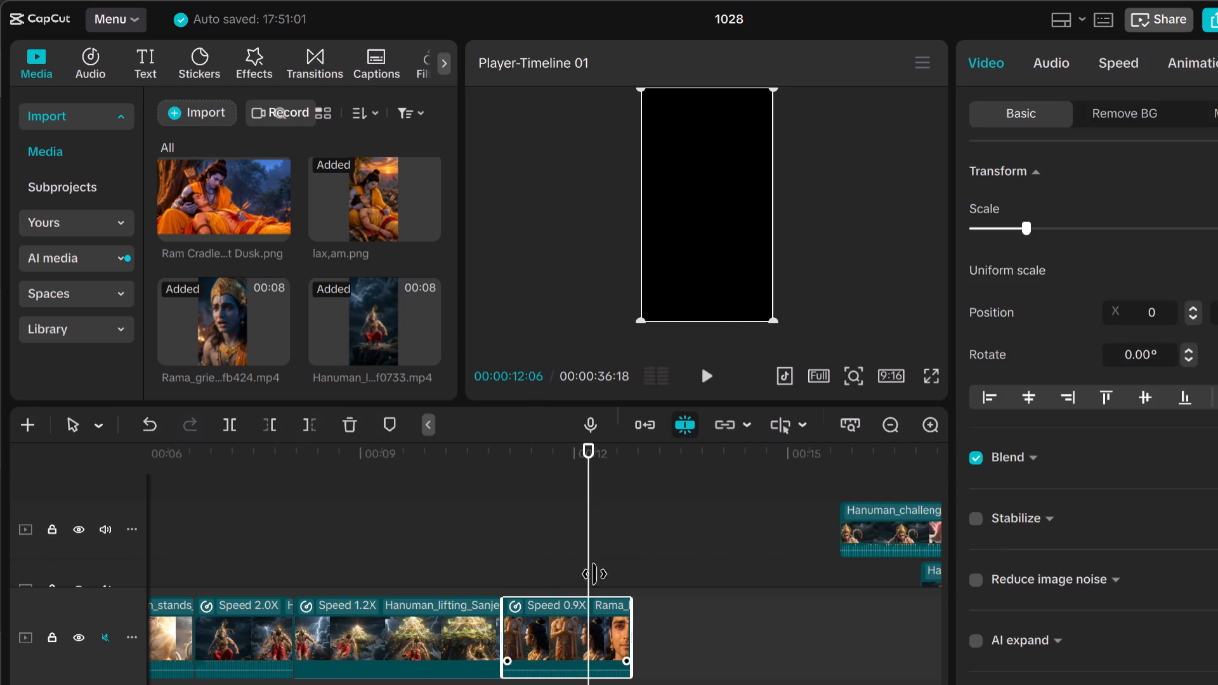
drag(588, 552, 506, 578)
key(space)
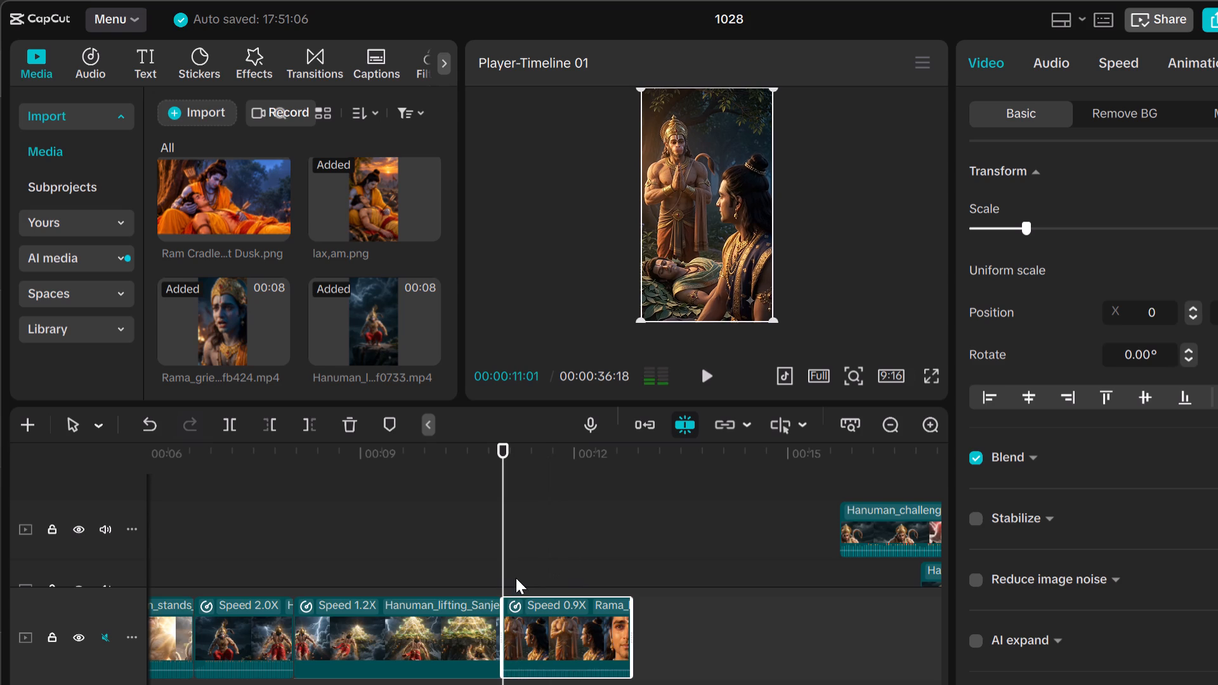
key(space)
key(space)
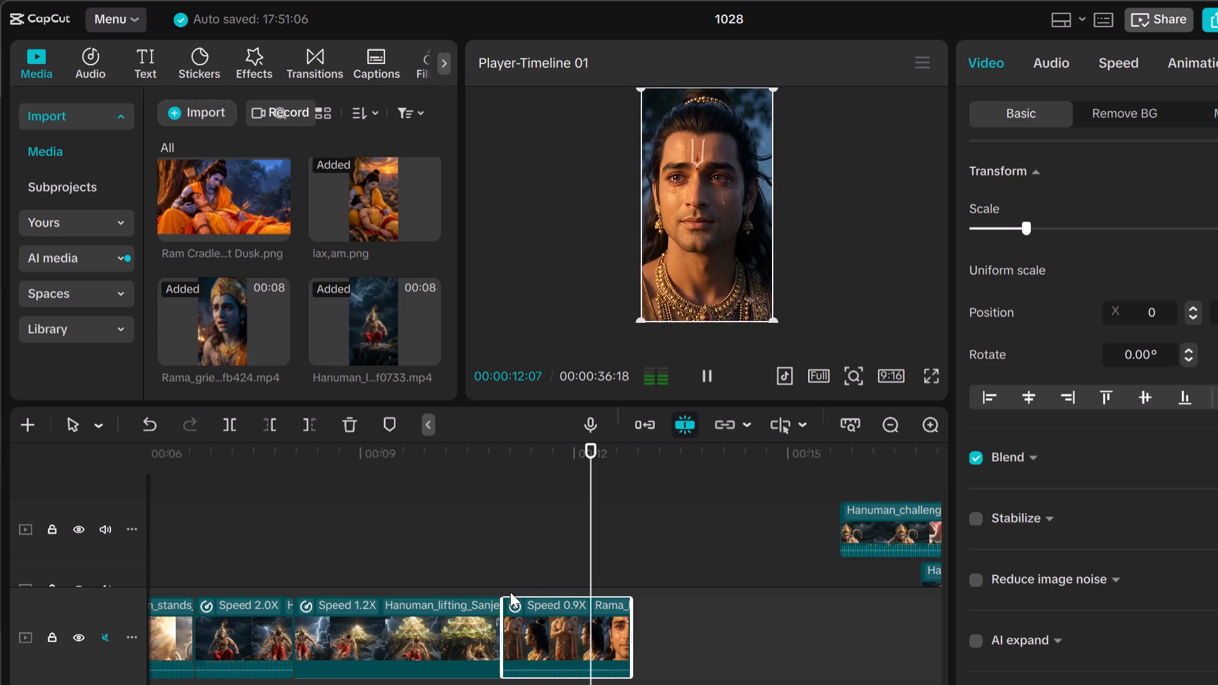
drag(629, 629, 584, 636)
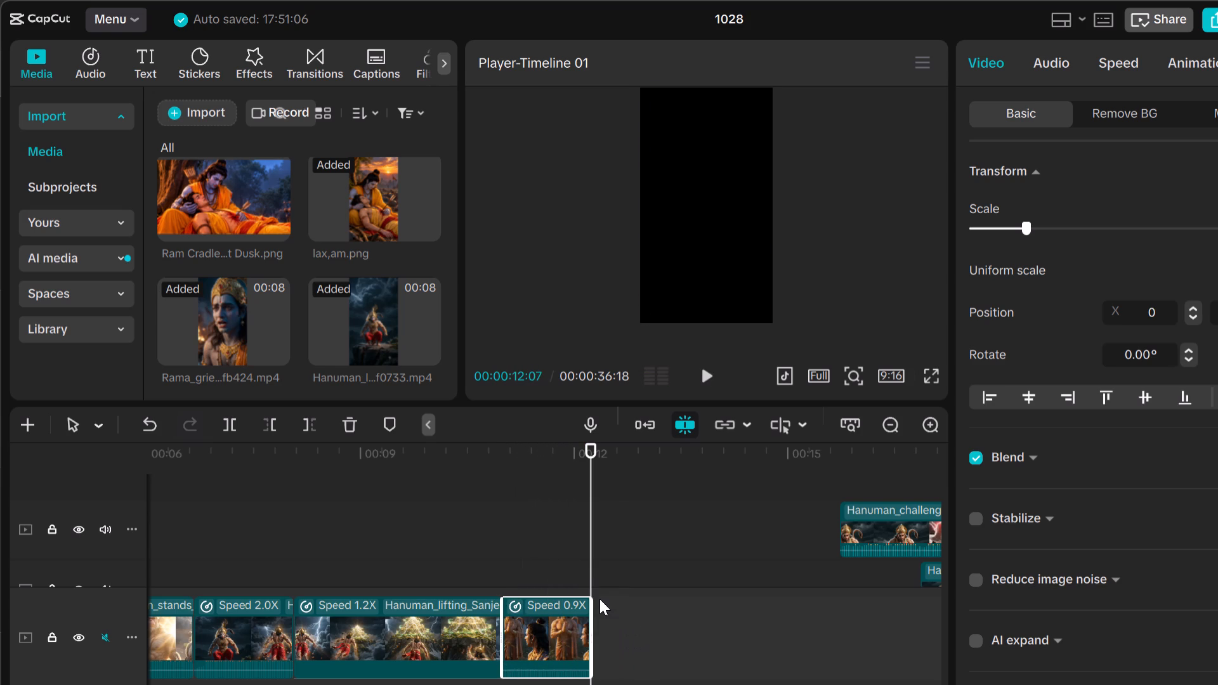
Play across the join of the 1.2X Sanjeevani and Rama clips and trim the Sanjeevani clip's end to about 10.1 s.
drag(588, 553, 469, 588)
key(space)
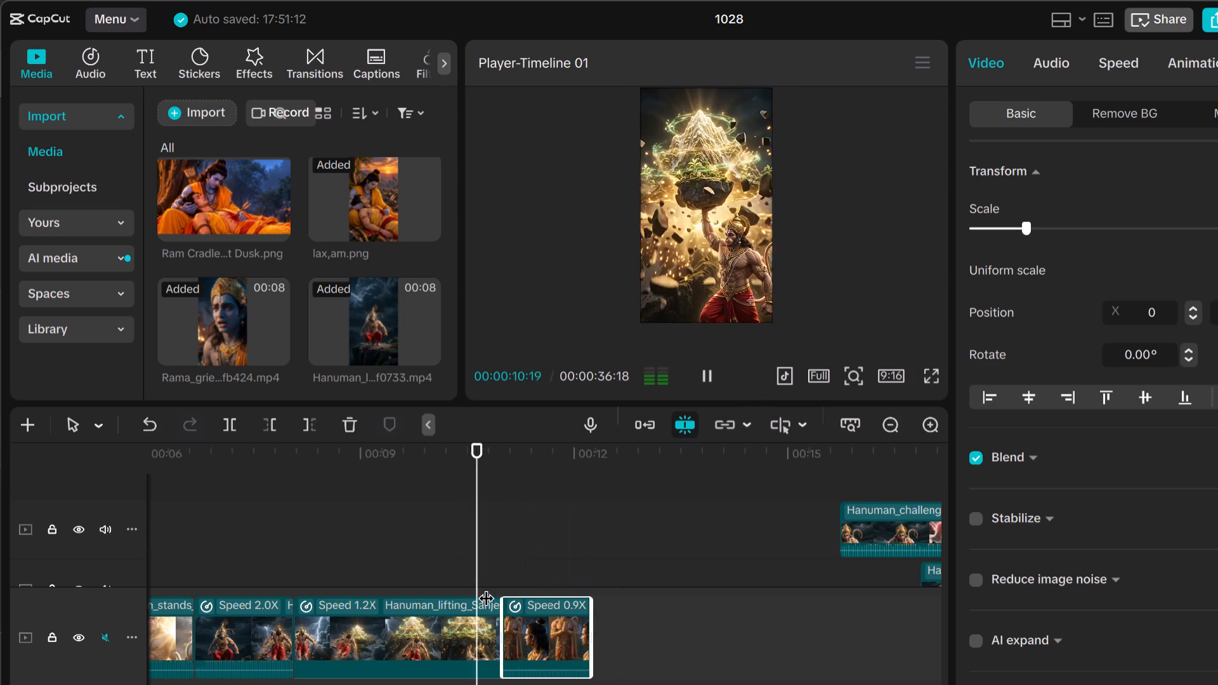
key(space)
scroll(509, 589, up, 2)
scroll(509, 589, down, 1)
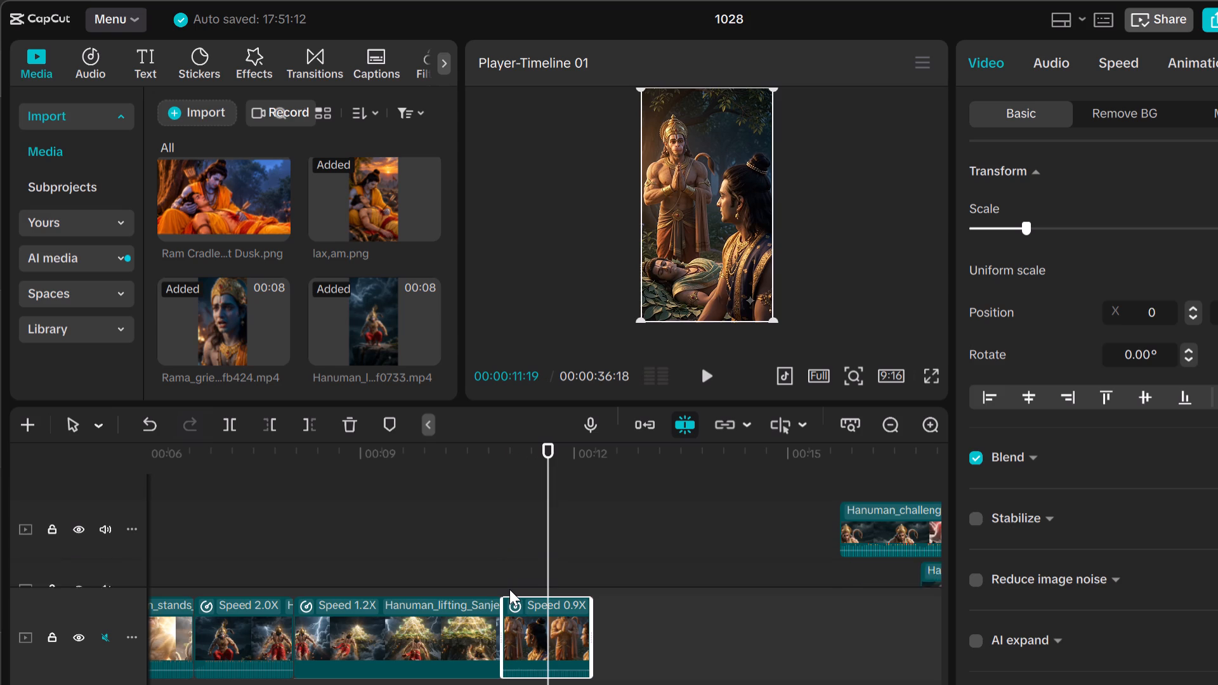
scroll(509, 589, down, 2)
drag(550, 533, 480, 564)
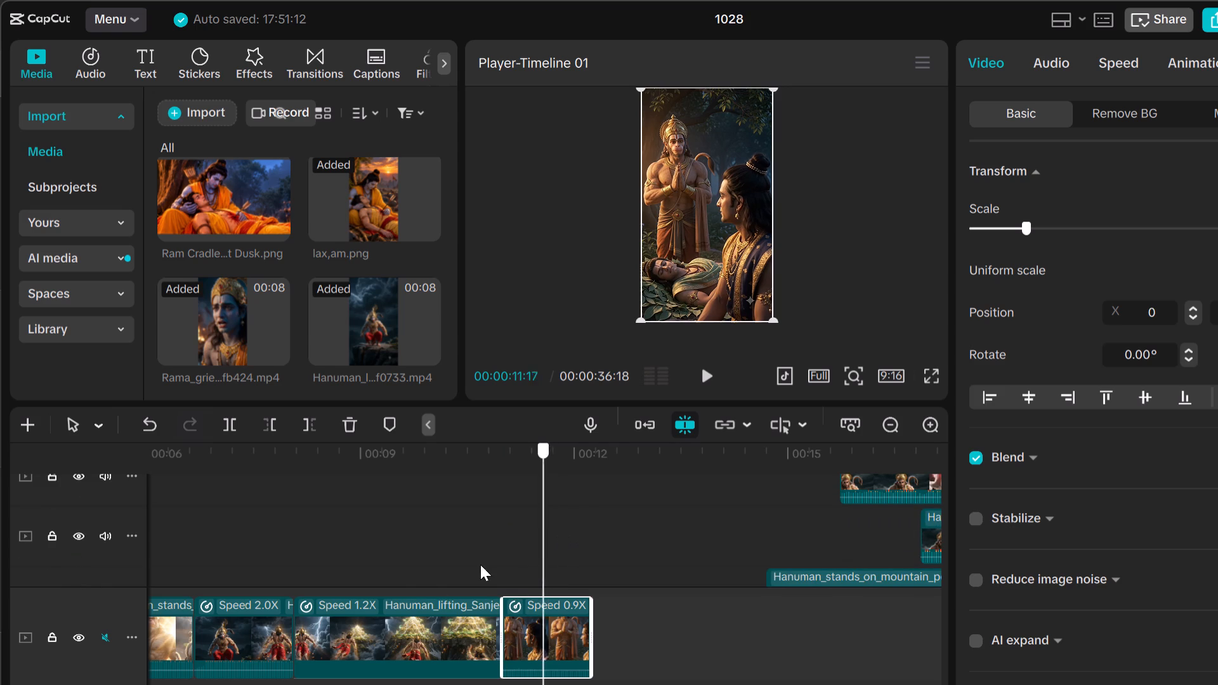
drag(480, 564, 381, 585)
key(space)
key(space)
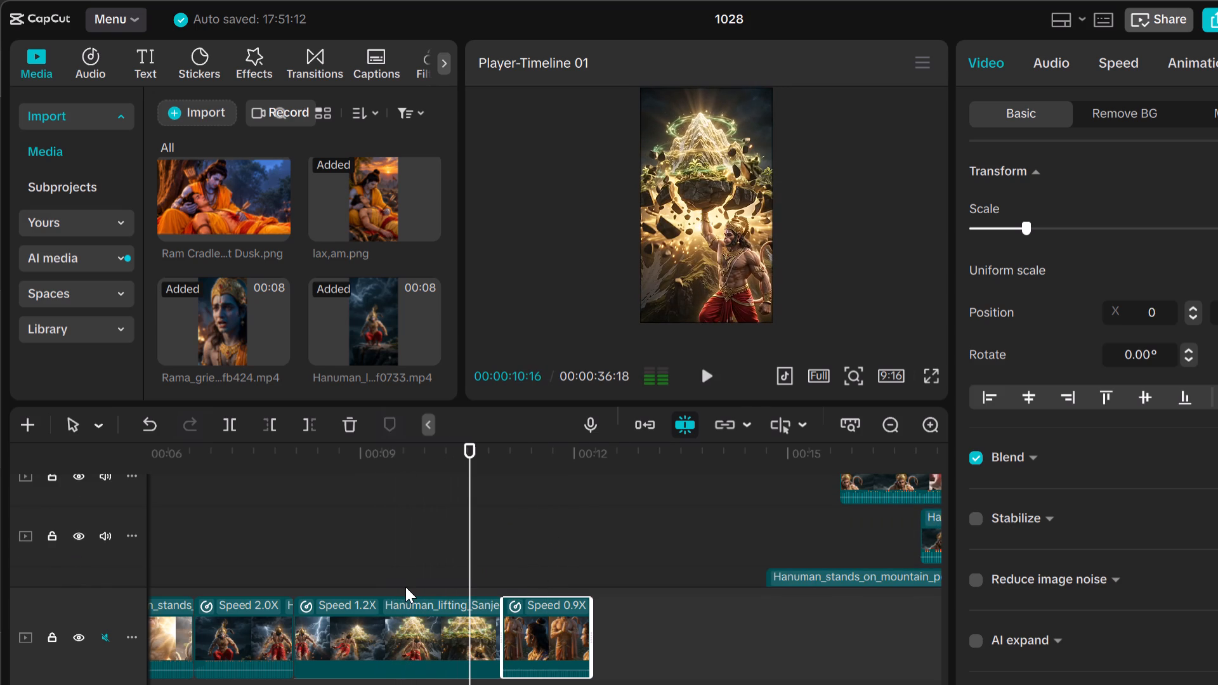
click(455, 637)
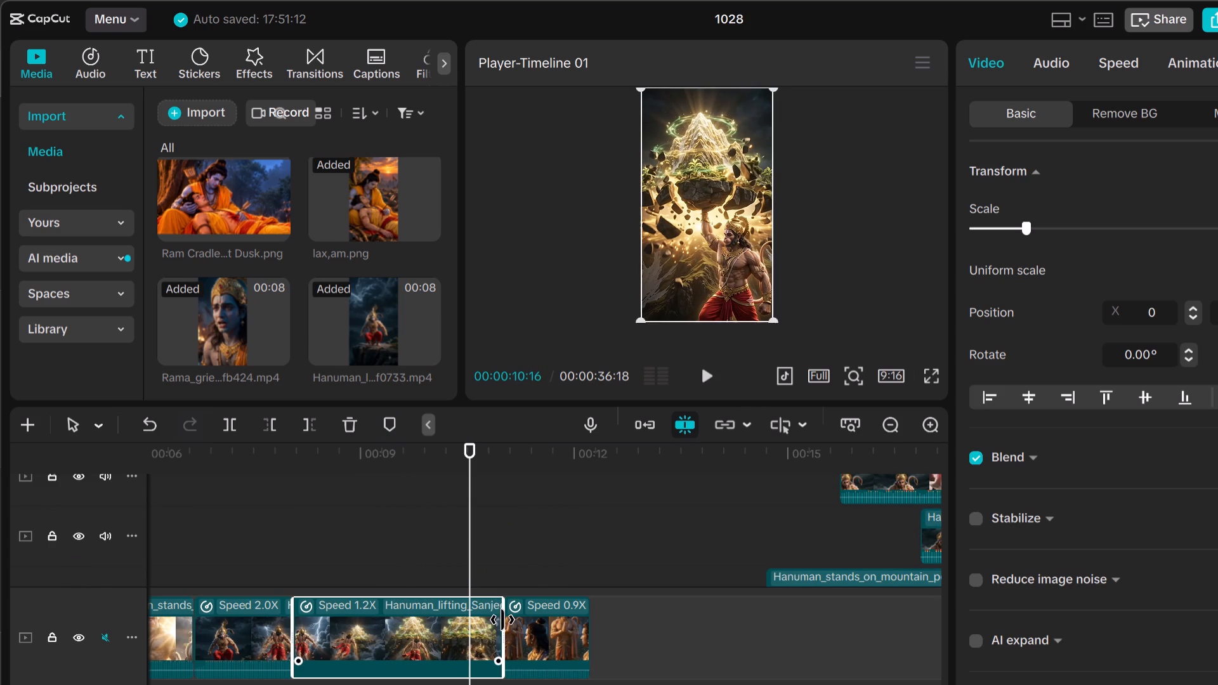
drag(502, 620, 435, 636)
Extend the start of the 0.9X Rama clip back to meet the 1.2X Sanjeevani clip's end.
click(507, 633)
drag(504, 632, 473, 632)
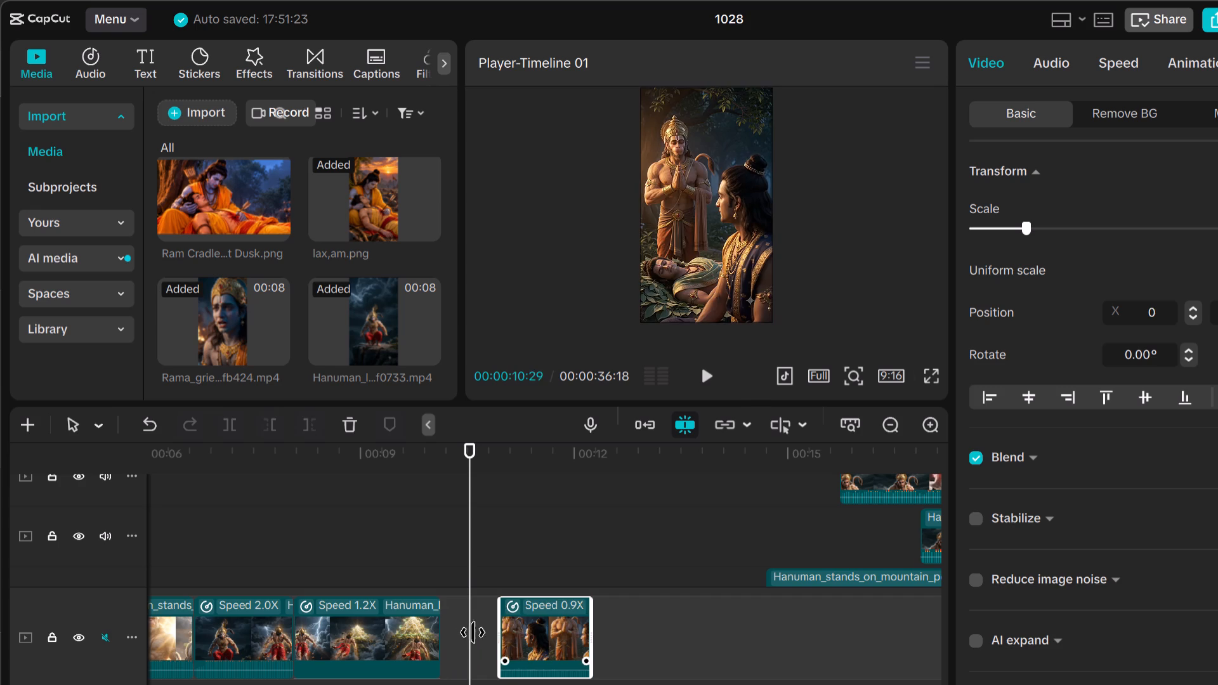
drag(473, 632, 442, 633)
Replay the 2.0X and 1.2X Sanjeevani clips up to the Rama clip to check the cuts against the audio.
drag(470, 551, 405, 577)
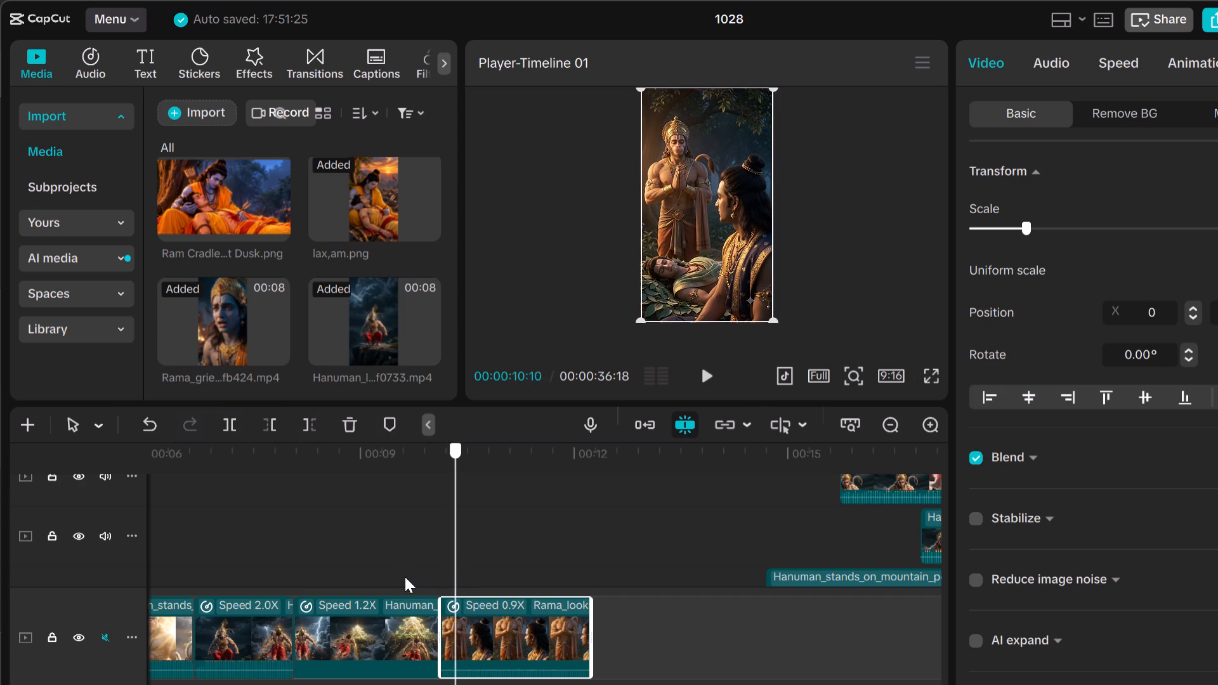
drag(405, 577, 286, 597)
key(space)
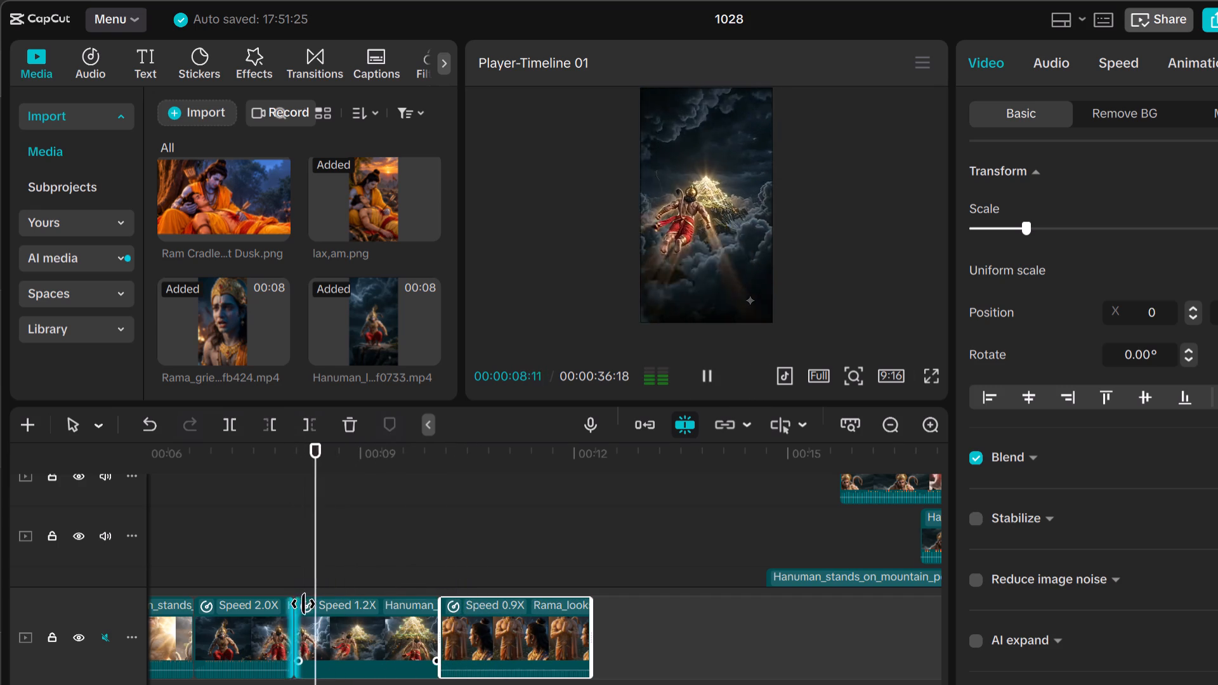
key(space)
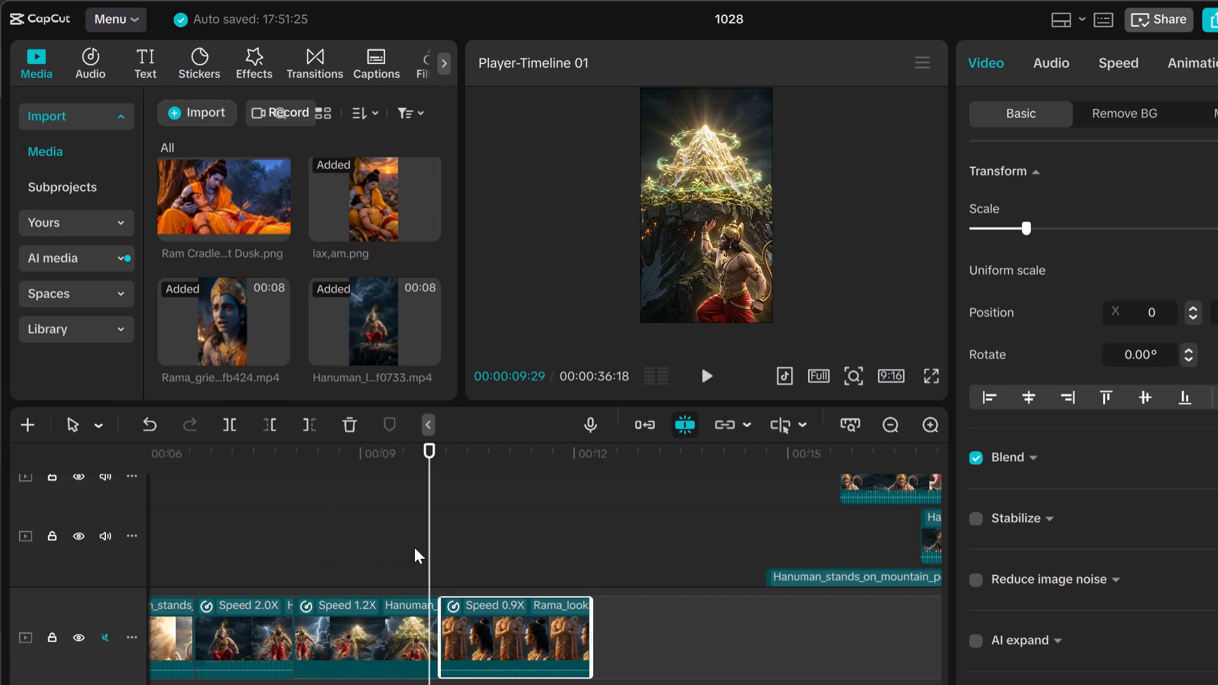
drag(431, 537, 200, 594)
key(space)
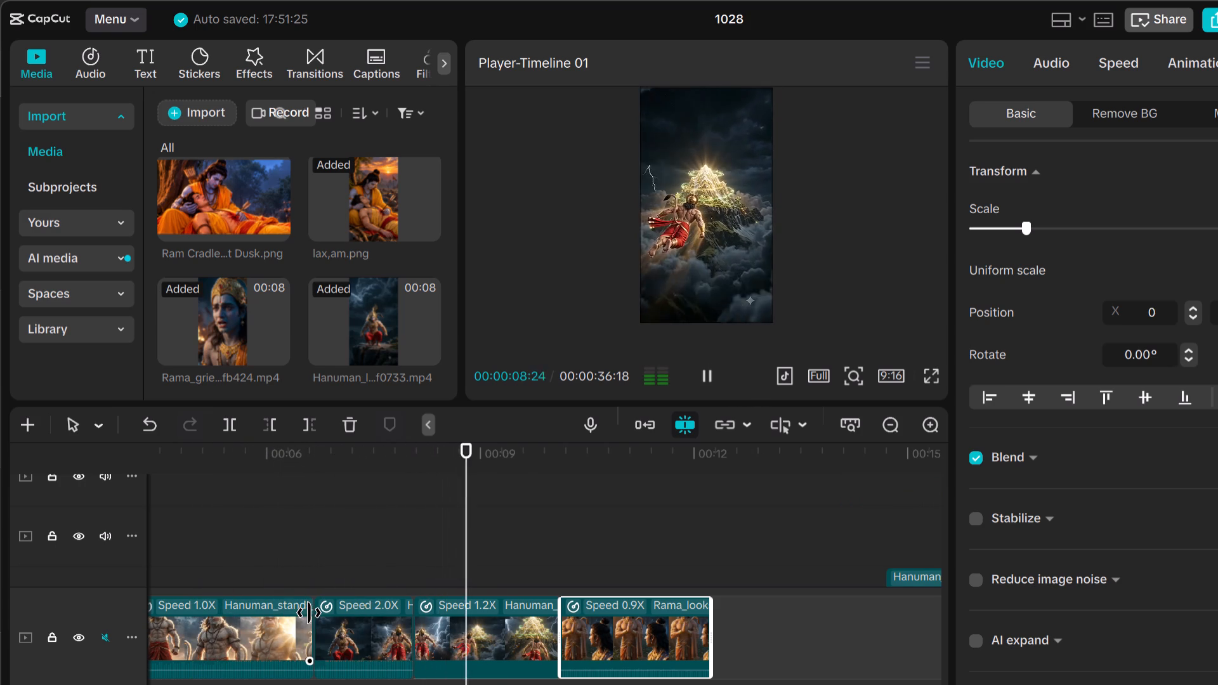
key(space)
key(space)
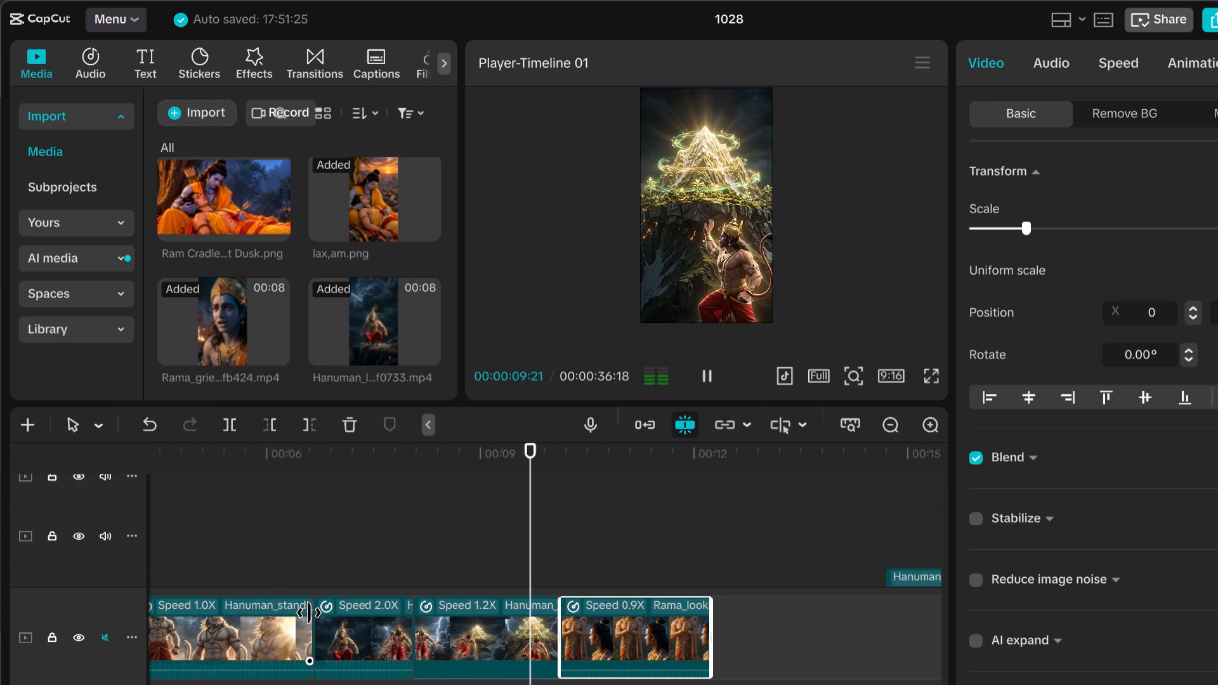
key(space)
Trim about 0.1 s off the start of the 1.2X Sanjeevani clip and move it back against the 2.0X clip.
click(481, 650)
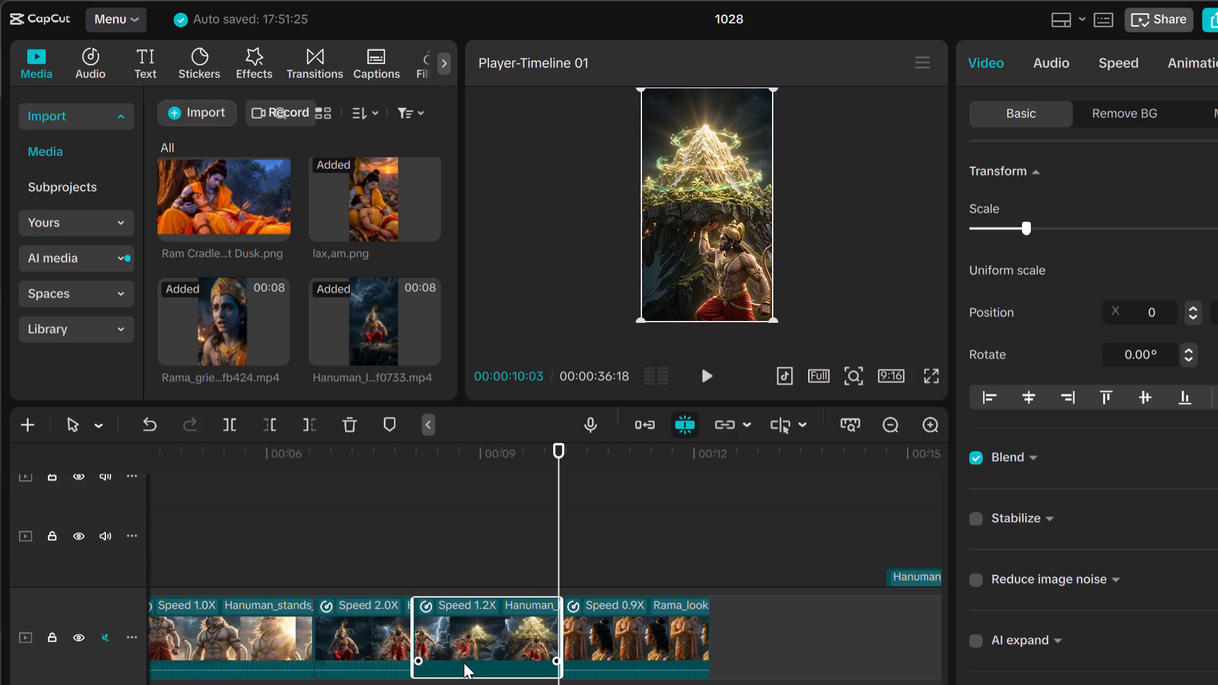
click(563, 549)
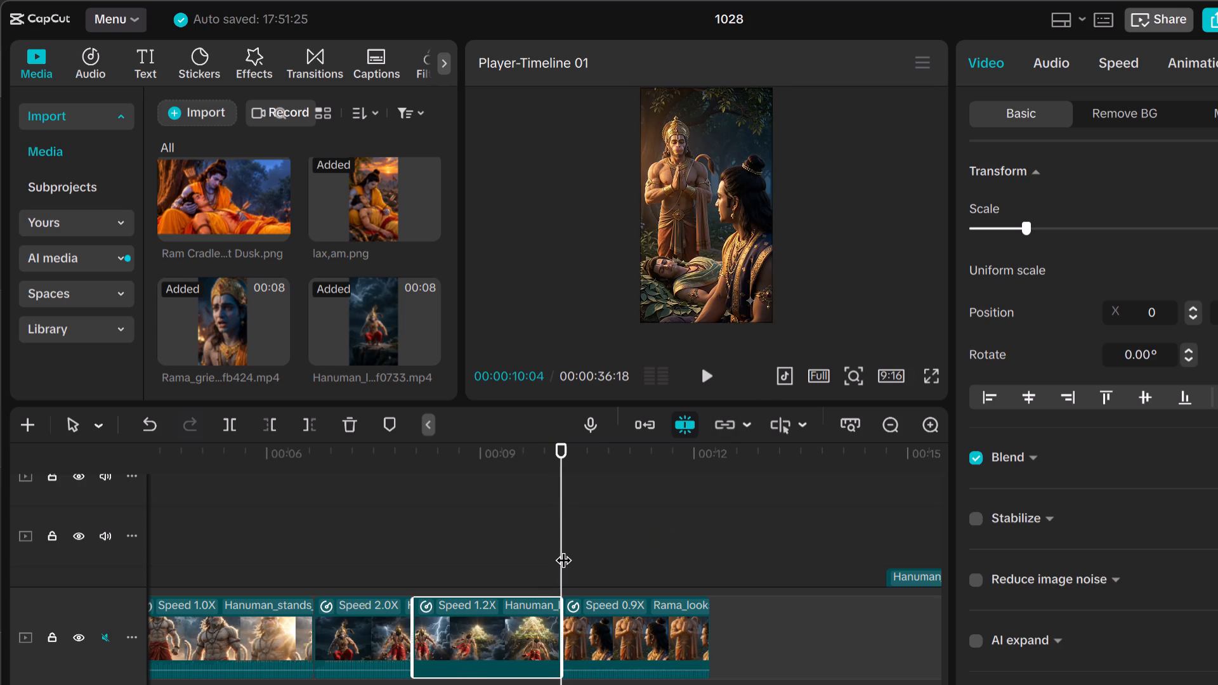
drag(411, 635, 416, 635)
drag(416, 635, 425, 629)
drag(463, 625, 448, 623)
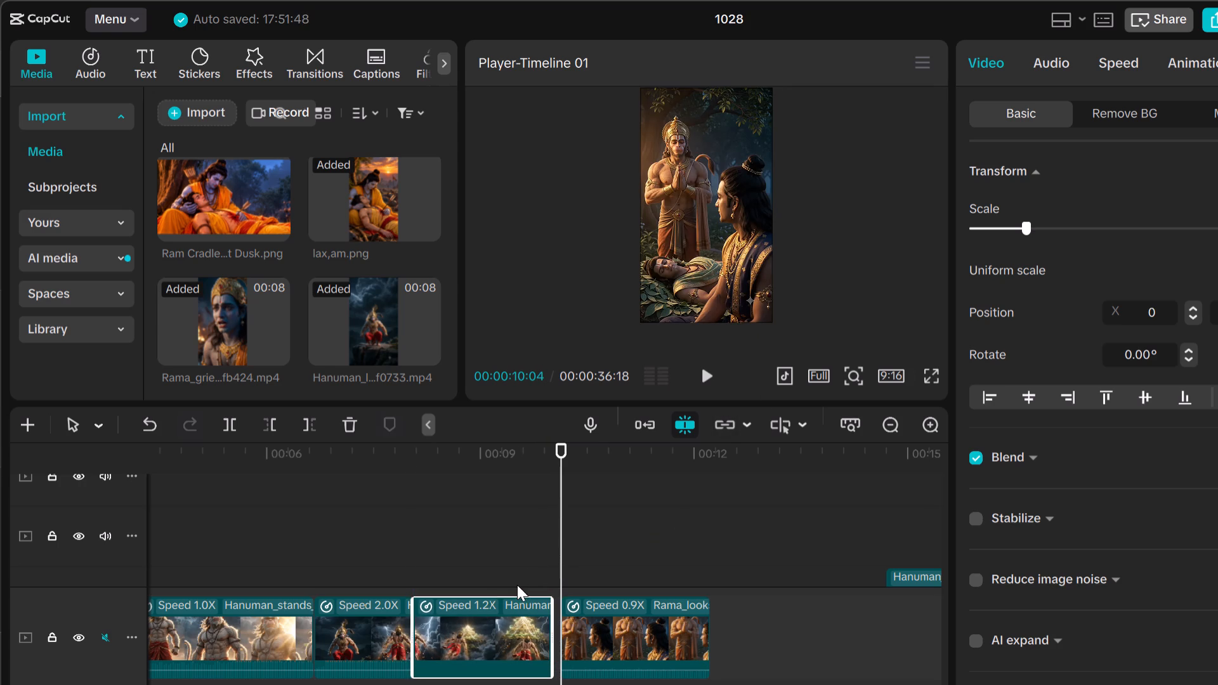
Move the 0.9X Rama clip directly against the 1.2X Sanjeevani clip's end and play across the join.
drag(609, 626, 603, 625)
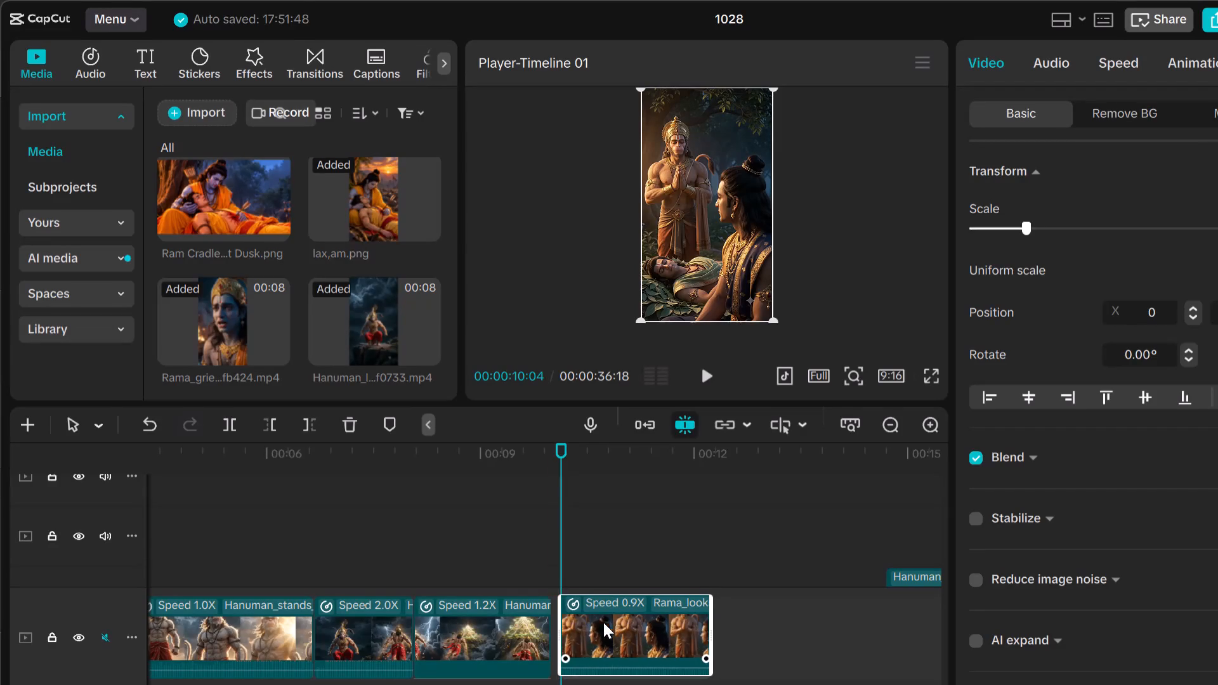
drag(590, 615, 577, 622)
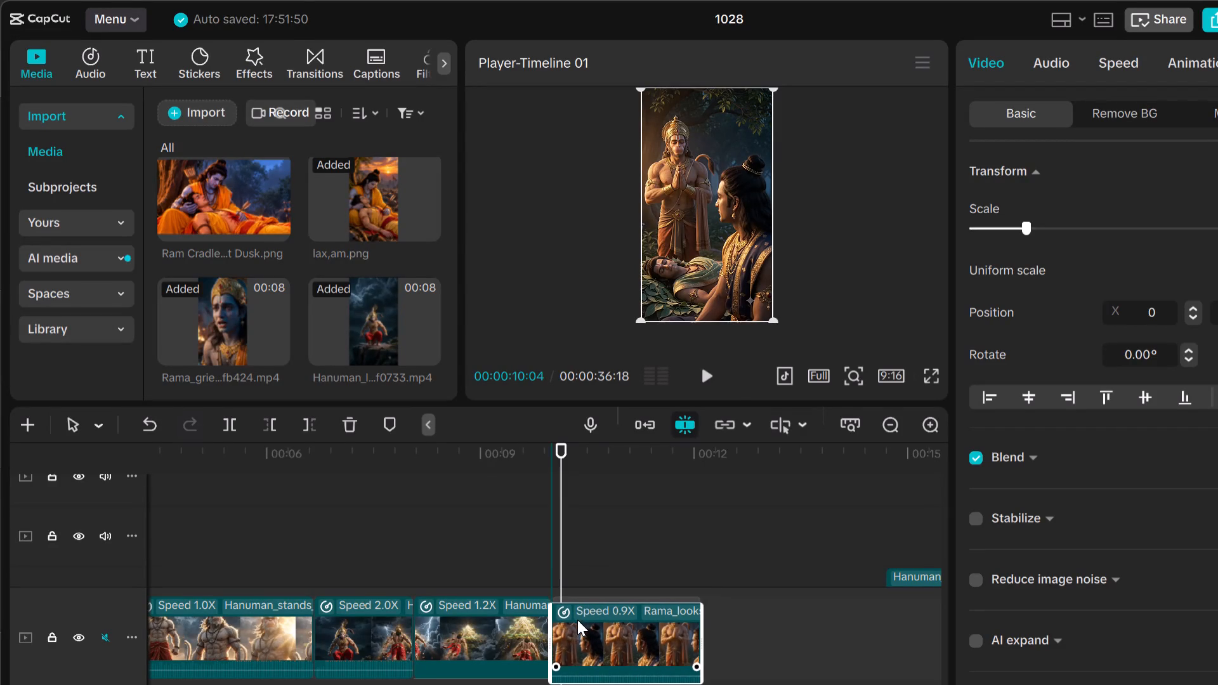
drag(566, 563, 527, 572)
key(space)
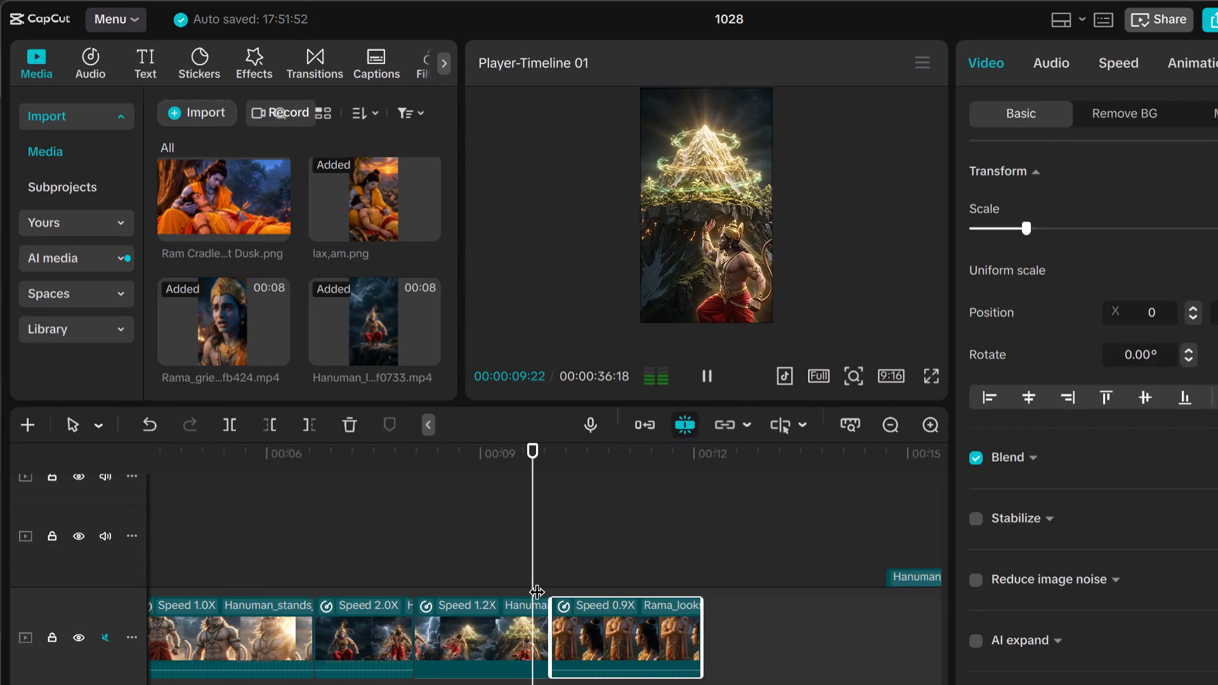
key(space)
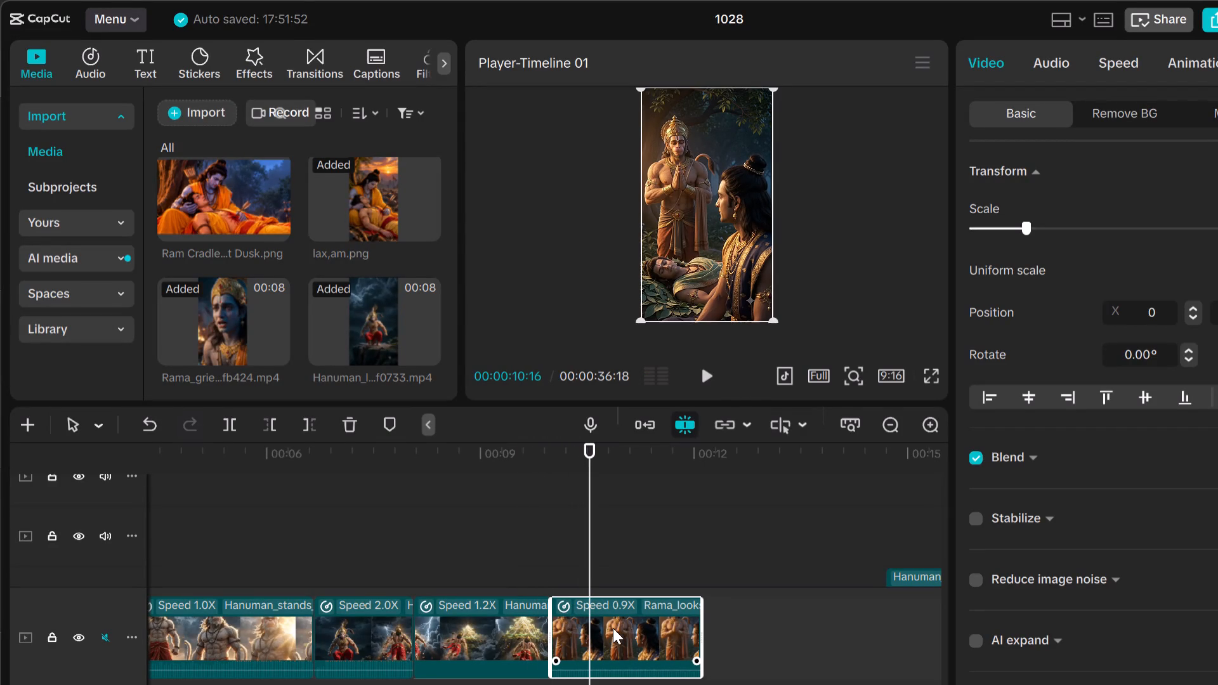
Move the 0.9X Rama clip along the main track to start at about 13.8 s.
drag(613, 628, 881, 621)
Move the Hanuman_stands_on_mountain clip on the overlay track earlier, to start at about 12.7 s.
scroll(891, 616, up, 4)
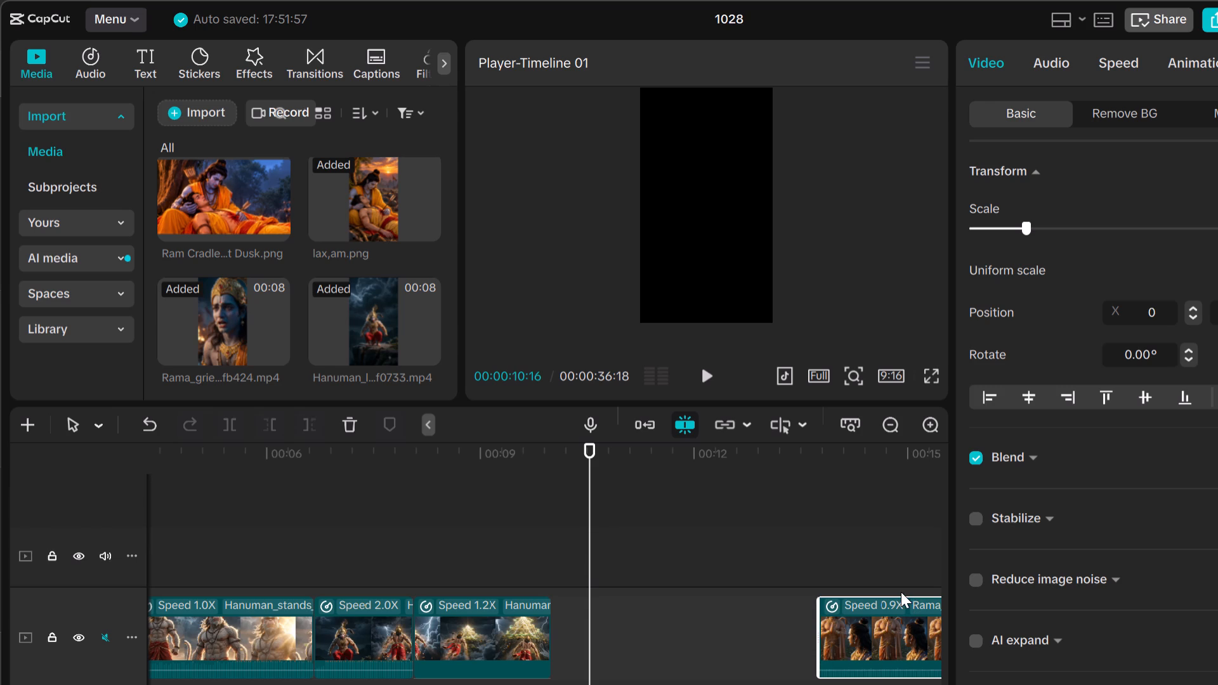
scroll(923, 584, down, 7)
drag(920, 518, 781, 549)
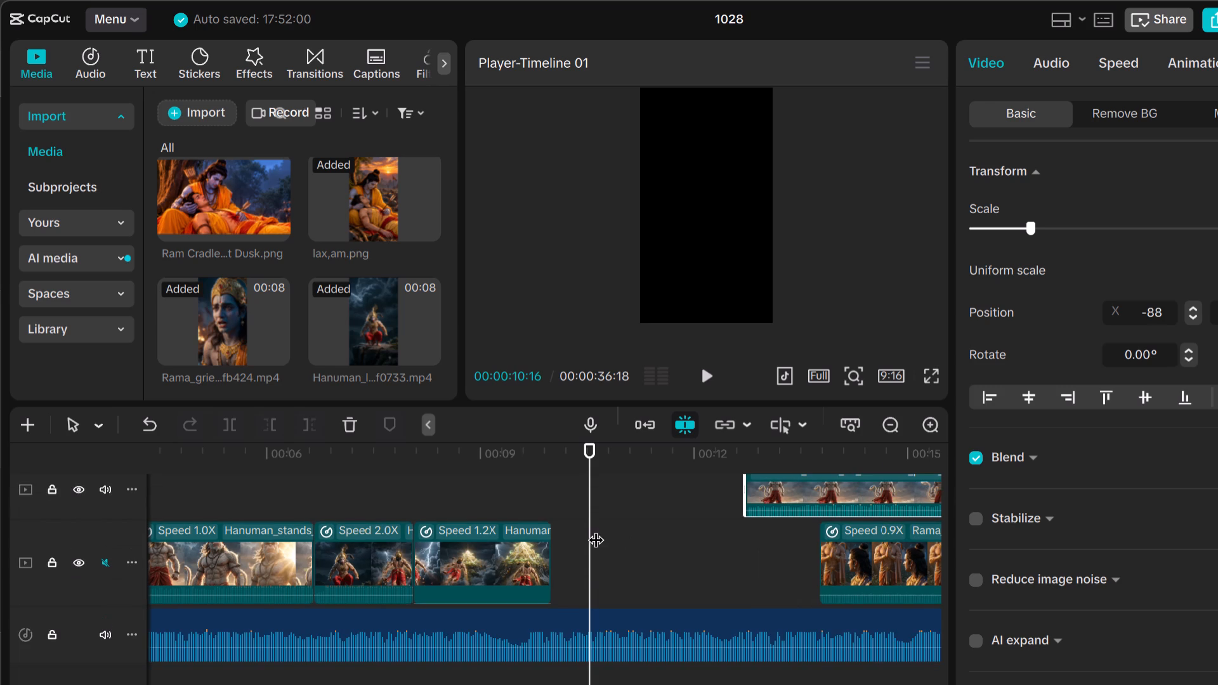
Move the overlay Hanuman_challenges clip starting near 15.7 s to about 22 s, and scrub ahead to 21:24.
drag(595, 528, 929, 517)
scroll(930, 518, up, 5)
drag(930, 518, 949, 519)
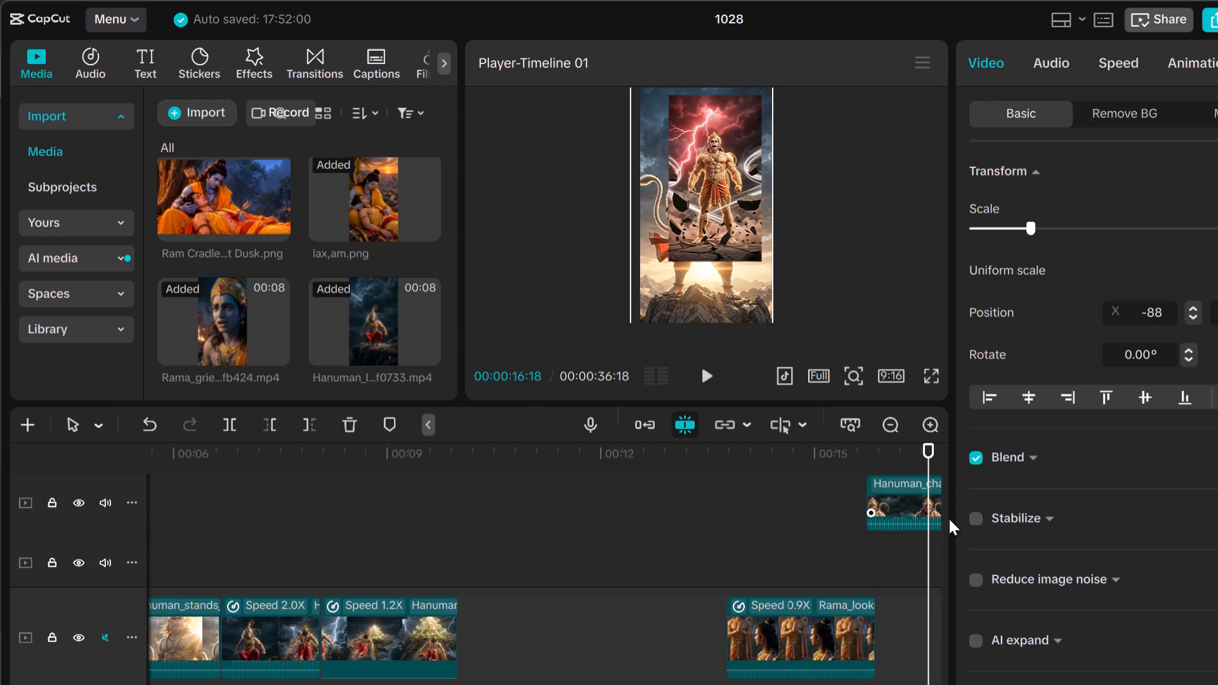
drag(949, 519, 953, 519)
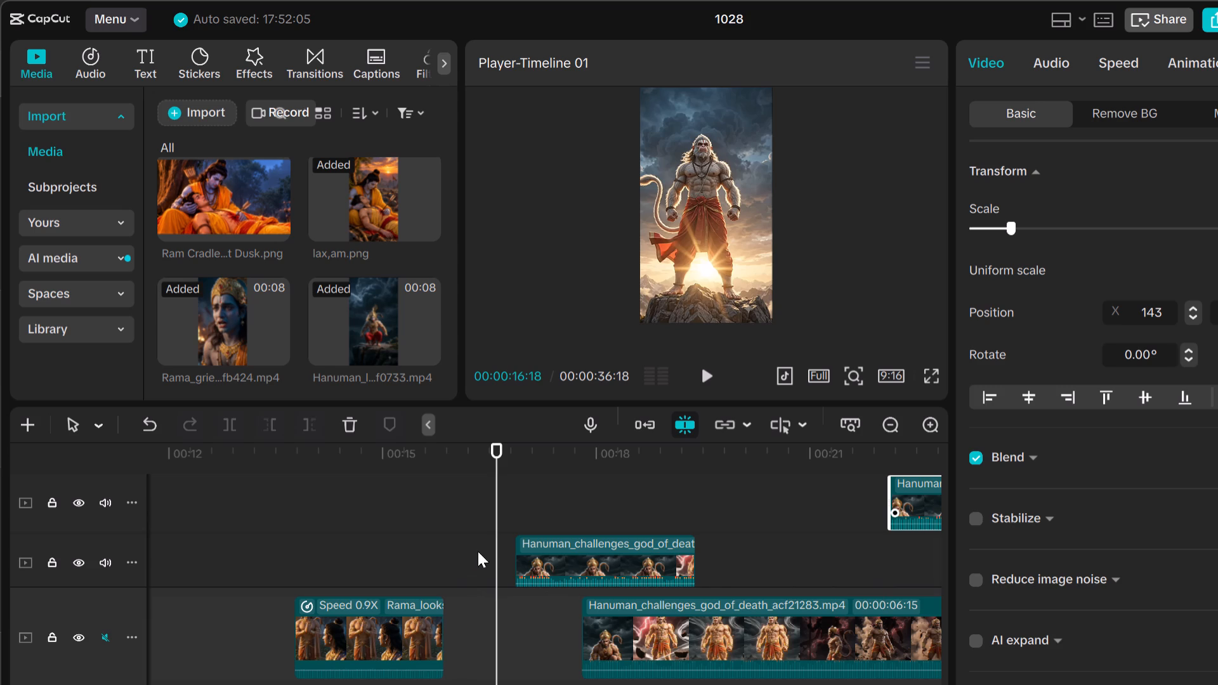
drag(495, 537, 867, 600)
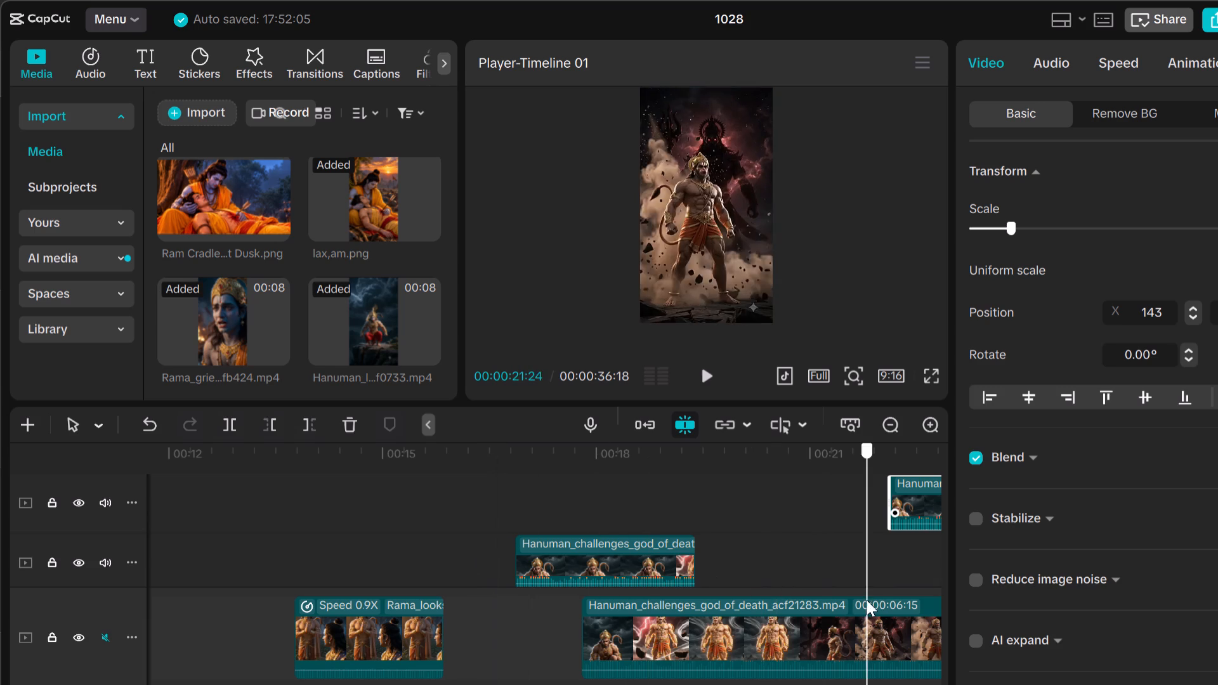
Import the Rama_looks_at_Hanuman_9248046f video from Downloads and add it to the timeline at 10:00, where the 1.2X Hanuman clip ends.
drag(867, 600, 399, 642)
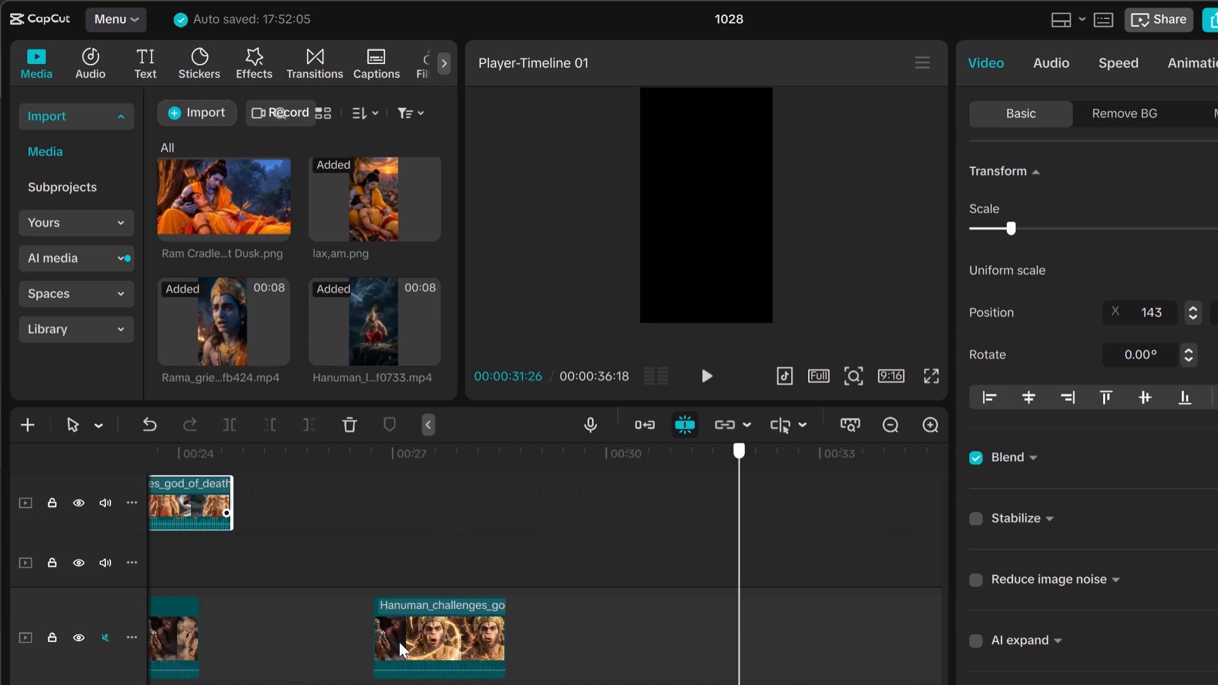
drag(399, 642, 167, 673)
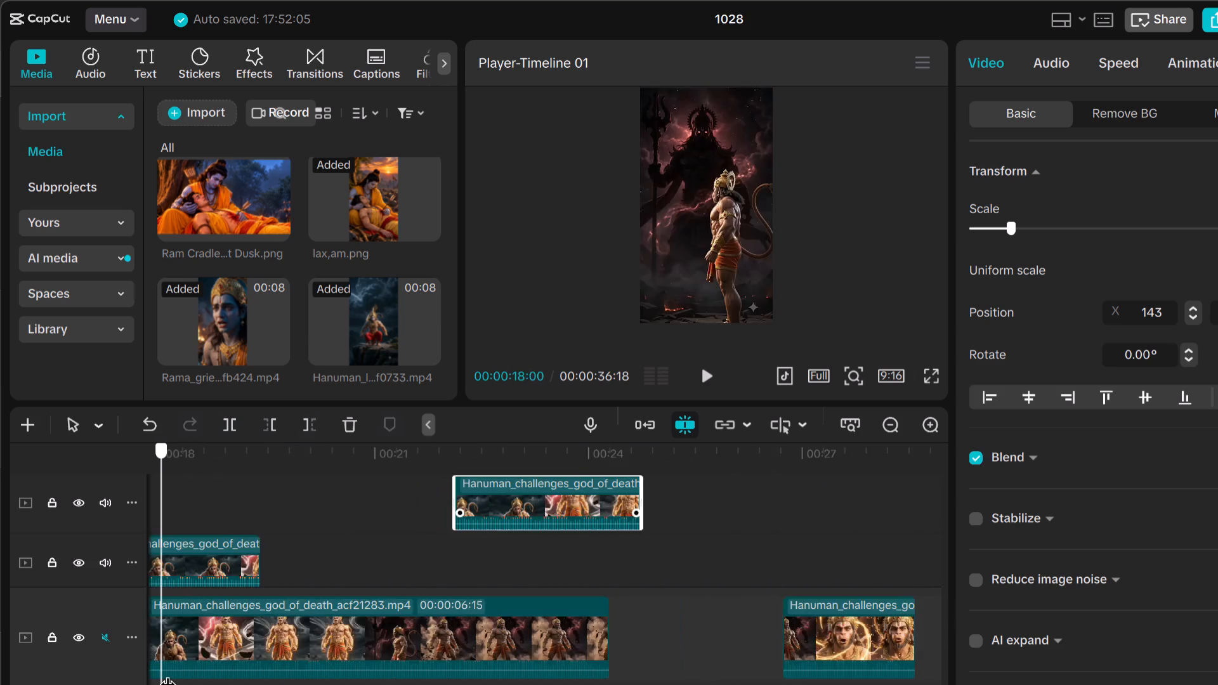
drag(167, 673, 225, 684)
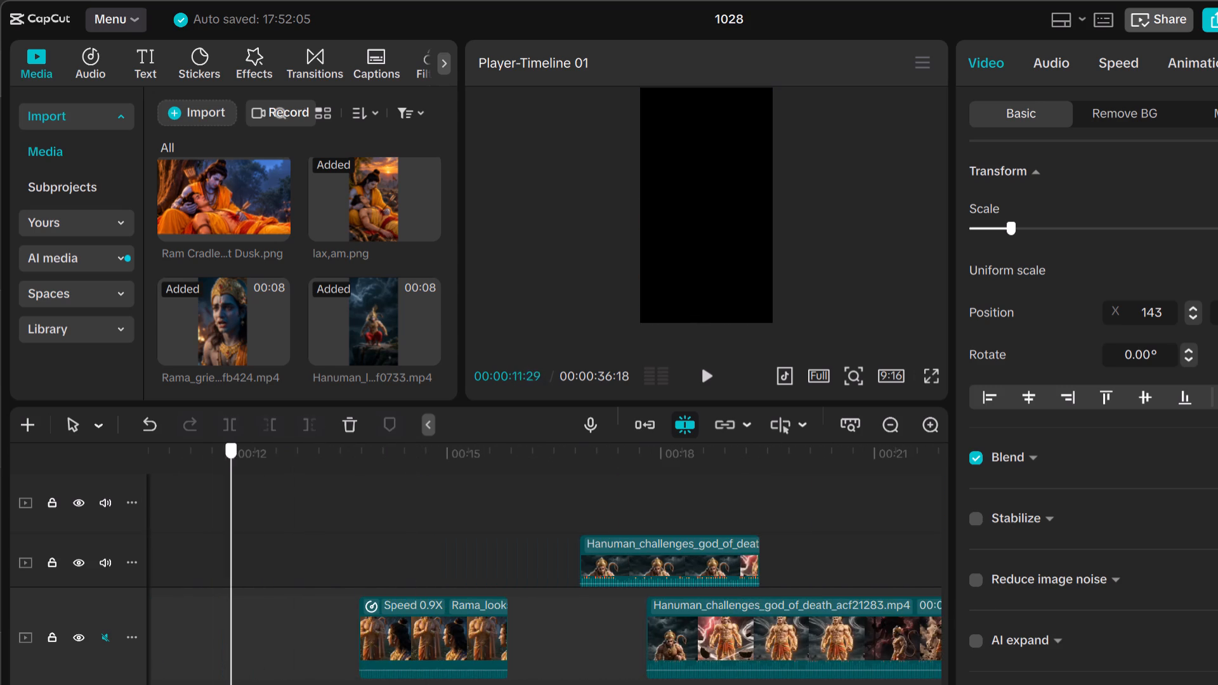
drag(225, 684, 368, 684)
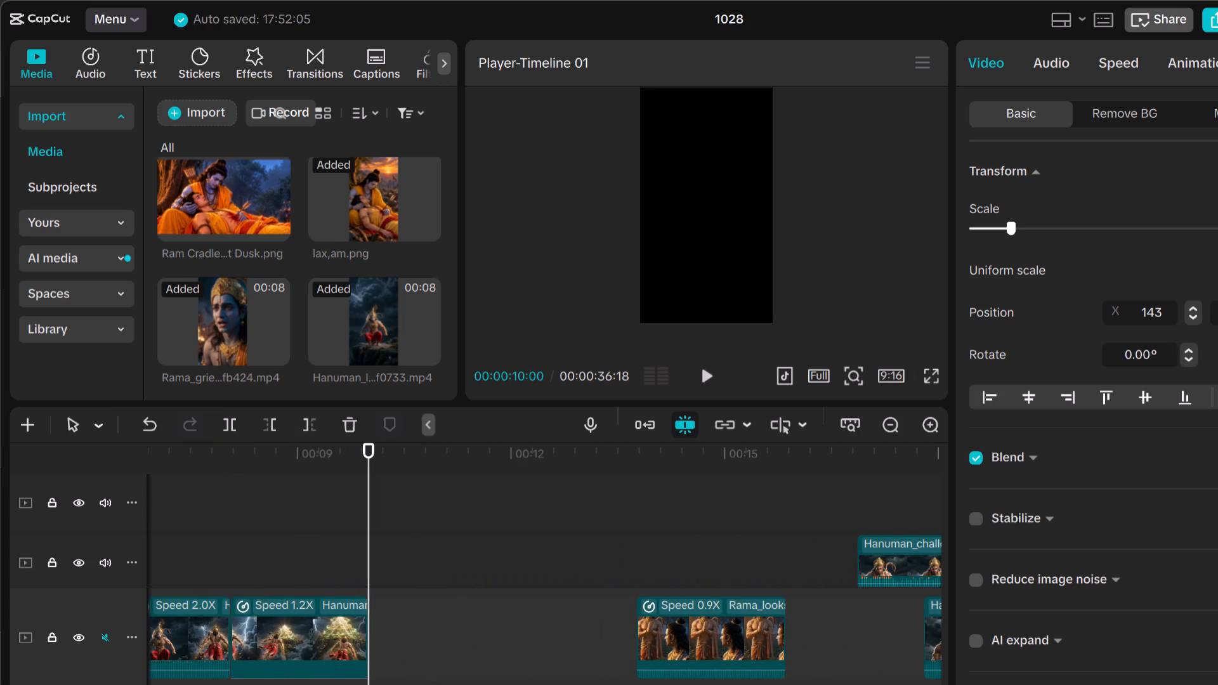
click(202, 116)
scroll(310, 261, down, 1)
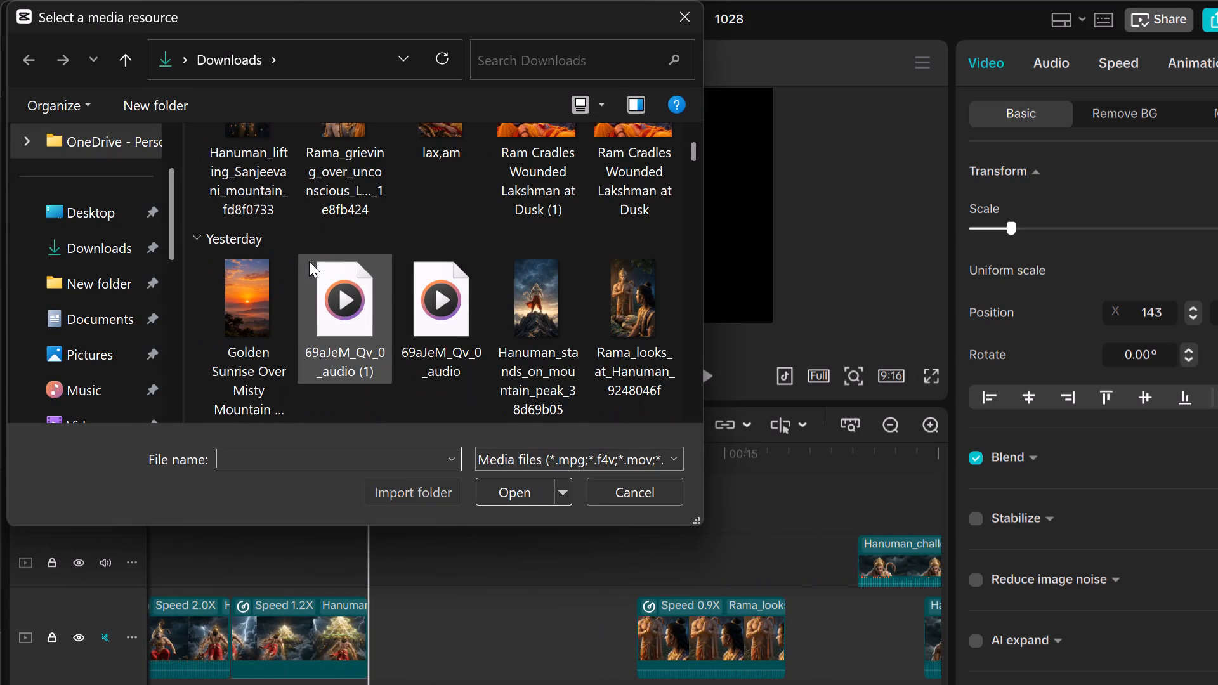
scroll(557, 274, down, 2)
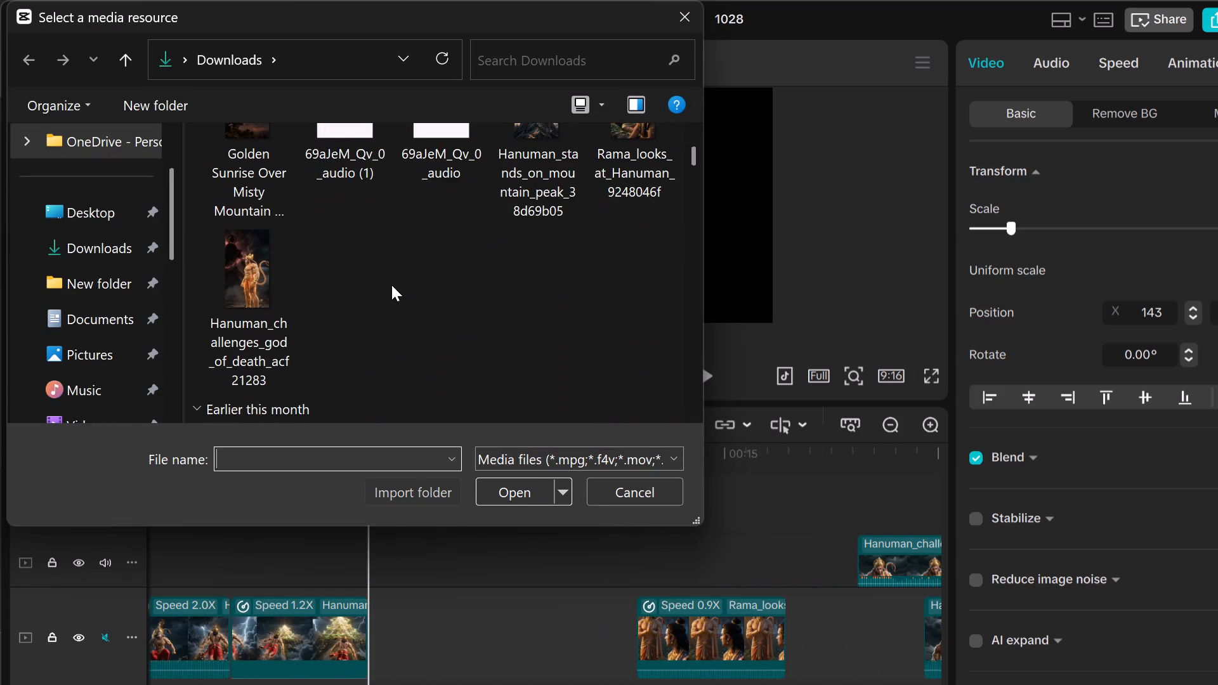
scroll(391, 285, up, 1)
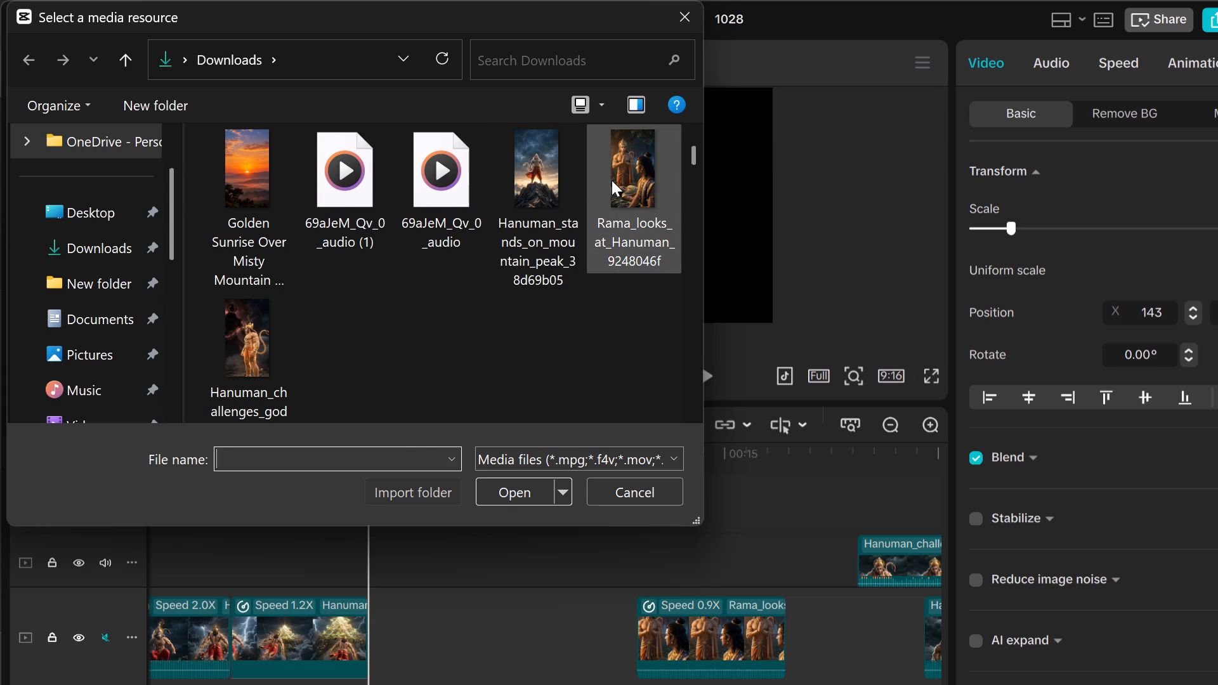
click(612, 180)
click(520, 491)
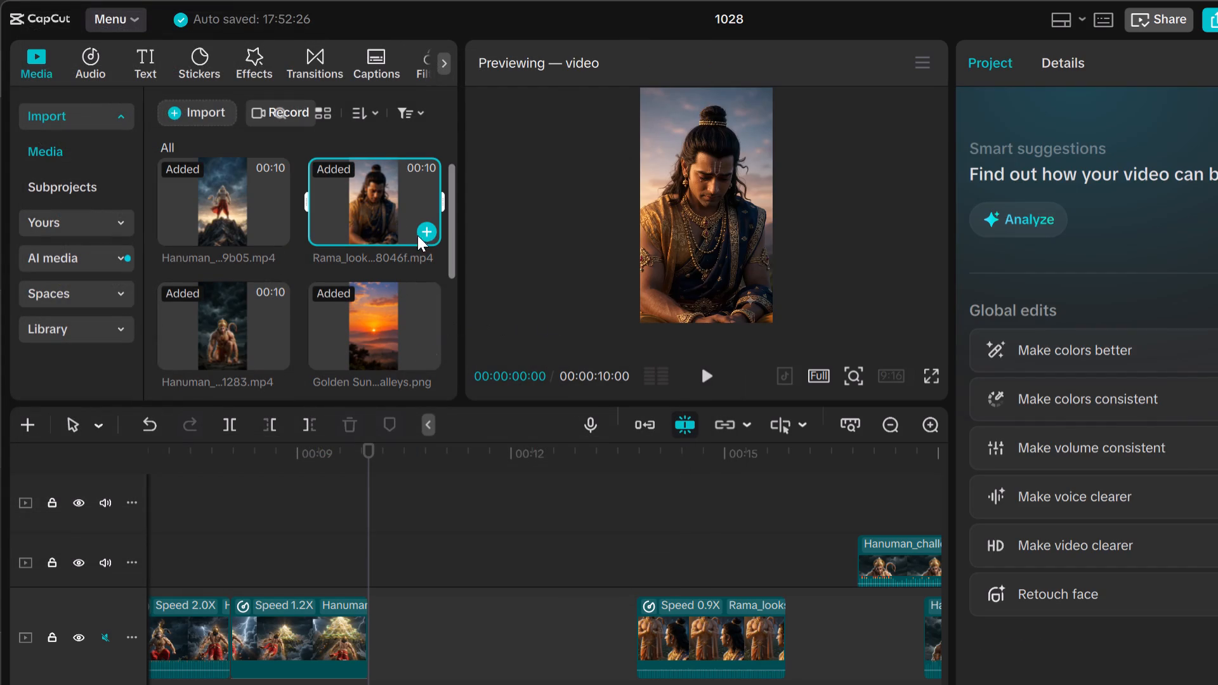
click(420, 231)
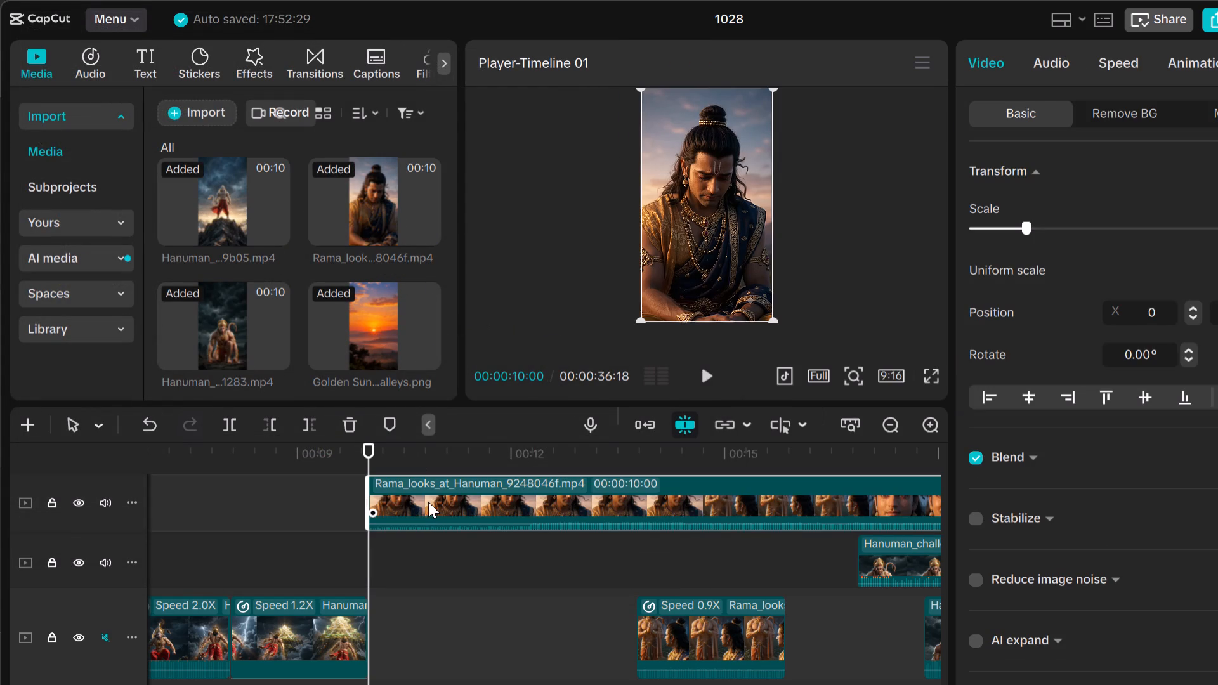
Move the added Rama_looks_at_Hanuman clip to the overlay track directly above the main track and split it at 12:19.
drag(528, 516, 515, 613)
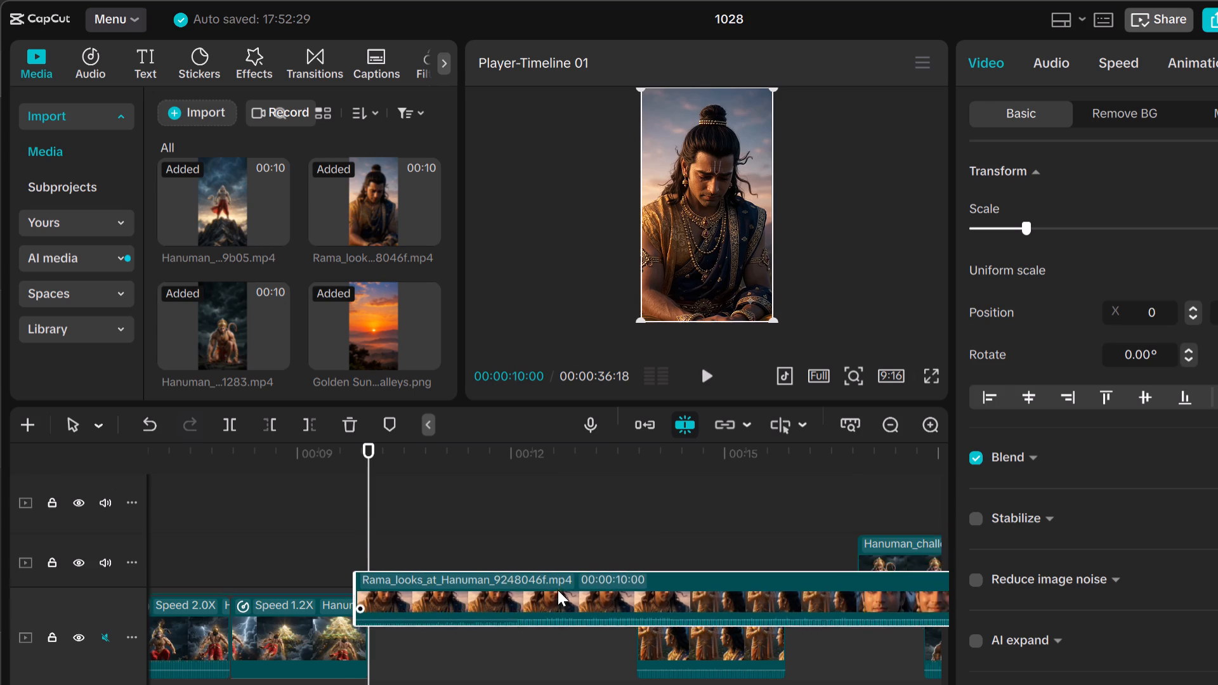
click(599, 542)
click(623, 537)
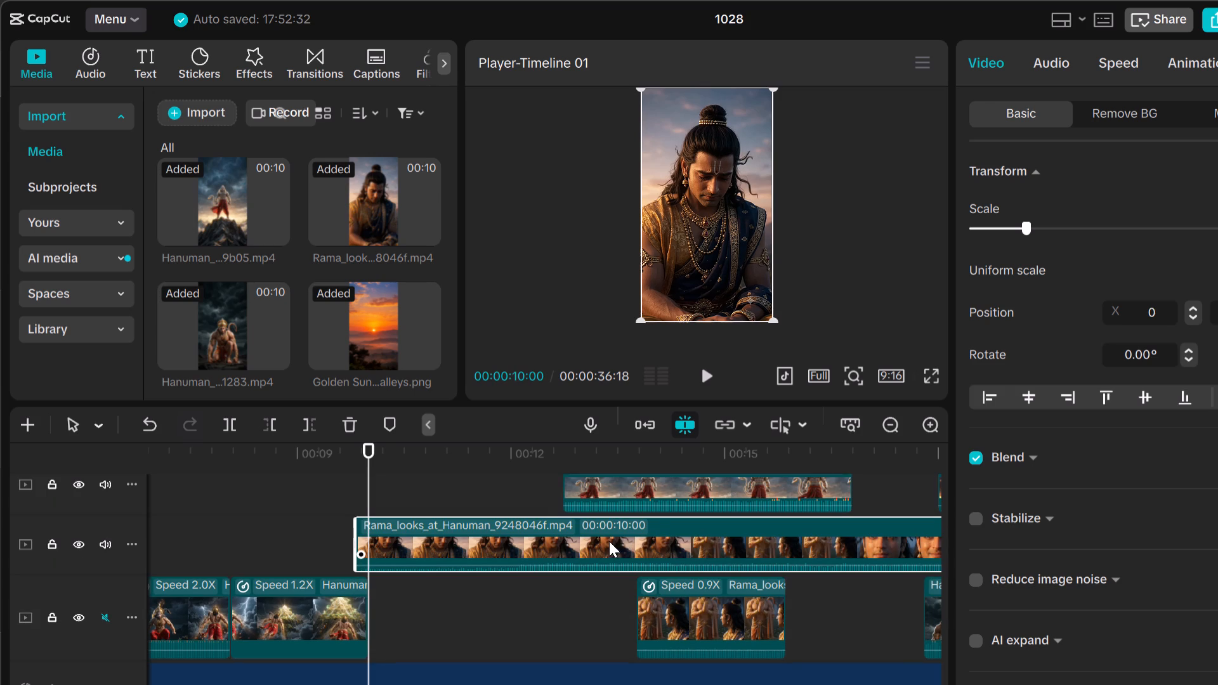
drag(367, 461, 446, 481)
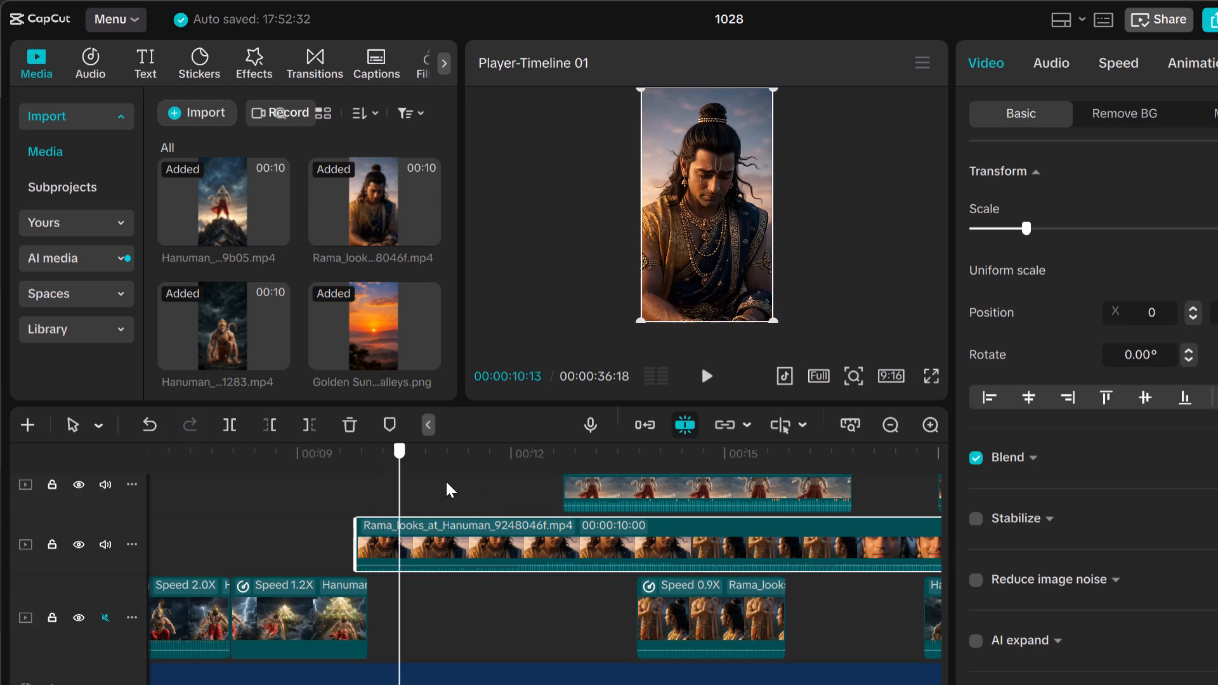
drag(446, 481, 556, 492)
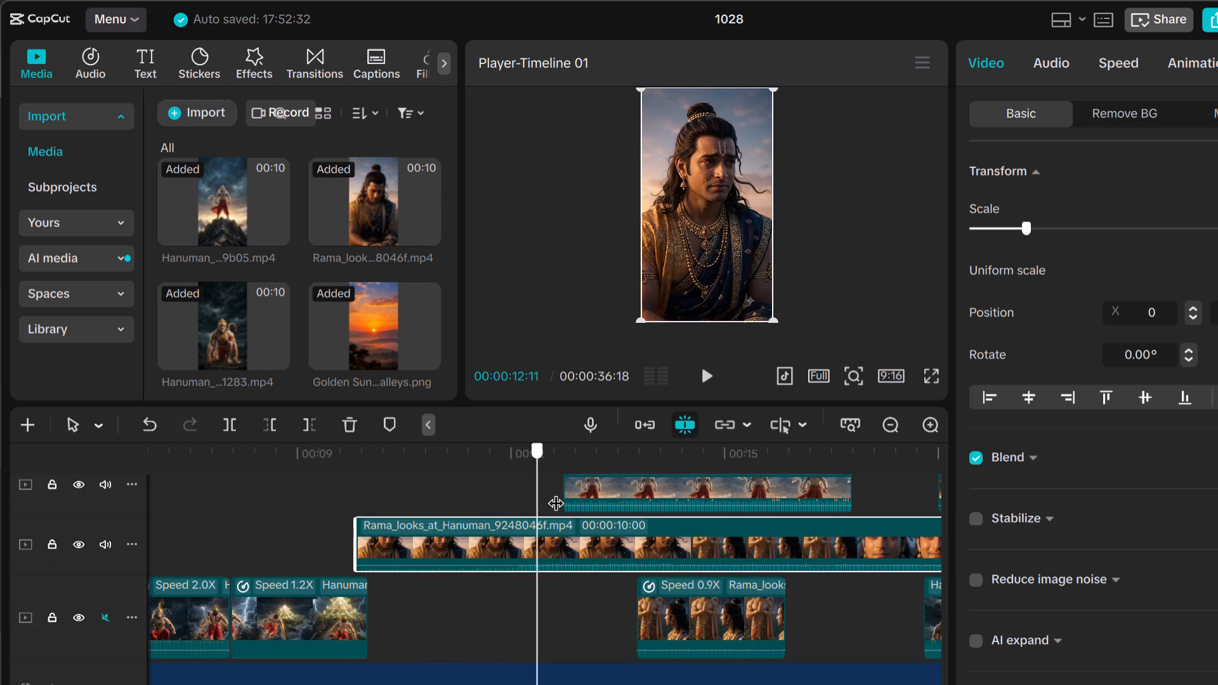
drag(556, 492, 560, 495)
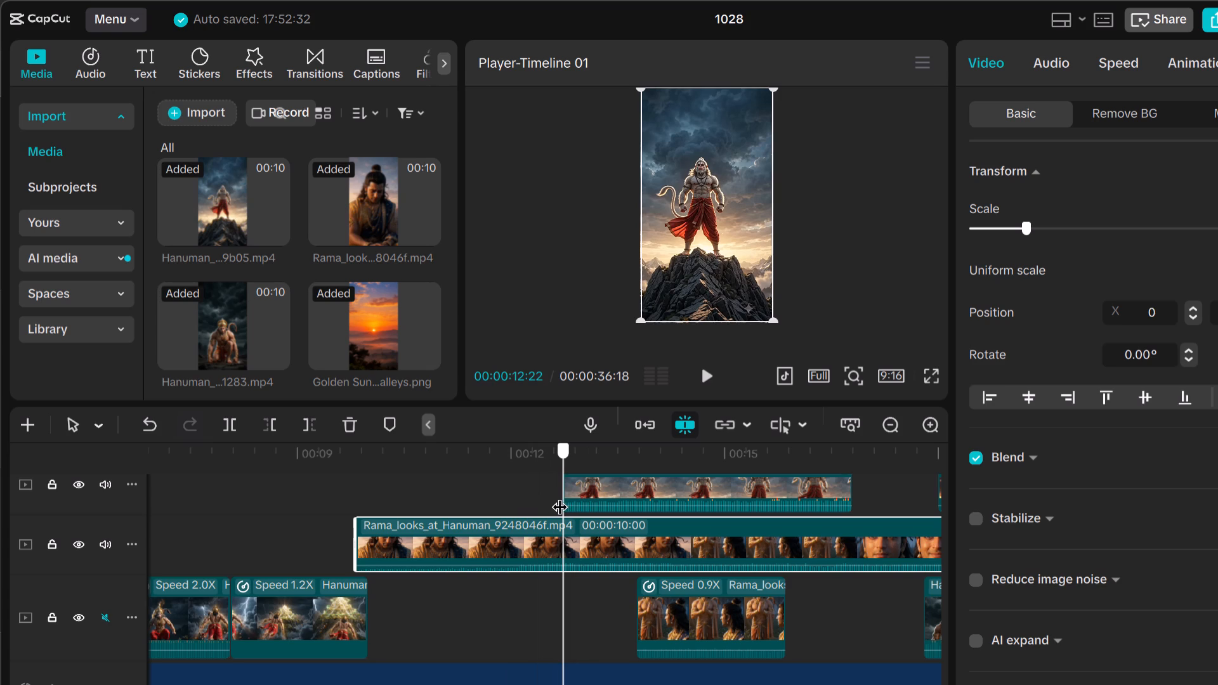
drag(560, 495, 556, 498)
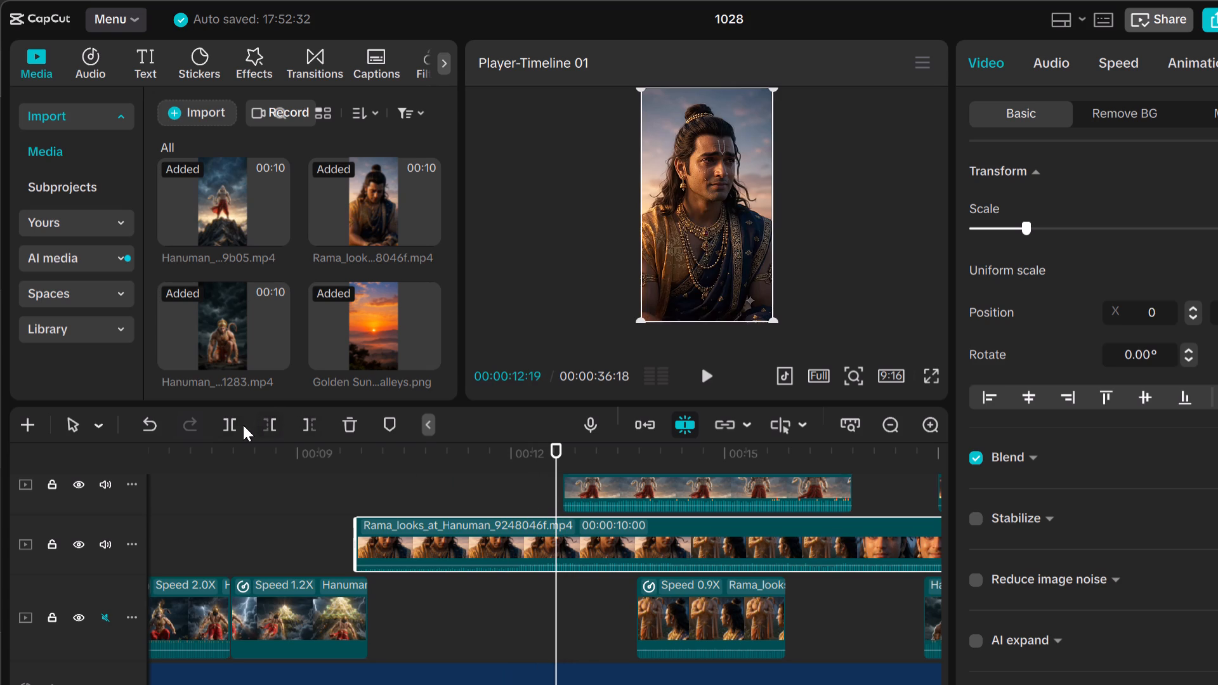
click(243, 425)
Move the first piece of the split Rama clip onto the main track against the 1.2X clip's end, and play across the join.
drag(467, 547, 472, 601)
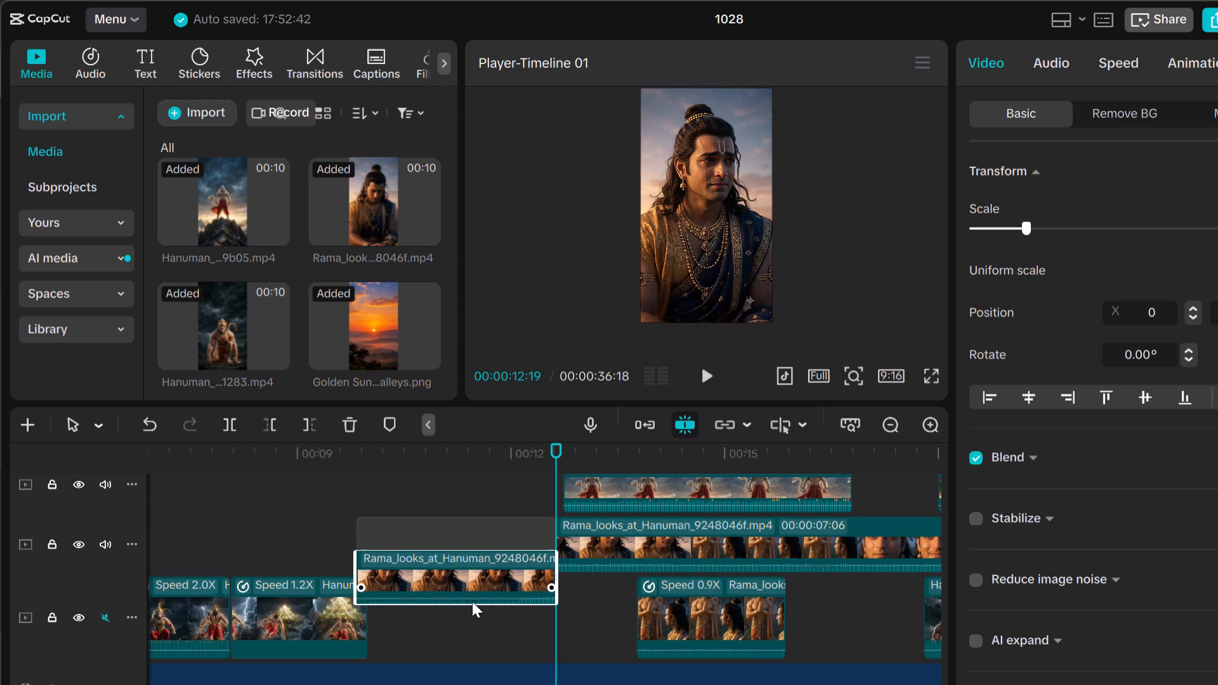
drag(472, 601, 492, 615)
drag(490, 615, 476, 620)
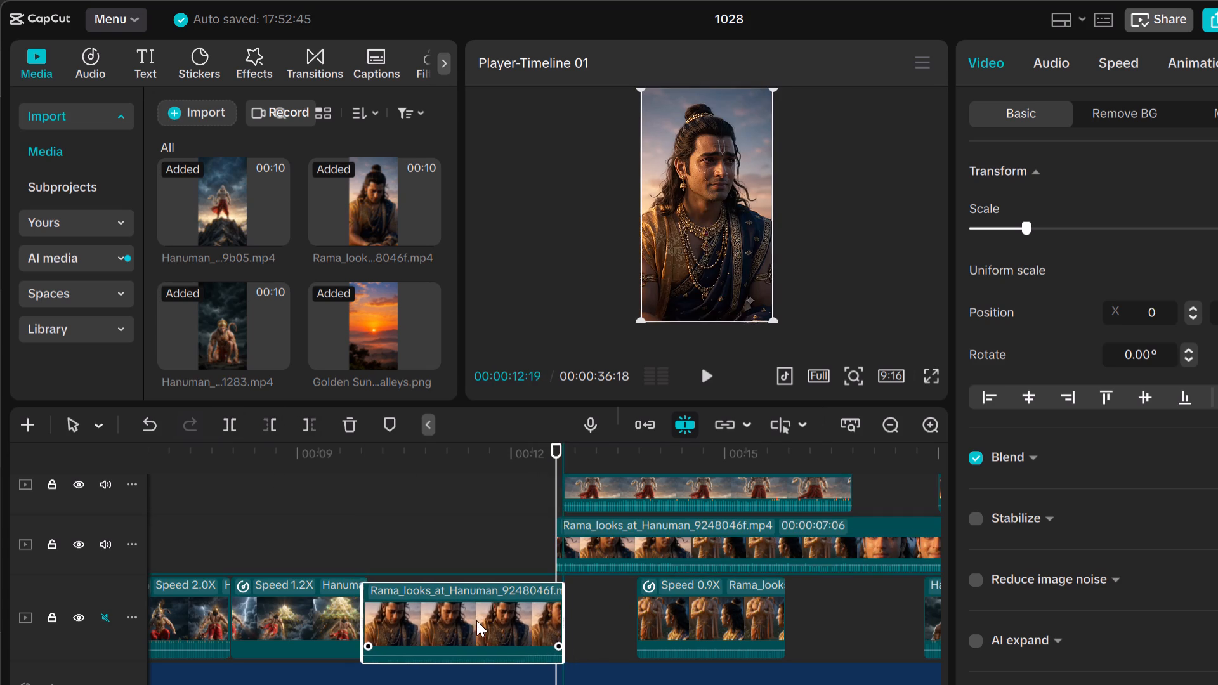
drag(476, 620, 478, 618)
drag(499, 556, 506, 606)
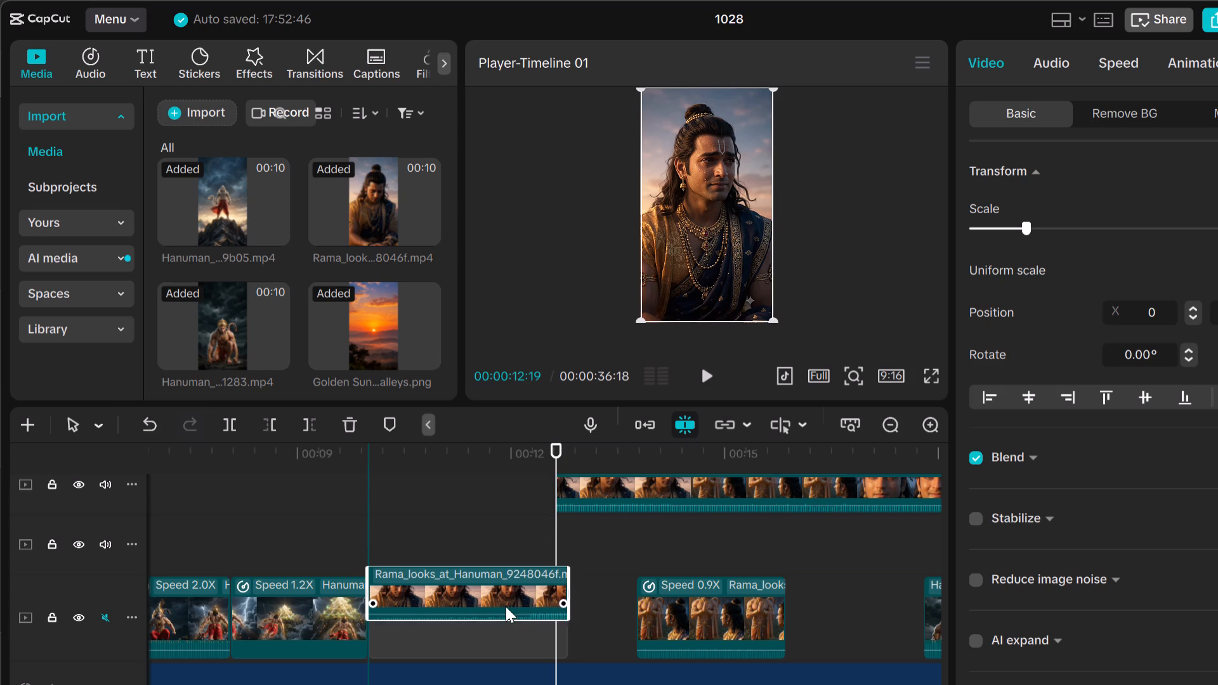
drag(506, 606, 507, 623)
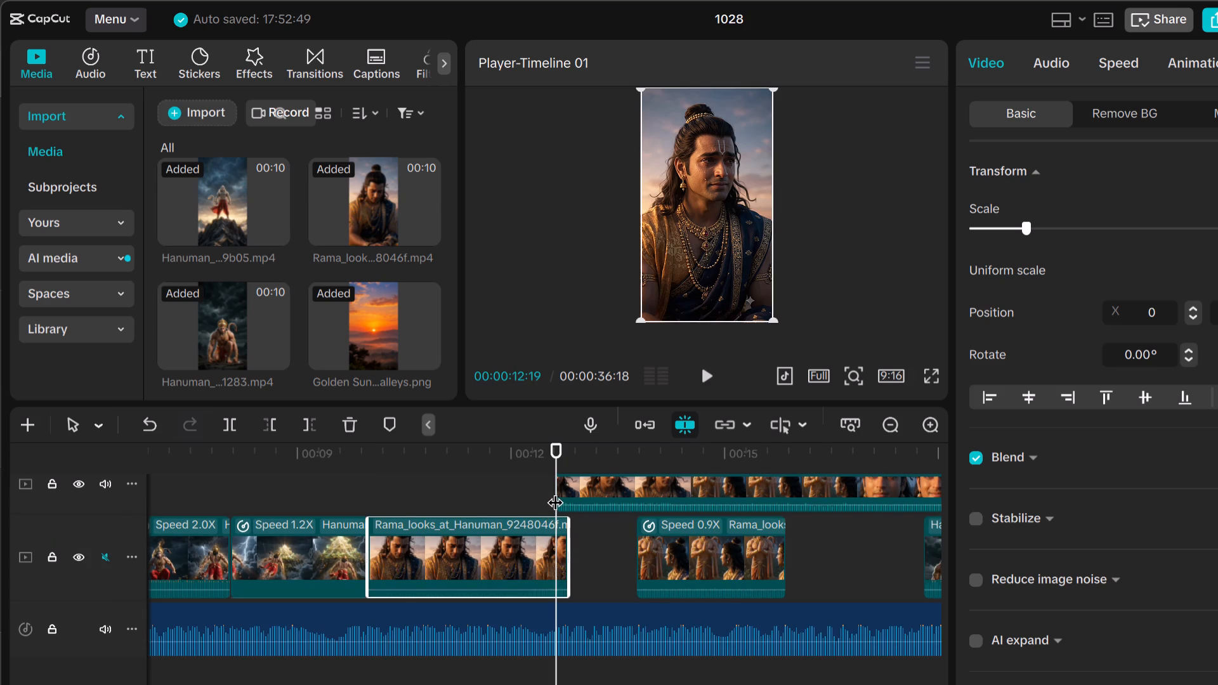
drag(555, 491, 347, 532)
key(space)
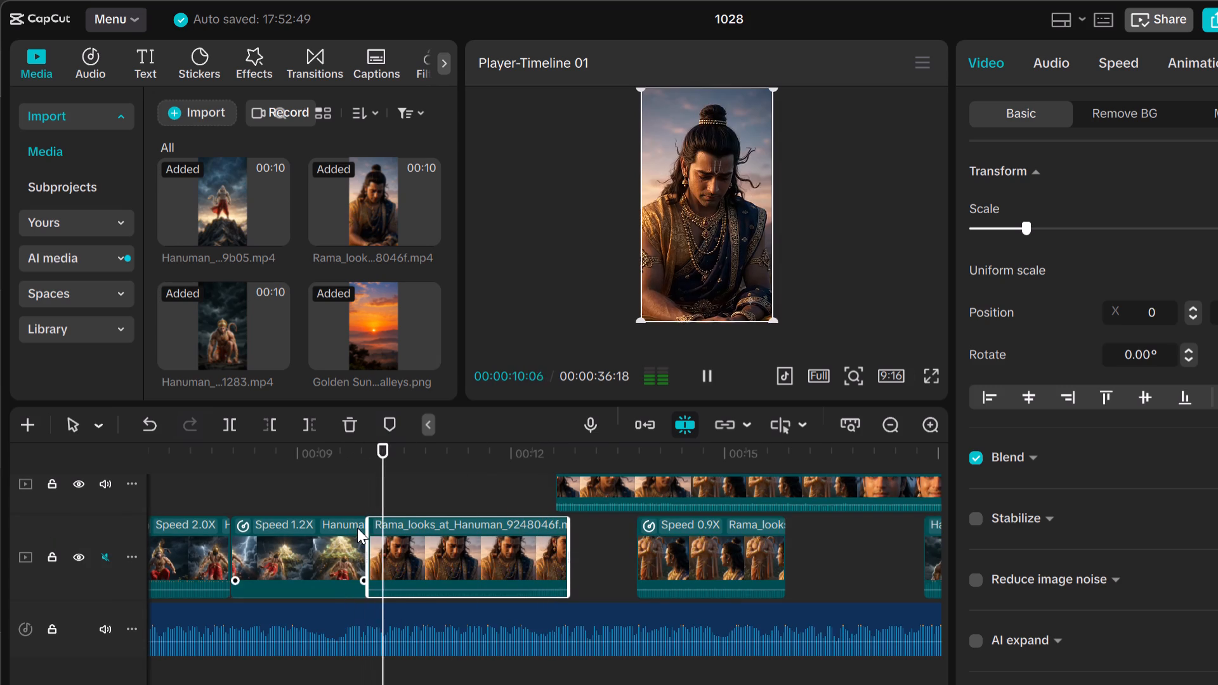
key(space)
Set the speed of the Rama piece placed after the 1.2X clip to about 1.26x.
click(456, 540)
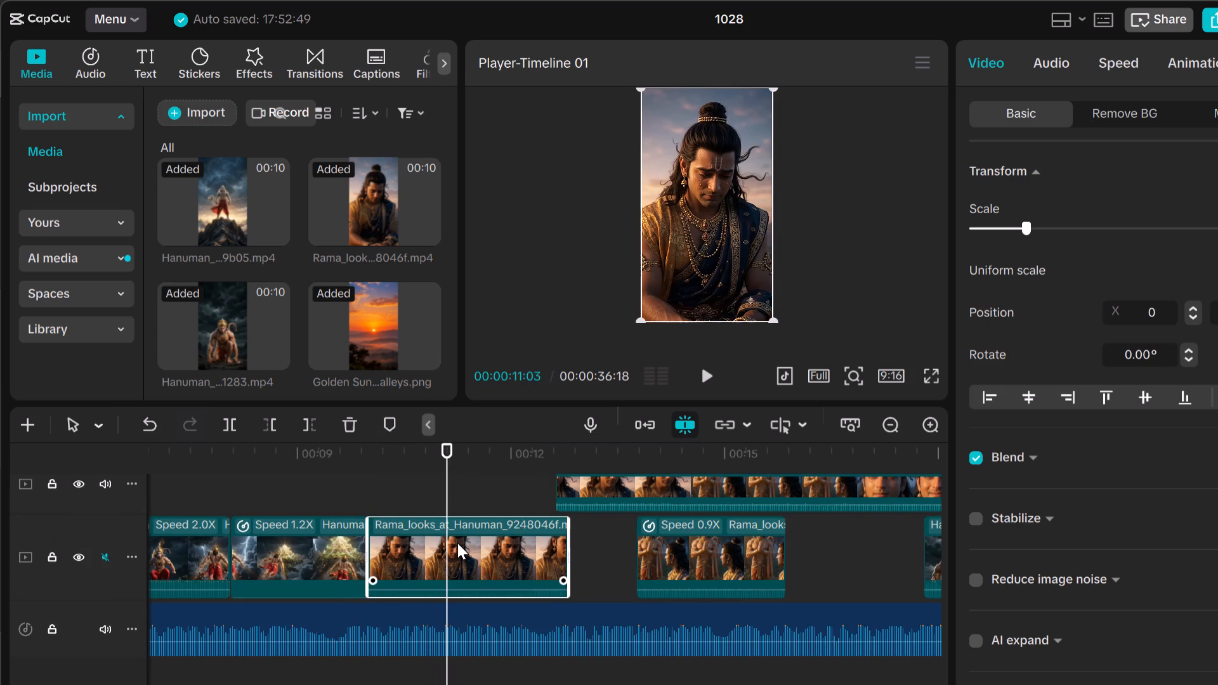
right_click(457, 543)
click(455, 547)
click(1106, 40)
click(1110, 58)
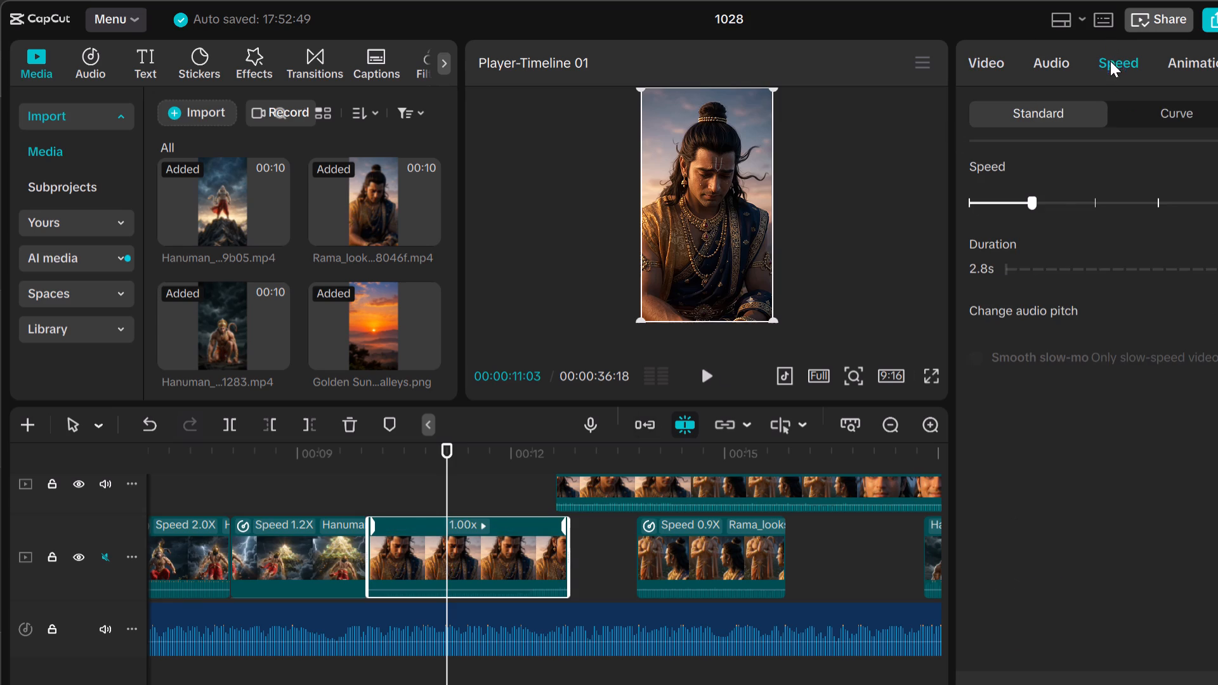
click(1049, 199)
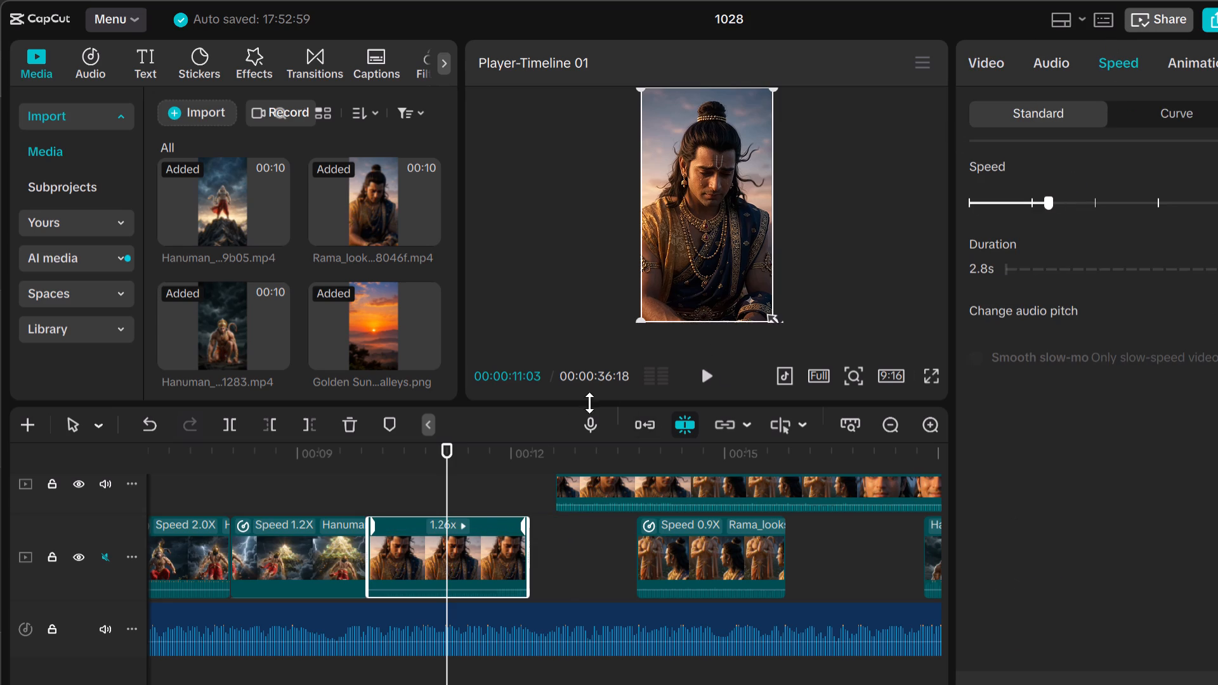
Delete the remaining Rama_looks_at_Hanuman piece from the overlay track and play to the sped-up Rama clip's end.
right_click(638, 496)
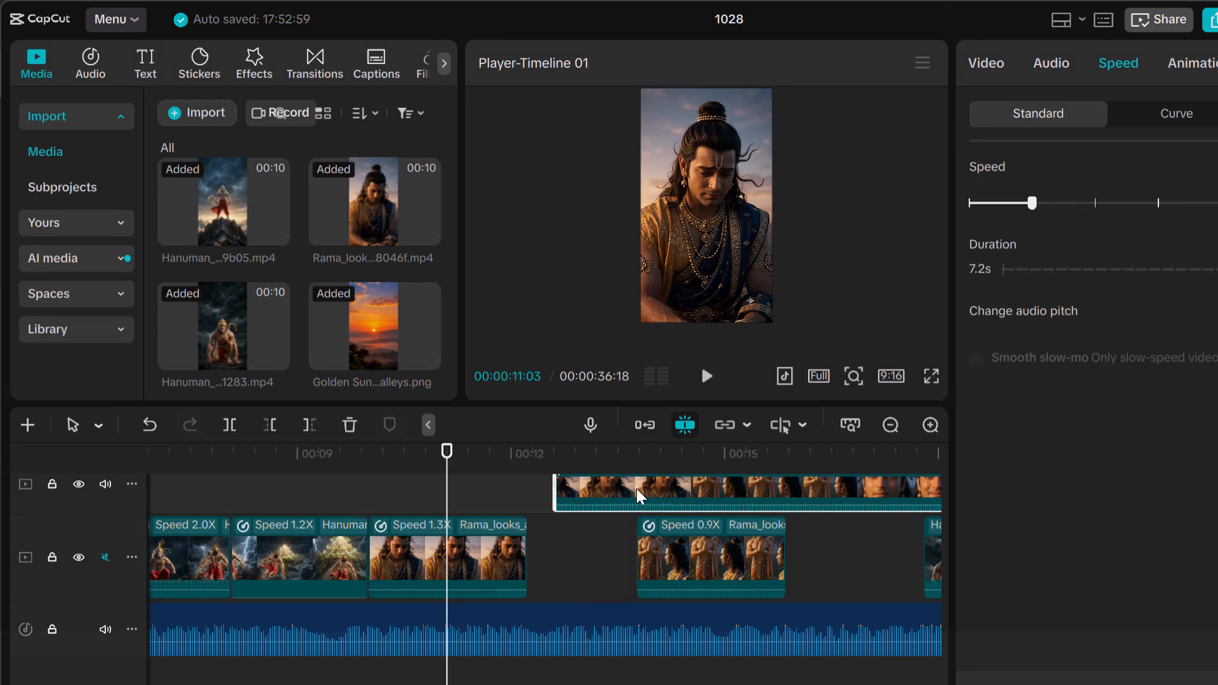
click(745, 144)
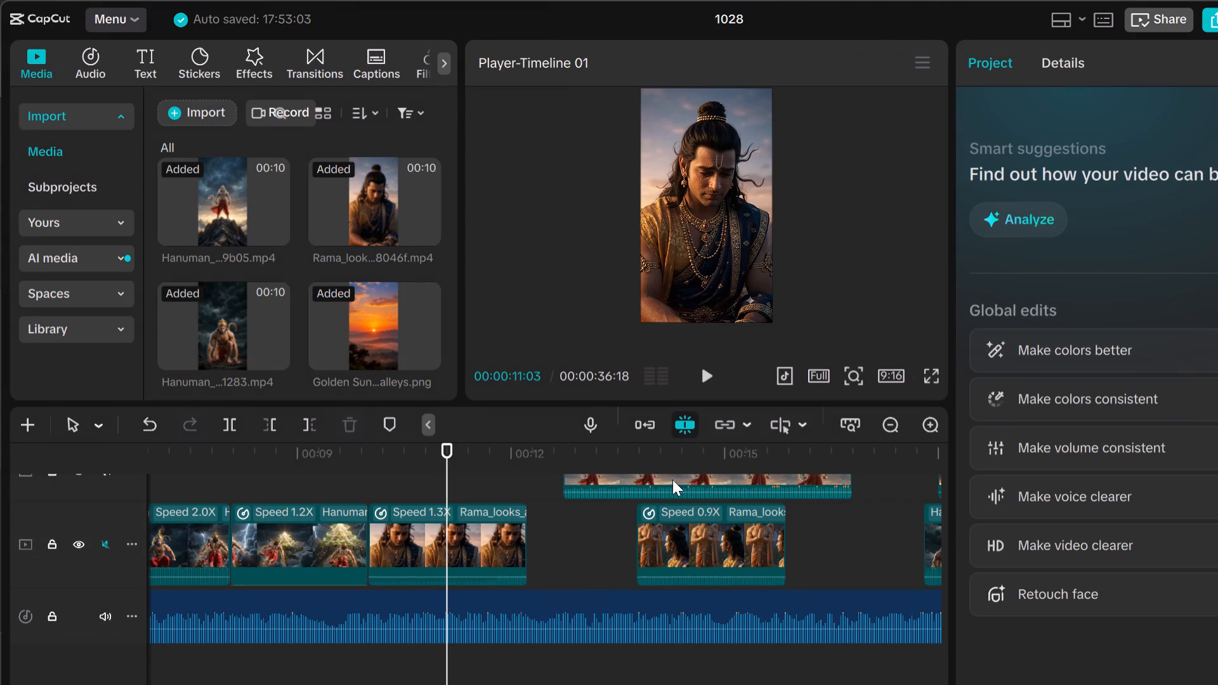
key(space)
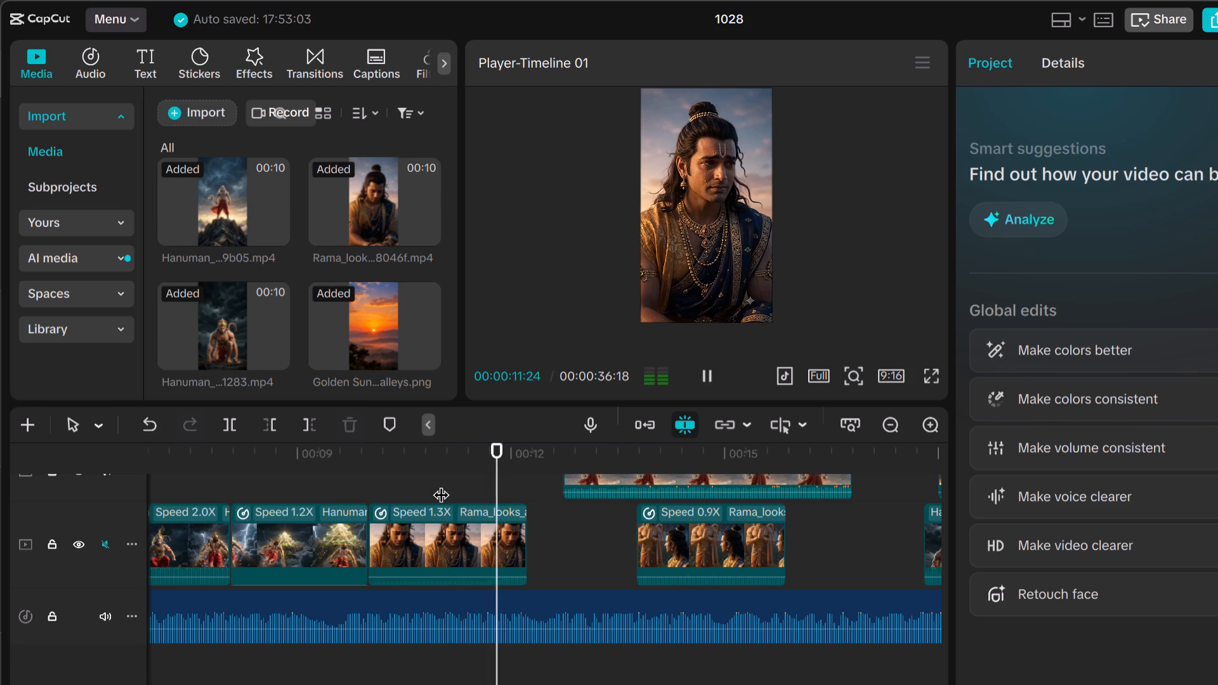
key(space)
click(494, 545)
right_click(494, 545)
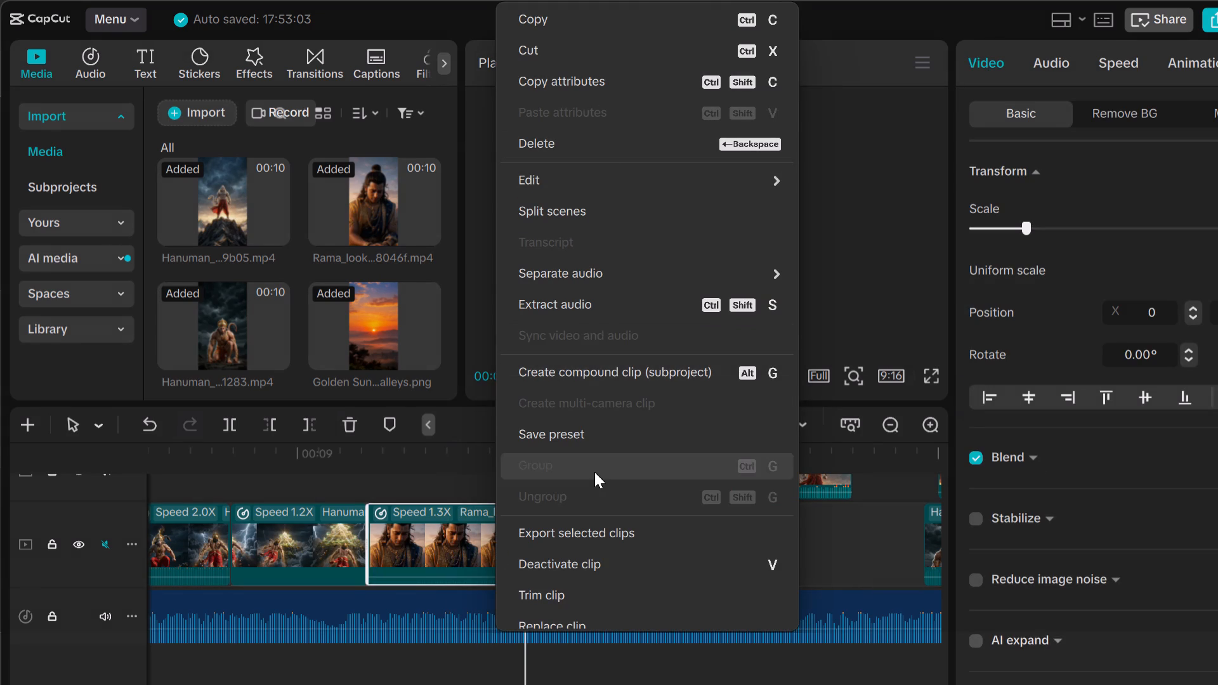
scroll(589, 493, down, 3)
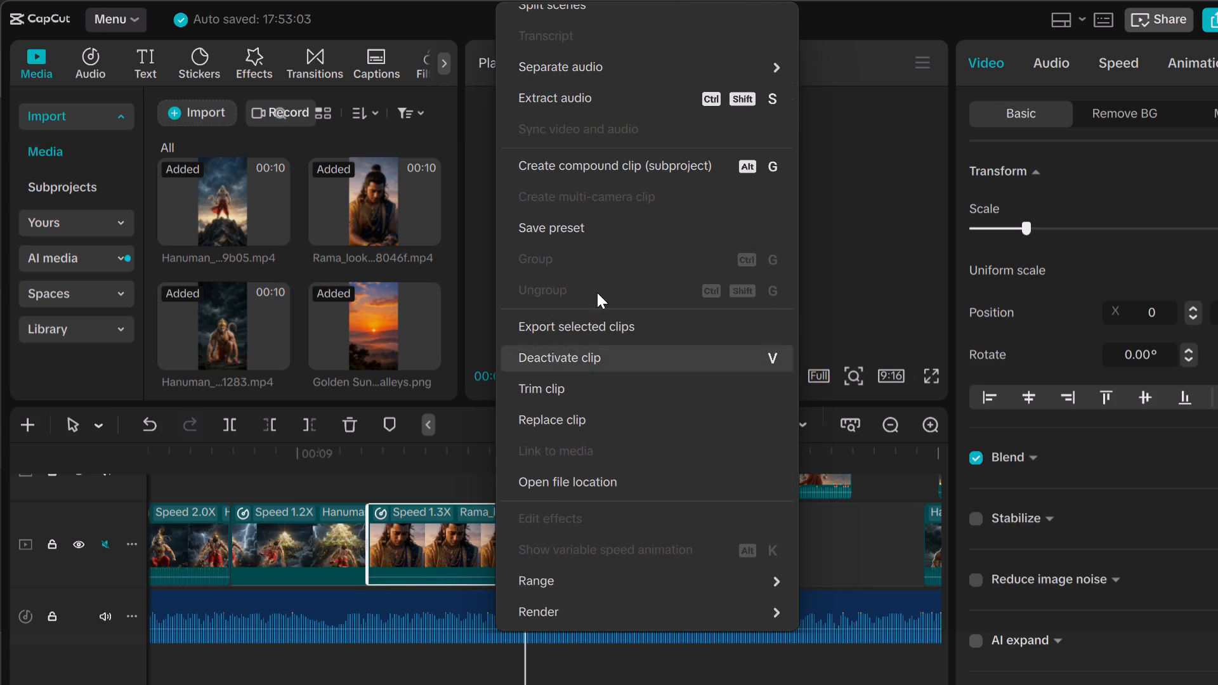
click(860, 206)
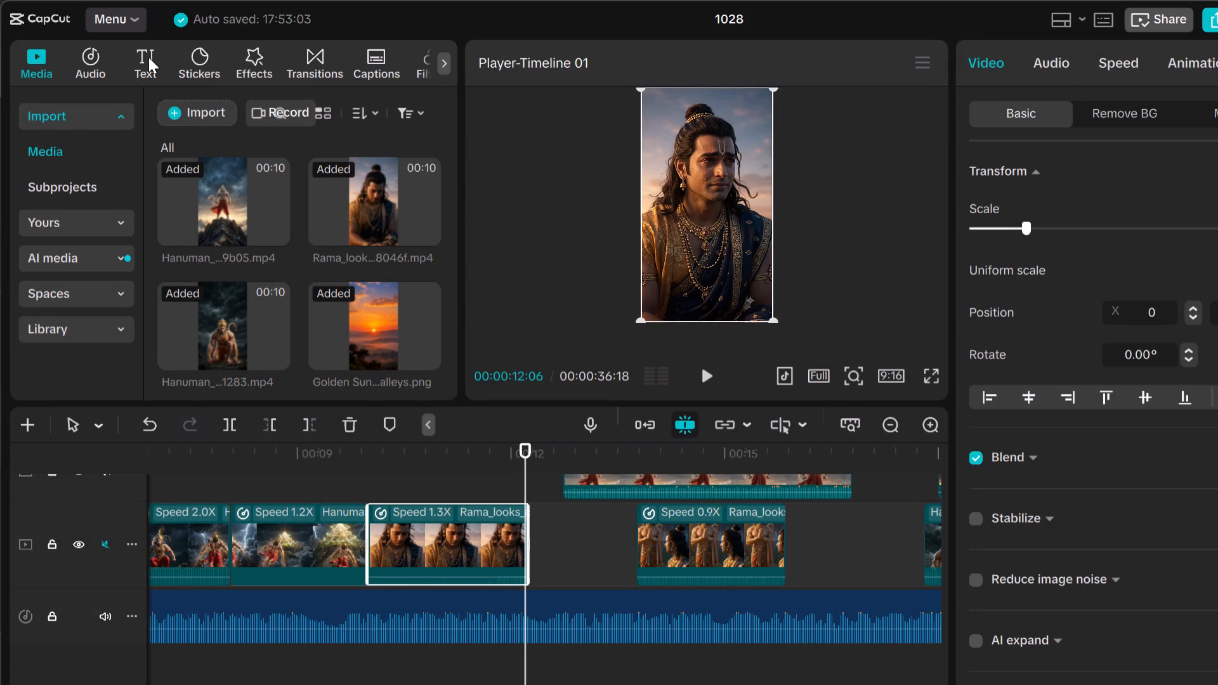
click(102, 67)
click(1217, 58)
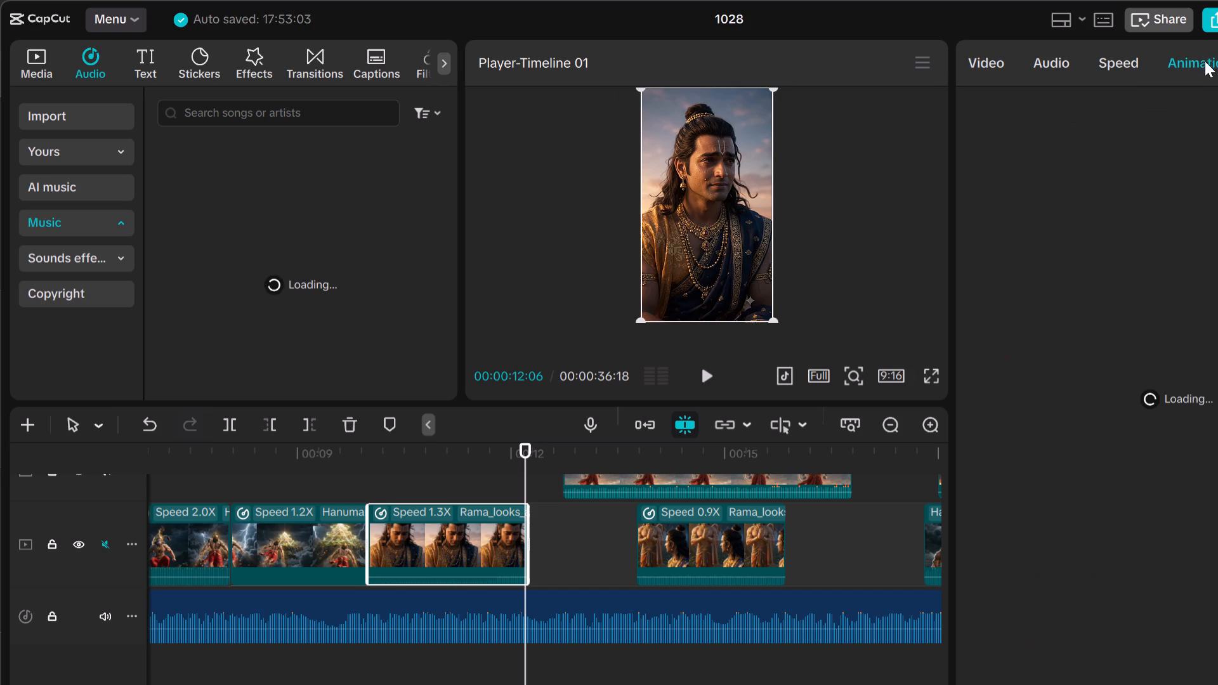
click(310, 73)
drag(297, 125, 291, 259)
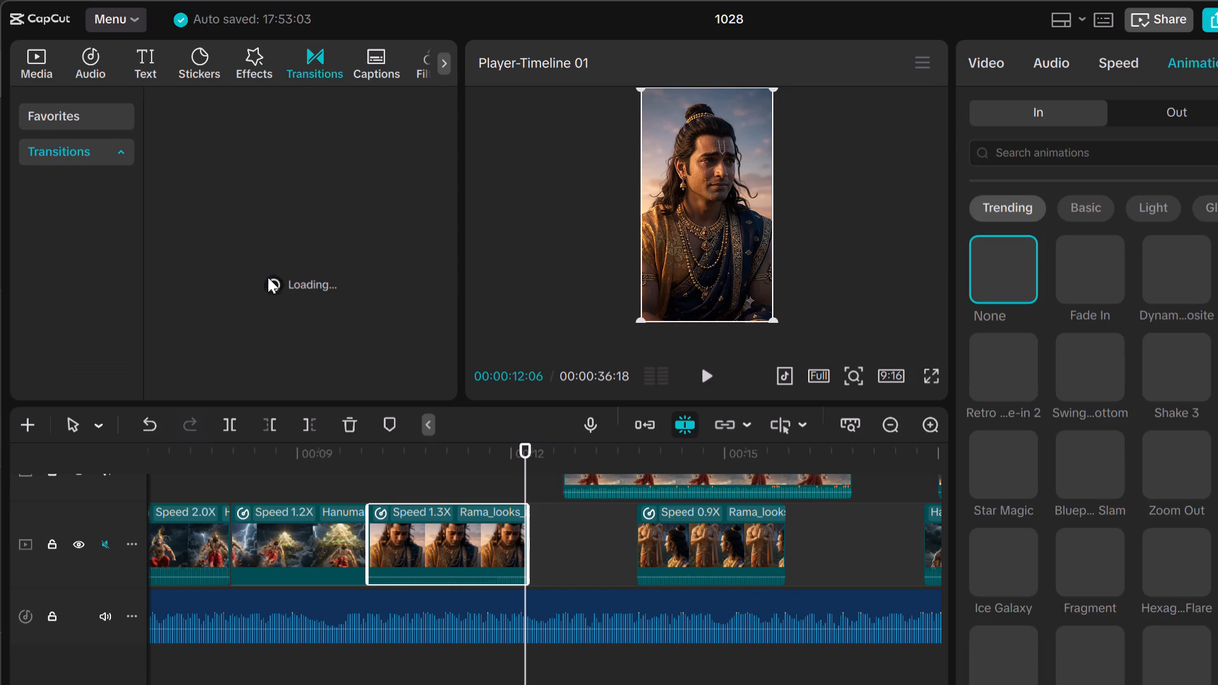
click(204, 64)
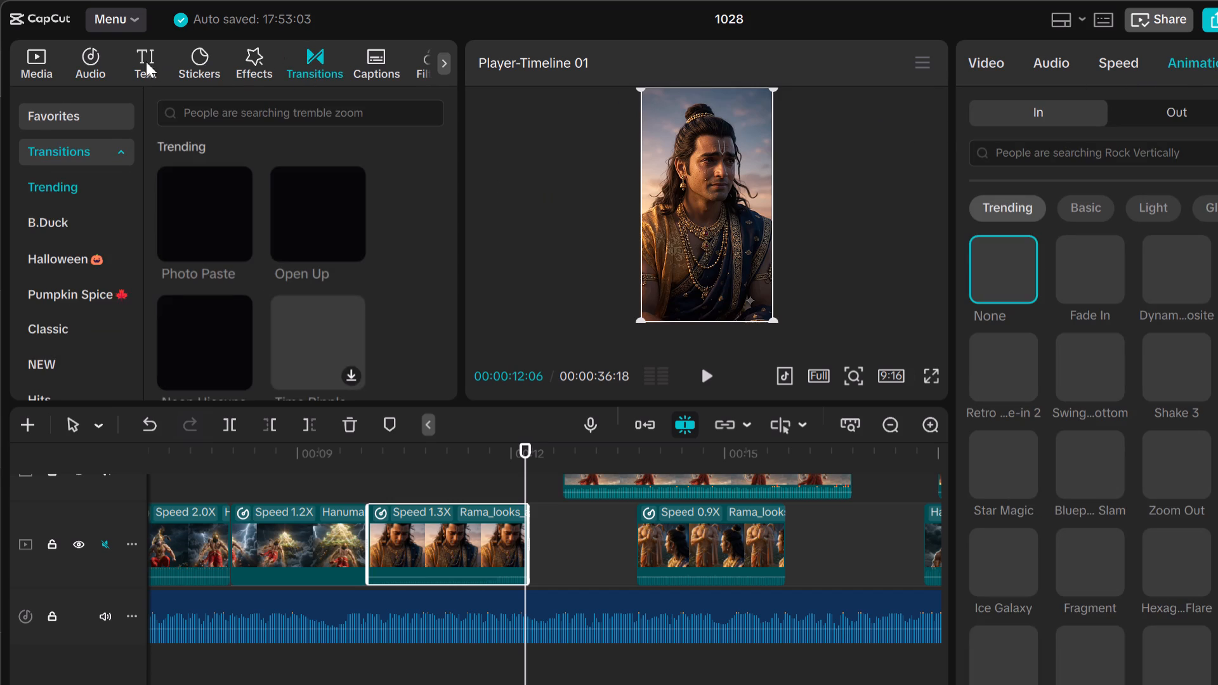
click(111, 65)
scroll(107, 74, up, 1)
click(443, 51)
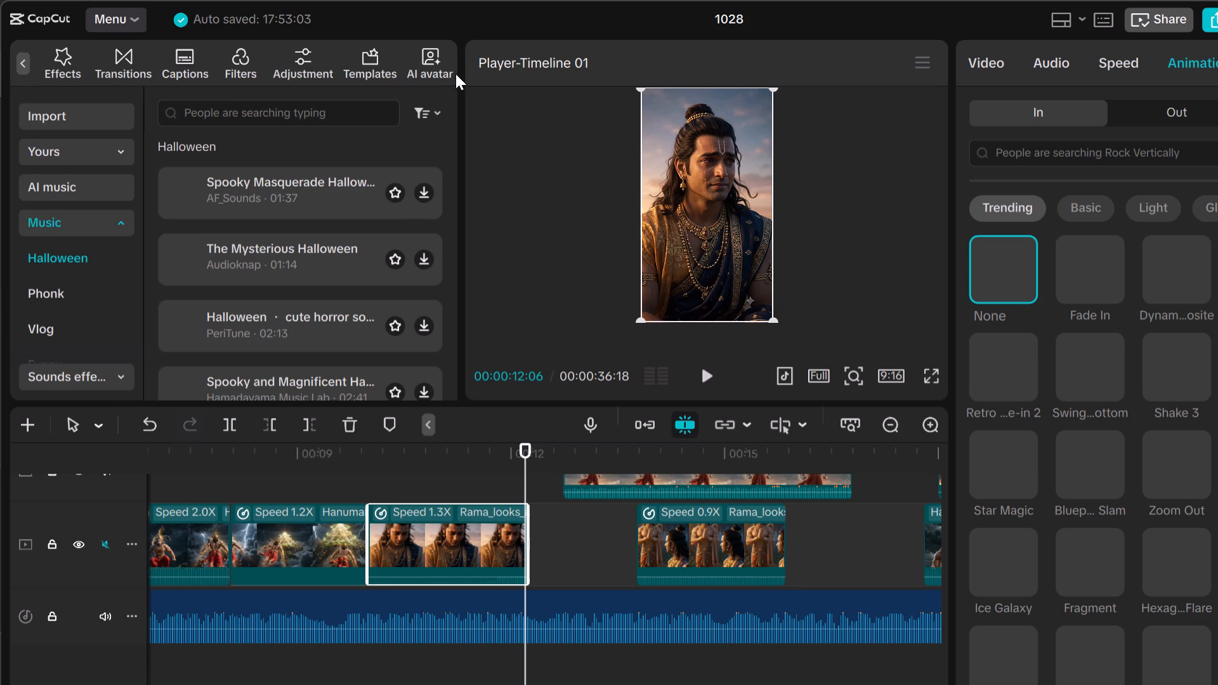
Widen the clip settings area beside the player until the full Animation heading fits.
drag(1191, 50, 1078, 58)
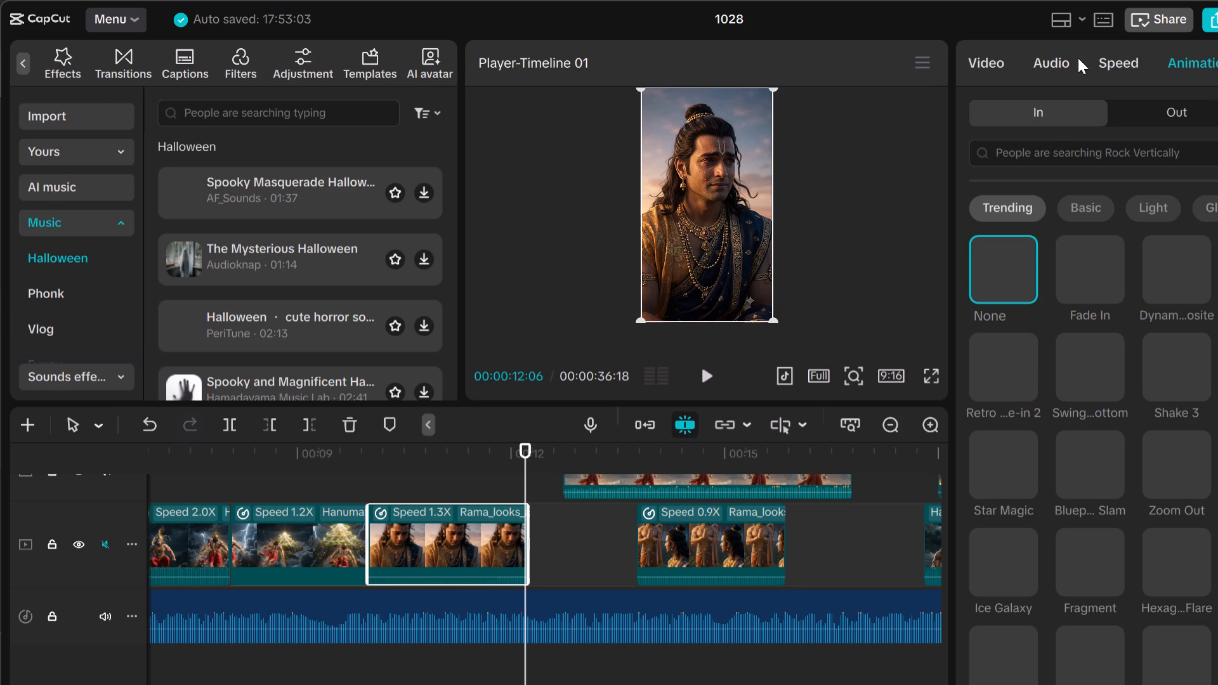
drag(1078, 58, 1077, 58)
drag(1087, 58, 990, 64)
click(945, 105)
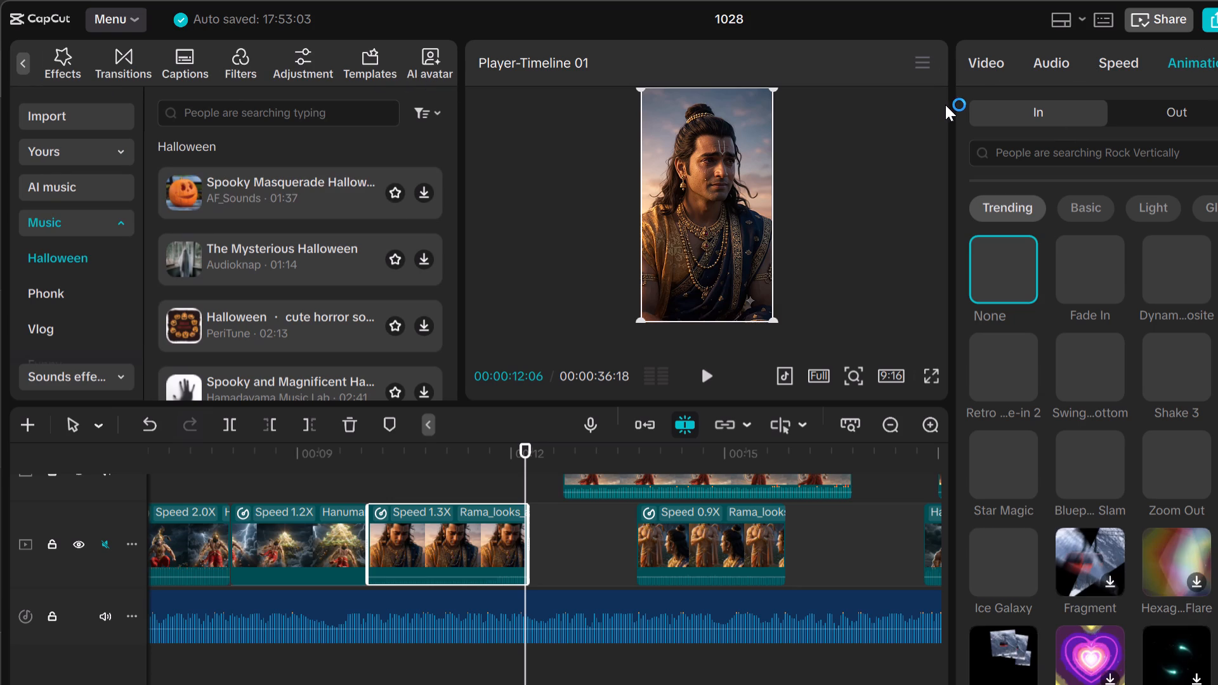
drag(950, 102, 735, 119)
right_drag(950, 102, 925, 112)
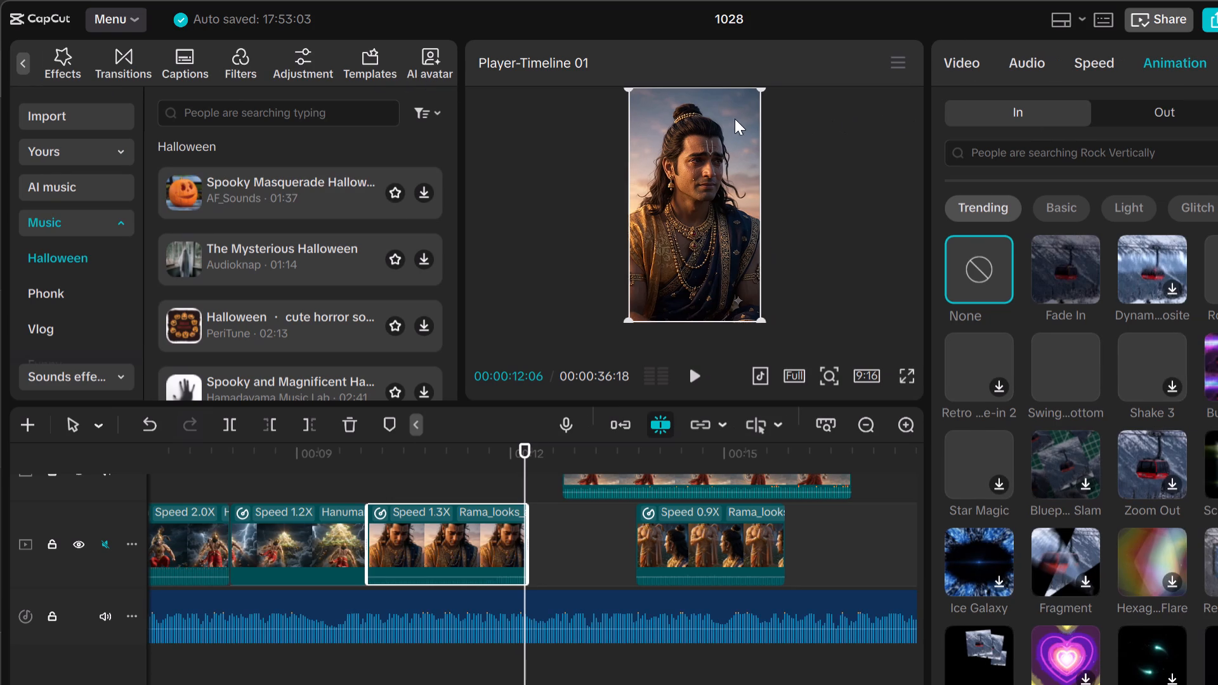
drag(735, 119, 730, 119)
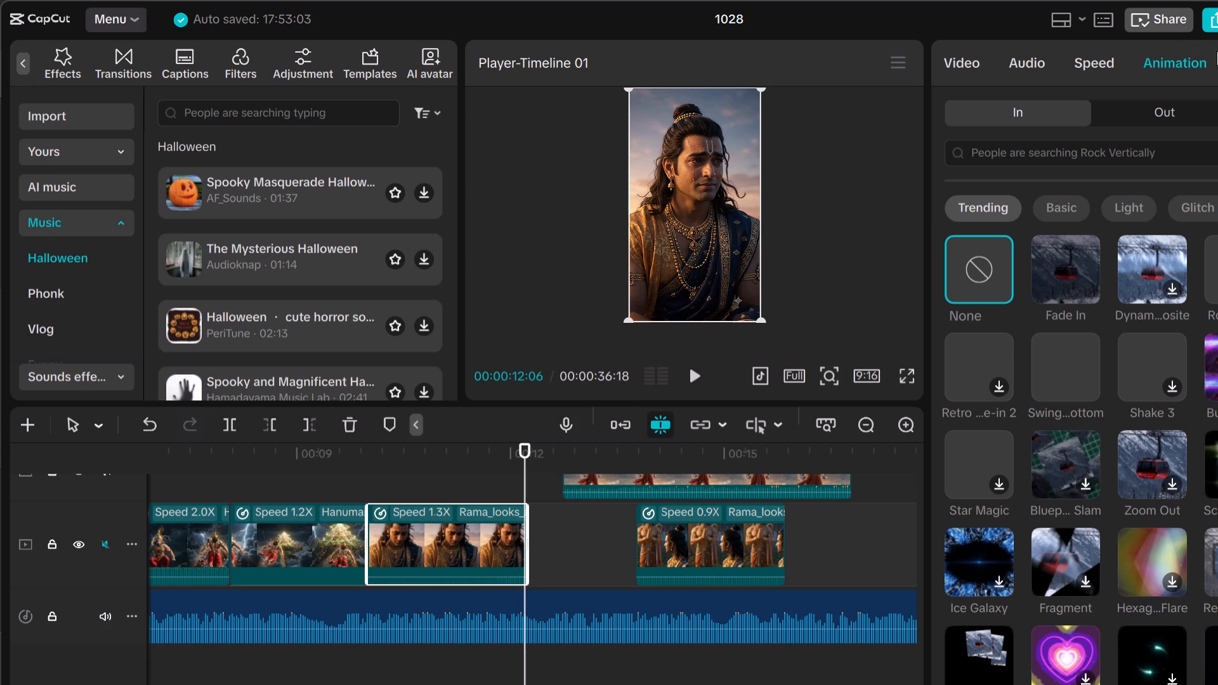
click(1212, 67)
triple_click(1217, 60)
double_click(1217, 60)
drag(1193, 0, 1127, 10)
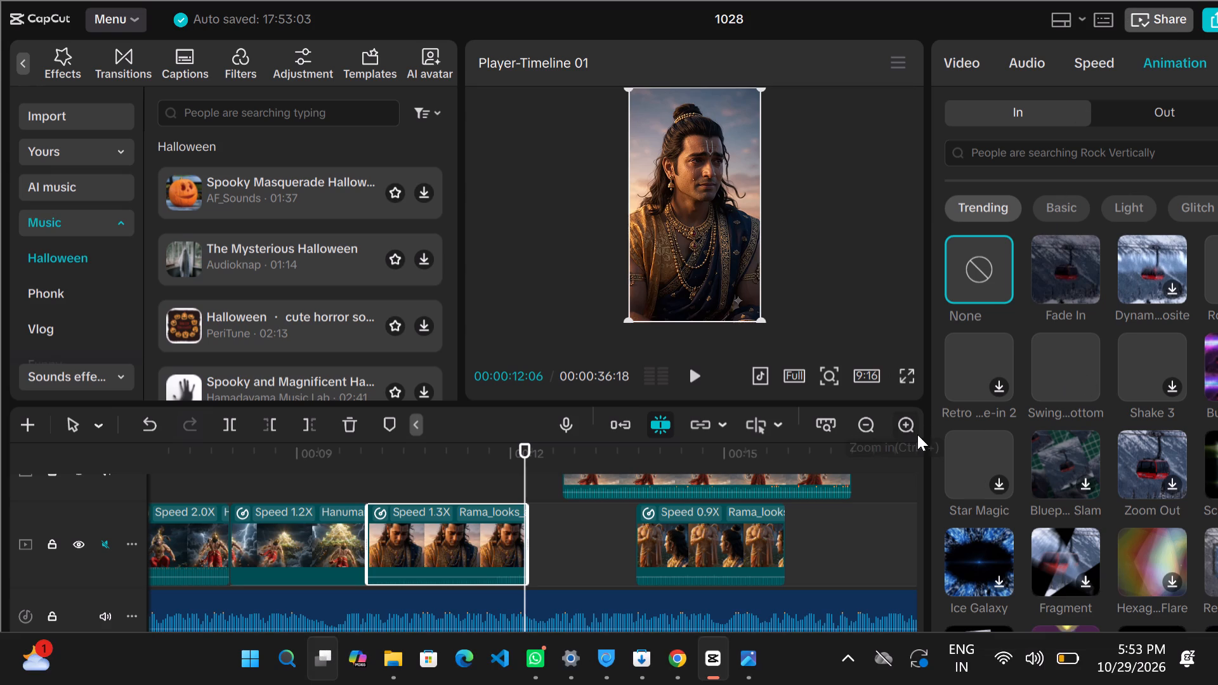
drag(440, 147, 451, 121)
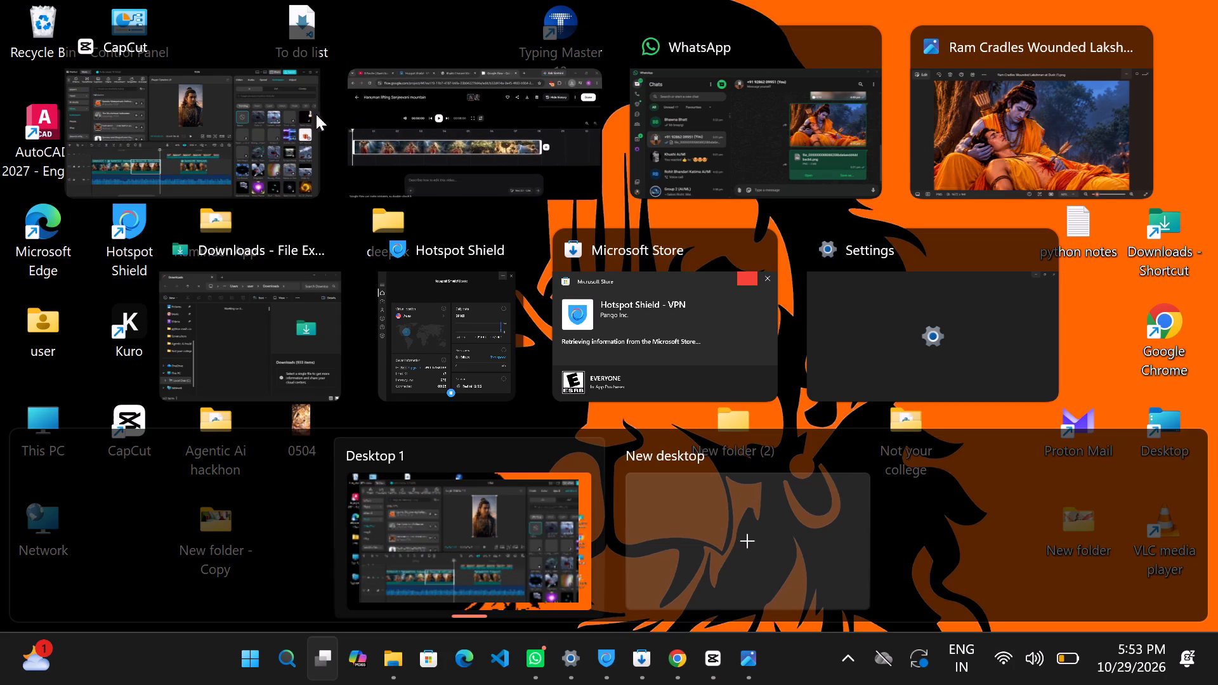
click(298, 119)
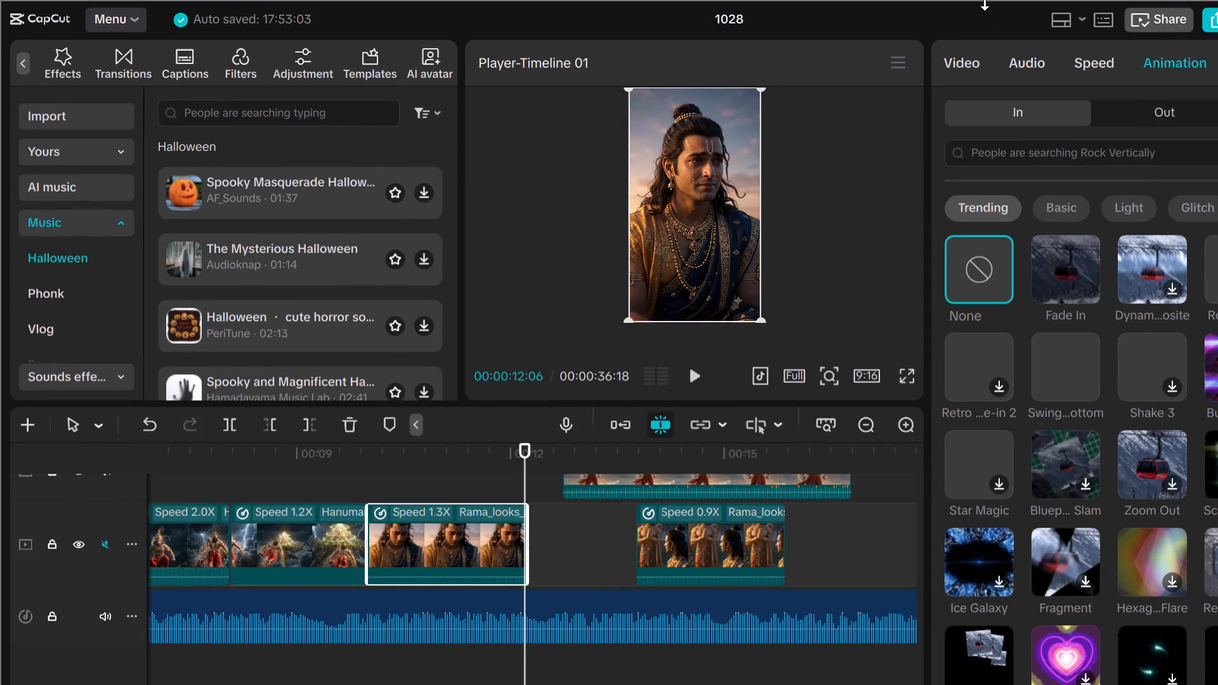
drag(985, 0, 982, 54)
Play past the 1.3X Rama clip to about 13:00 and move the 0.9X Rama clip on the main track against its end.
scroll(84, 392, down, 2)
click(498, 532)
scroll(653, 496, up, 1)
key(space)
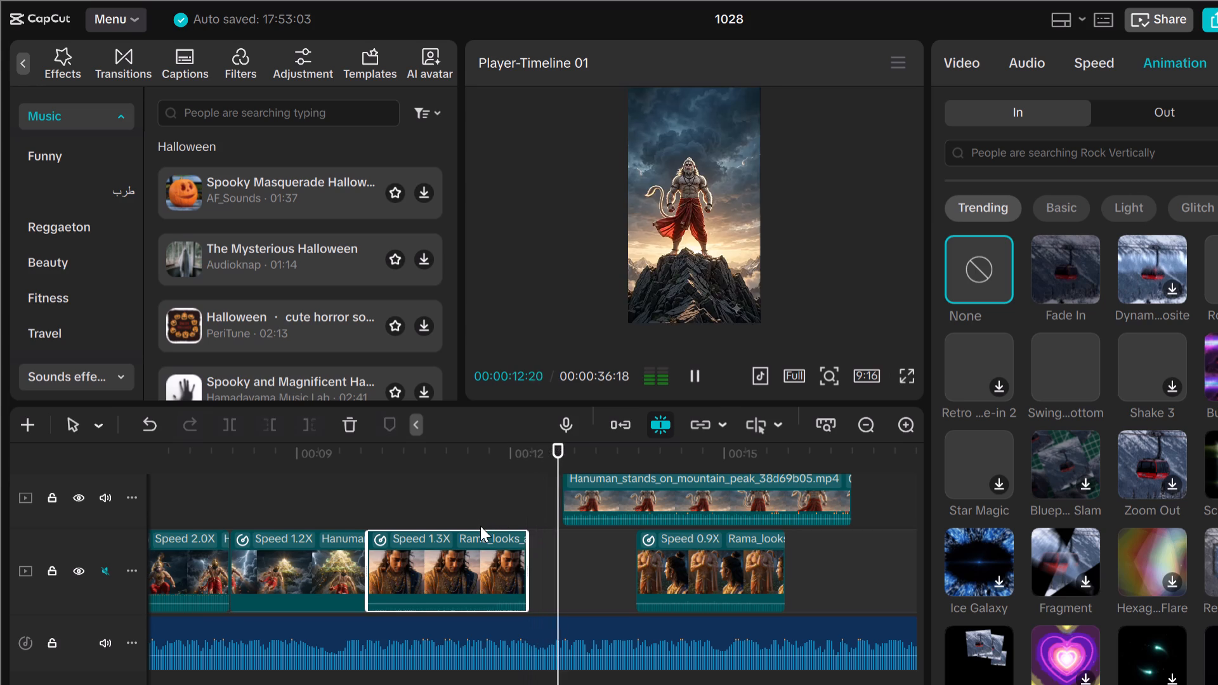
key(space)
drag(673, 572, 575, 575)
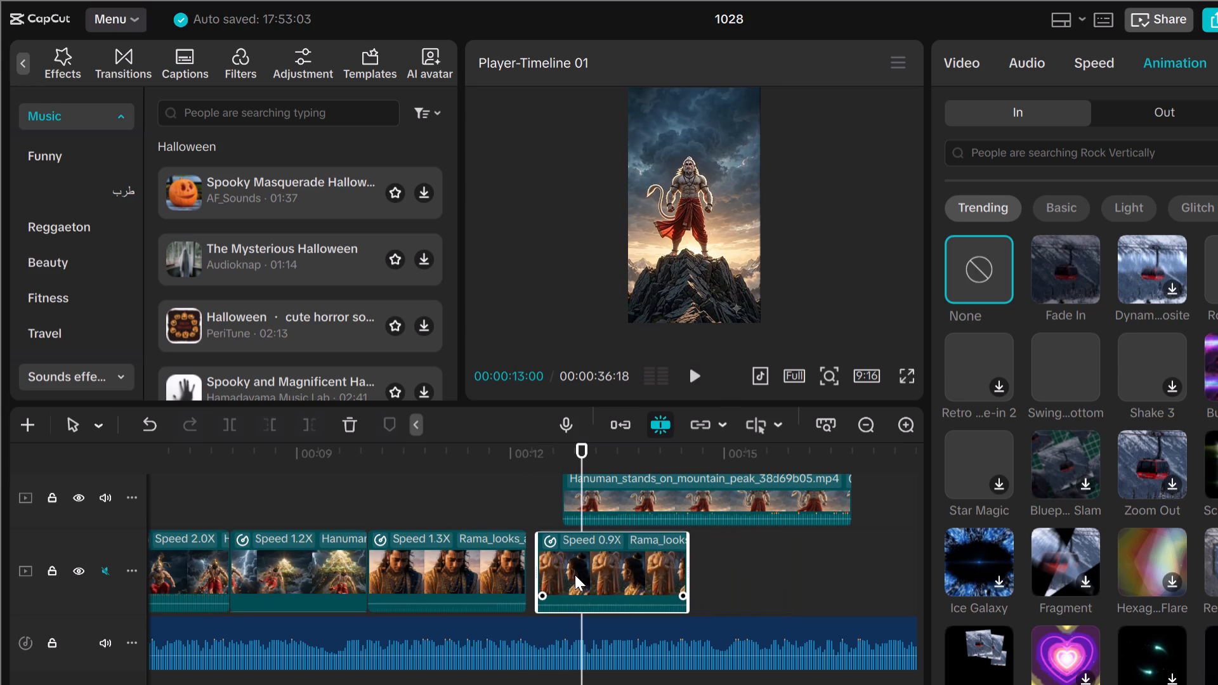
drag(575, 575, 565, 575)
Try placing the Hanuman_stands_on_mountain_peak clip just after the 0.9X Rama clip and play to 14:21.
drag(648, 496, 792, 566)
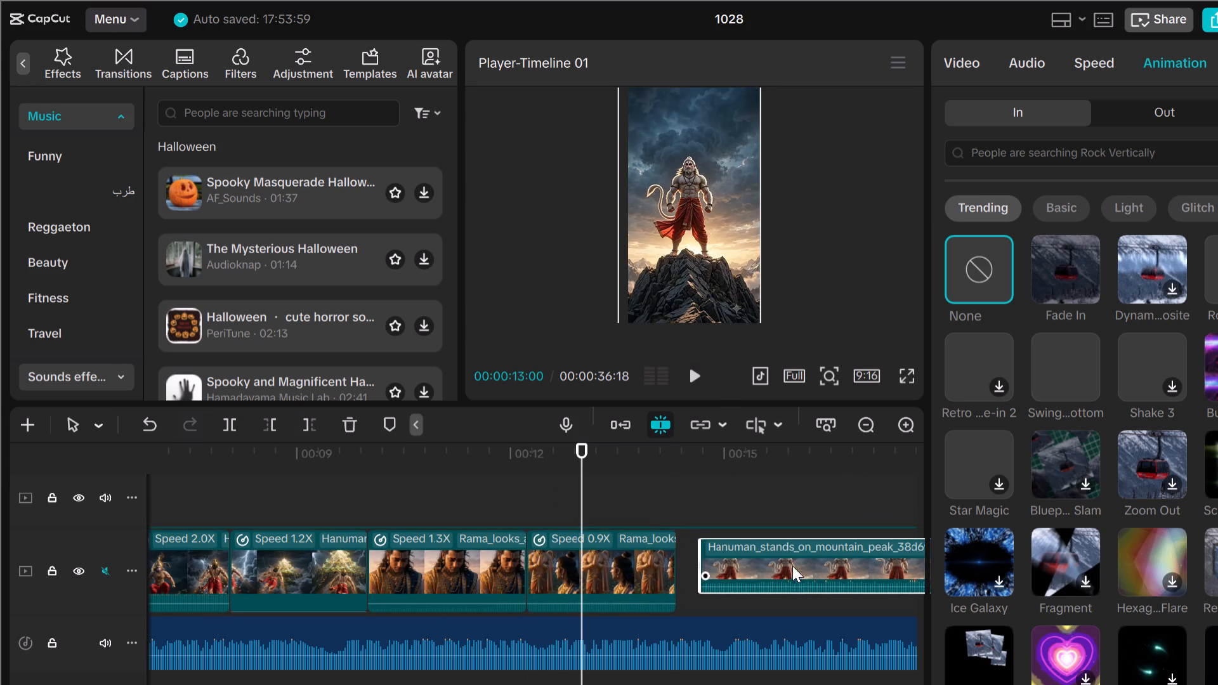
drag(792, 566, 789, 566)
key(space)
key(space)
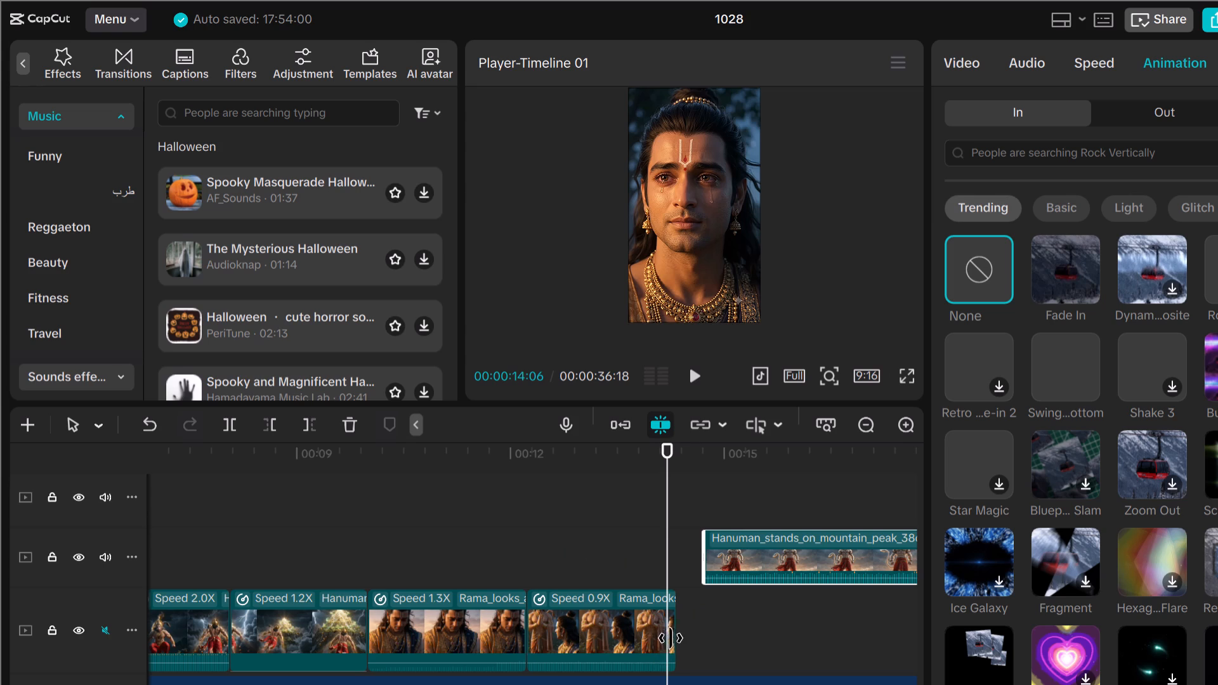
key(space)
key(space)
Move the Hanuman_stands_on_mountain_peak clip along an overlay track so it starts at about 24 seconds.
drag(759, 559, 767, 549)
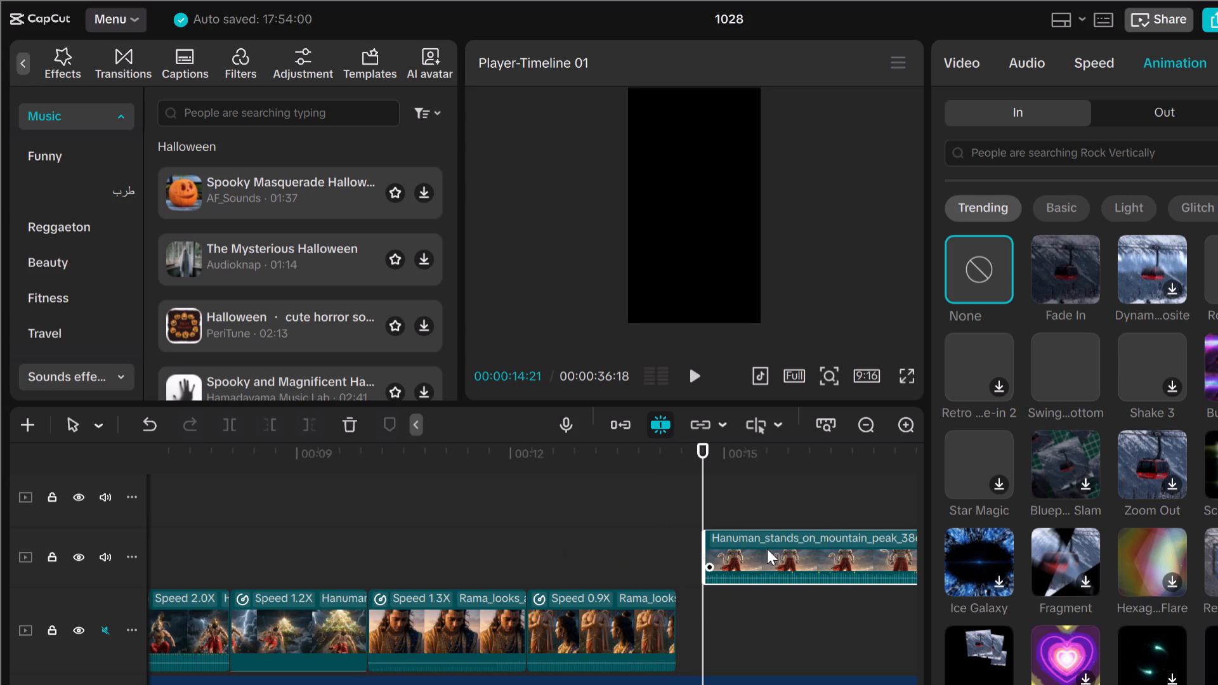
drag(767, 549, 1082, 461)
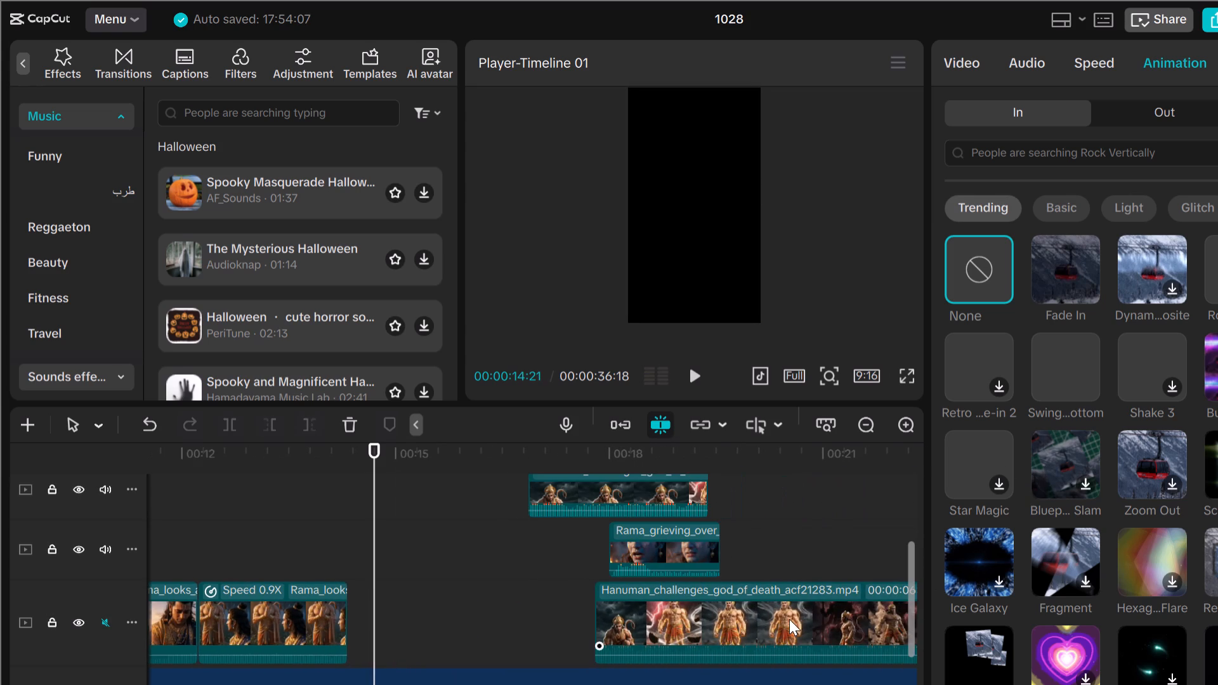
Move the 06:15 Hanuman_challenges_god_of_death clip against the 0.9X Rama clip's end on the main track and play to 19:29.
drag(789, 619, 536, 615)
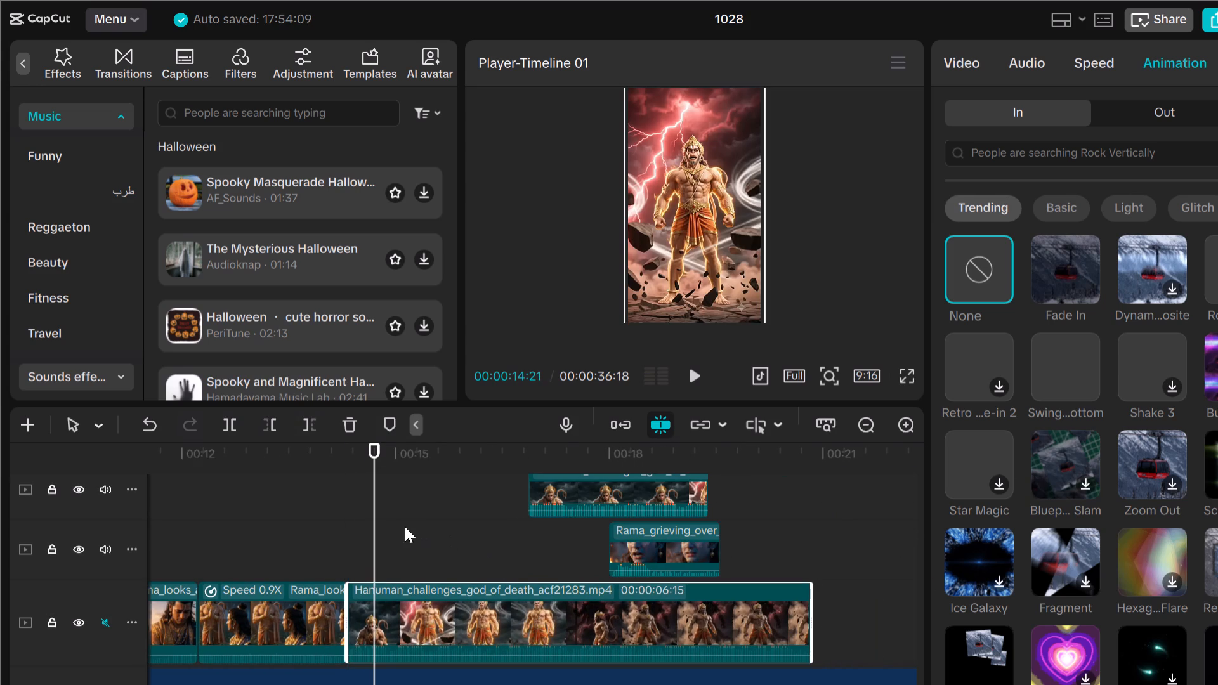
key(space)
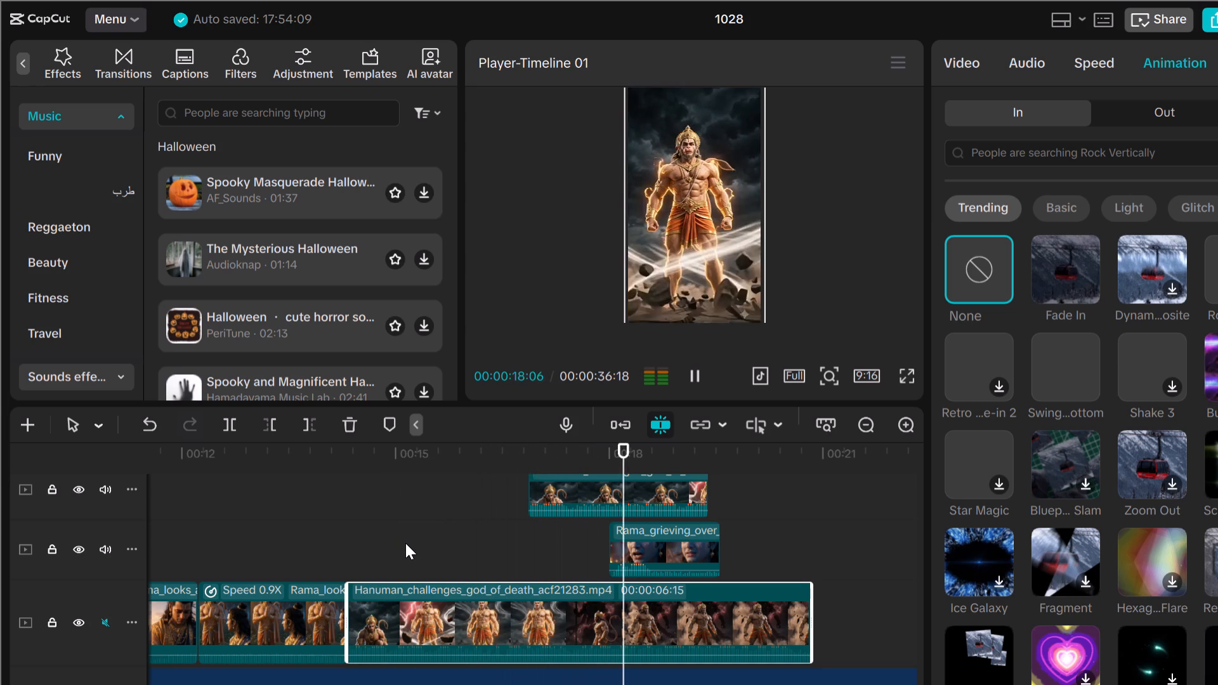
key(space)
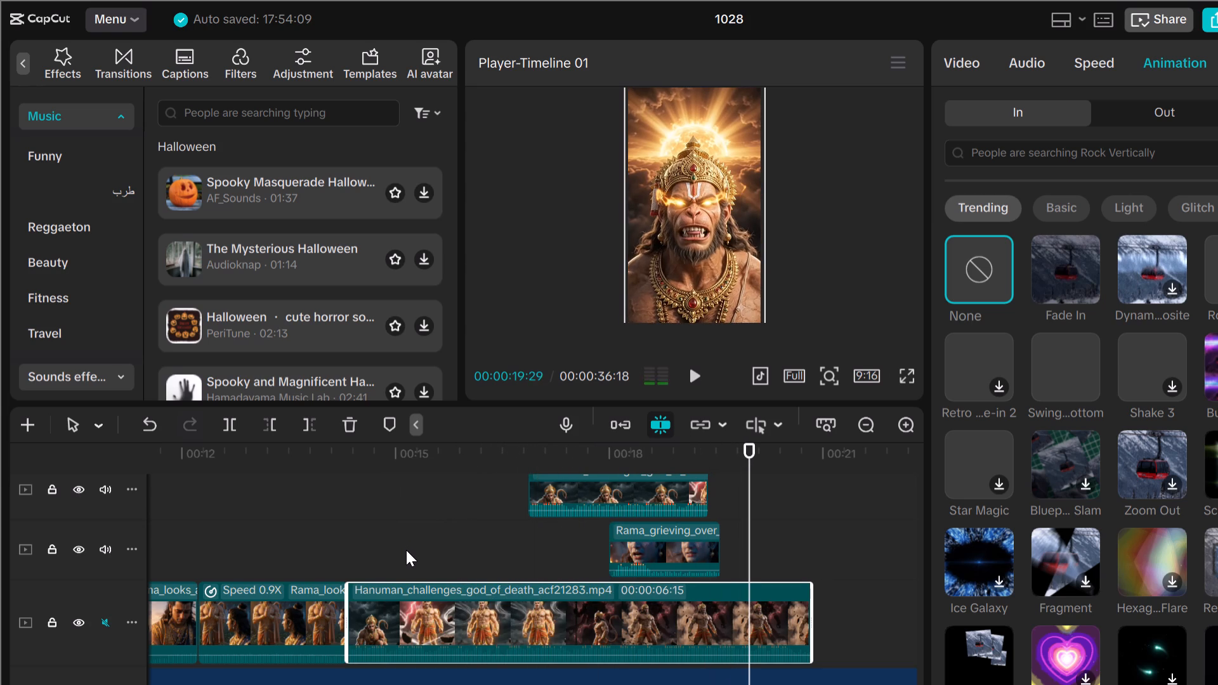
Move the Rama_grieving_over overlay clip further along the timeline so it starts at about 26 seconds.
click(669, 553)
drag(669, 553, 1003, 574)
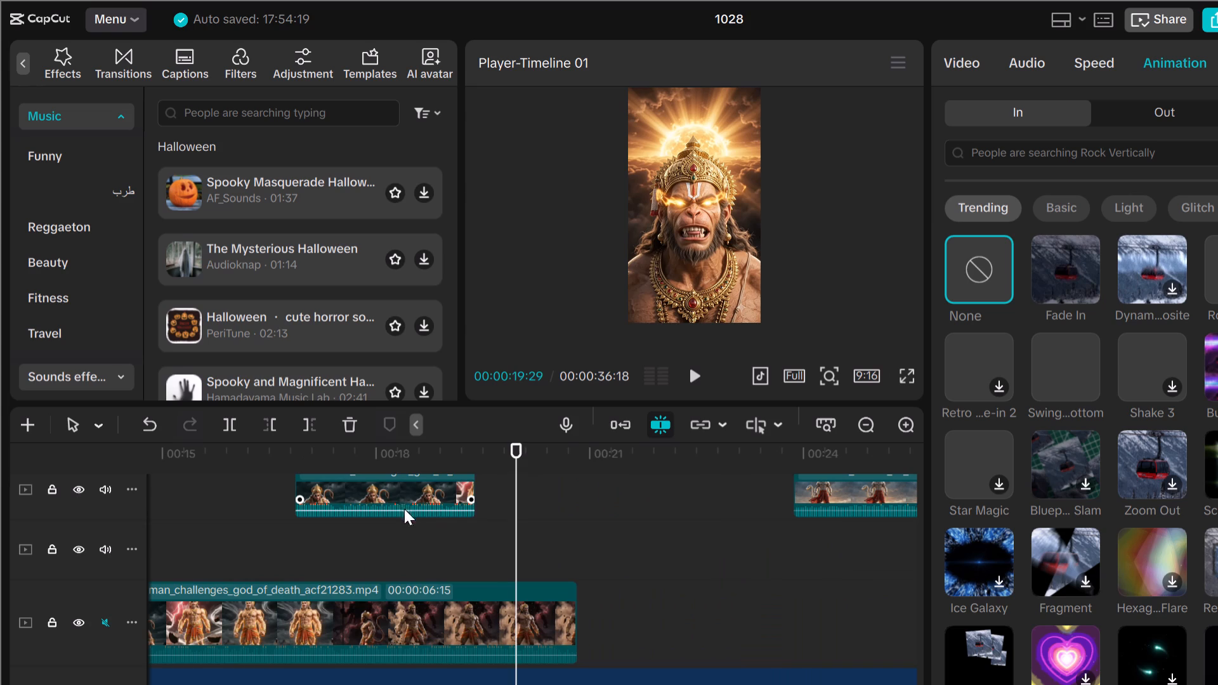
Move the short Hanuman_challenges_god_of_death overlay clip to the main track at about 23 seconds and preview the footage there.
drag(397, 489, 860, 589)
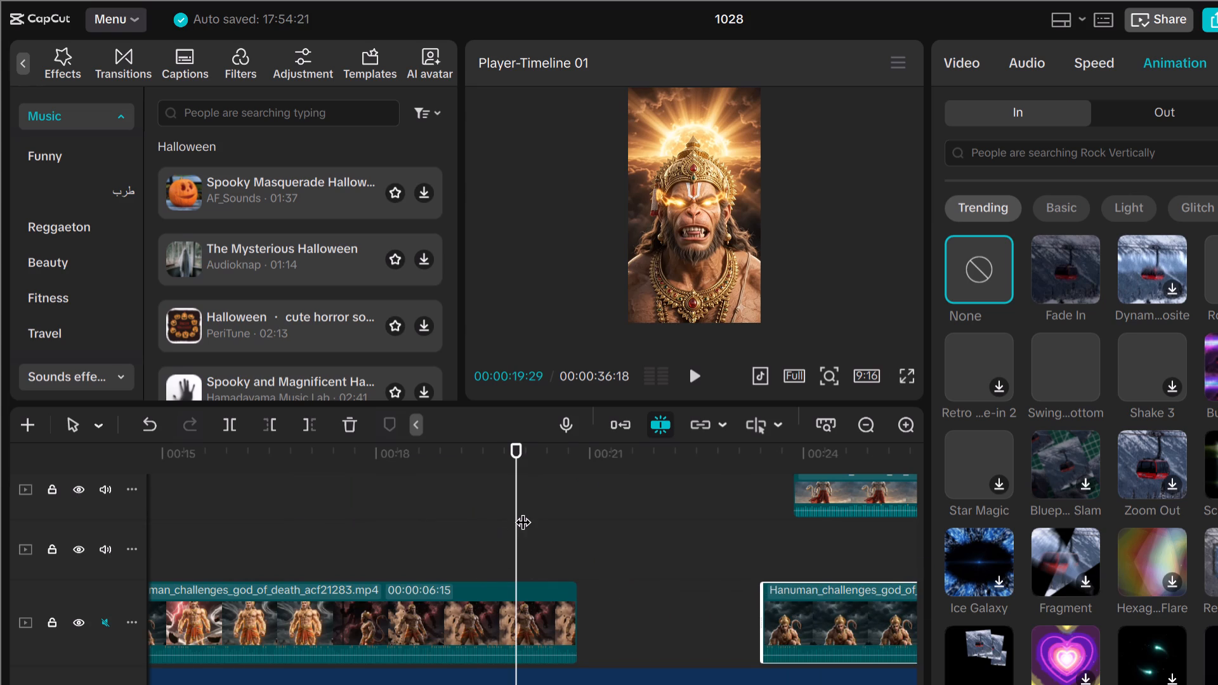
drag(521, 511, 391, 538)
click(820, 636)
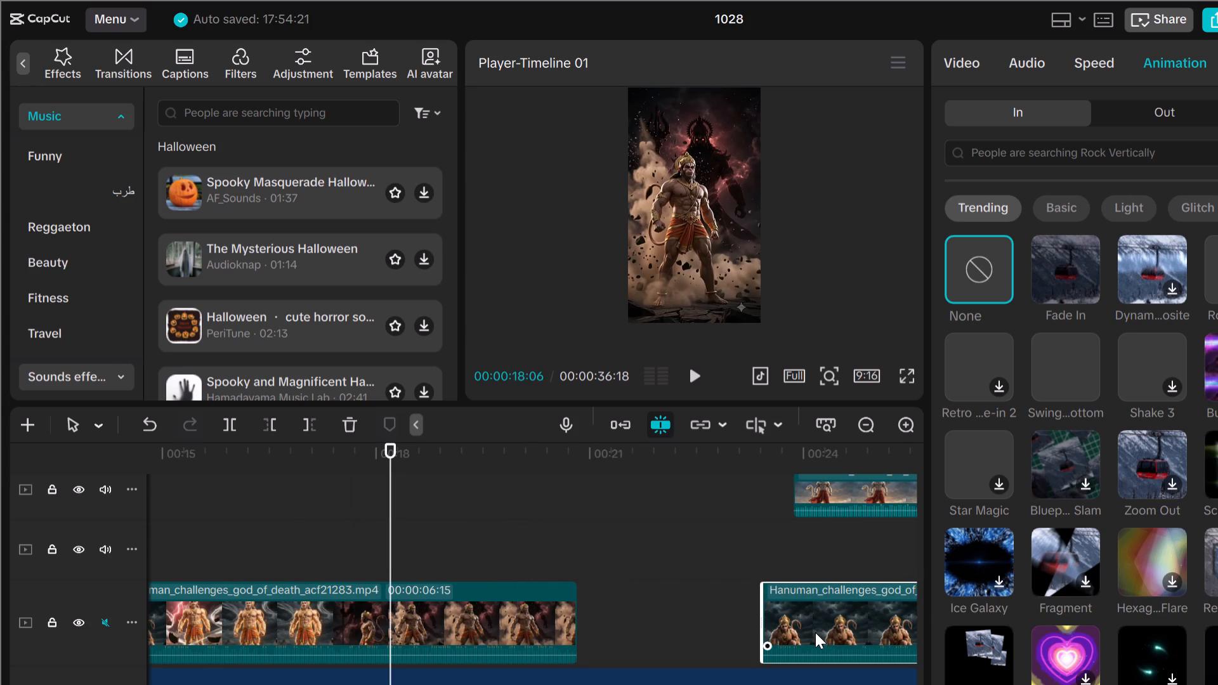
drag(394, 497, 534, 527)
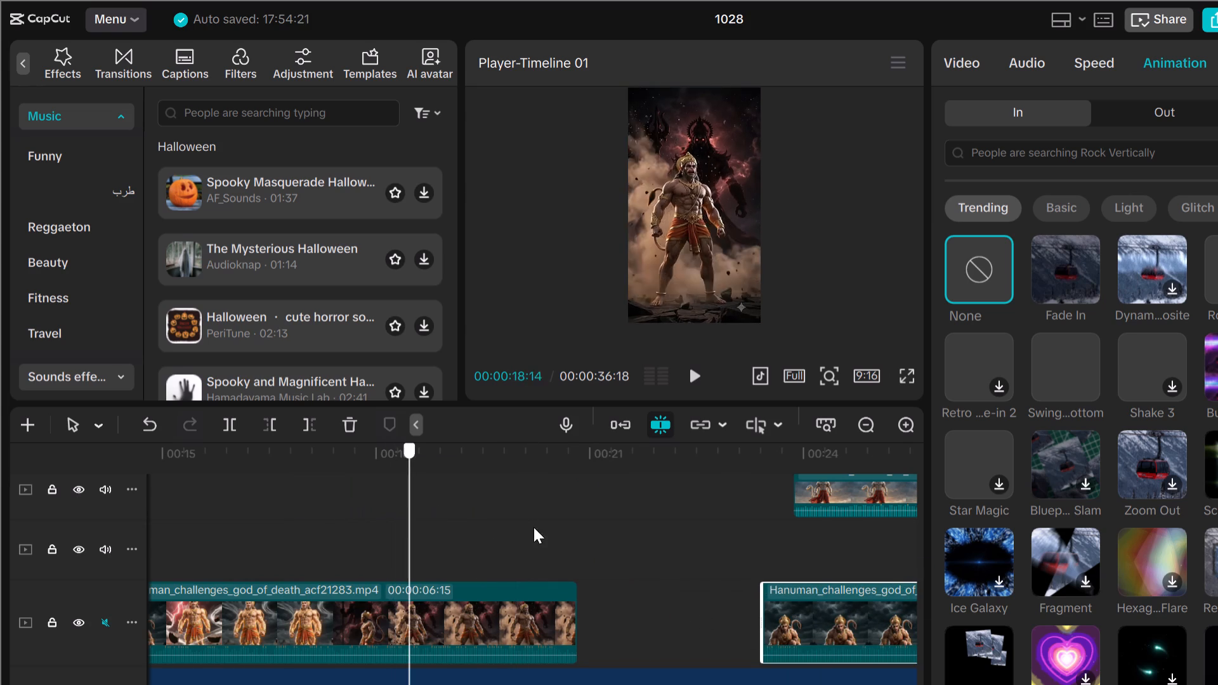
drag(534, 527, 787, 589)
key(space)
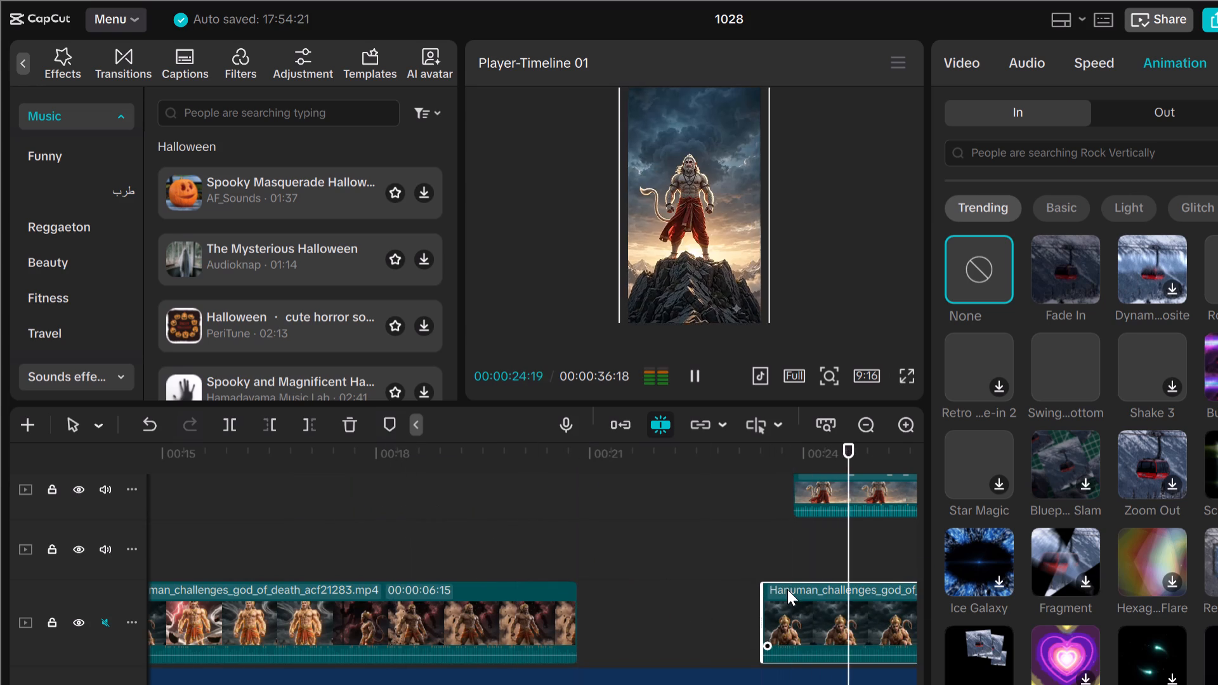
key(space)
Play the edit from near the beginning to about 14:25, reviewing the cuts up to the 06:15 Hanuman_challenges_god_of_death clip.
scroll(514, 595, up, 2)
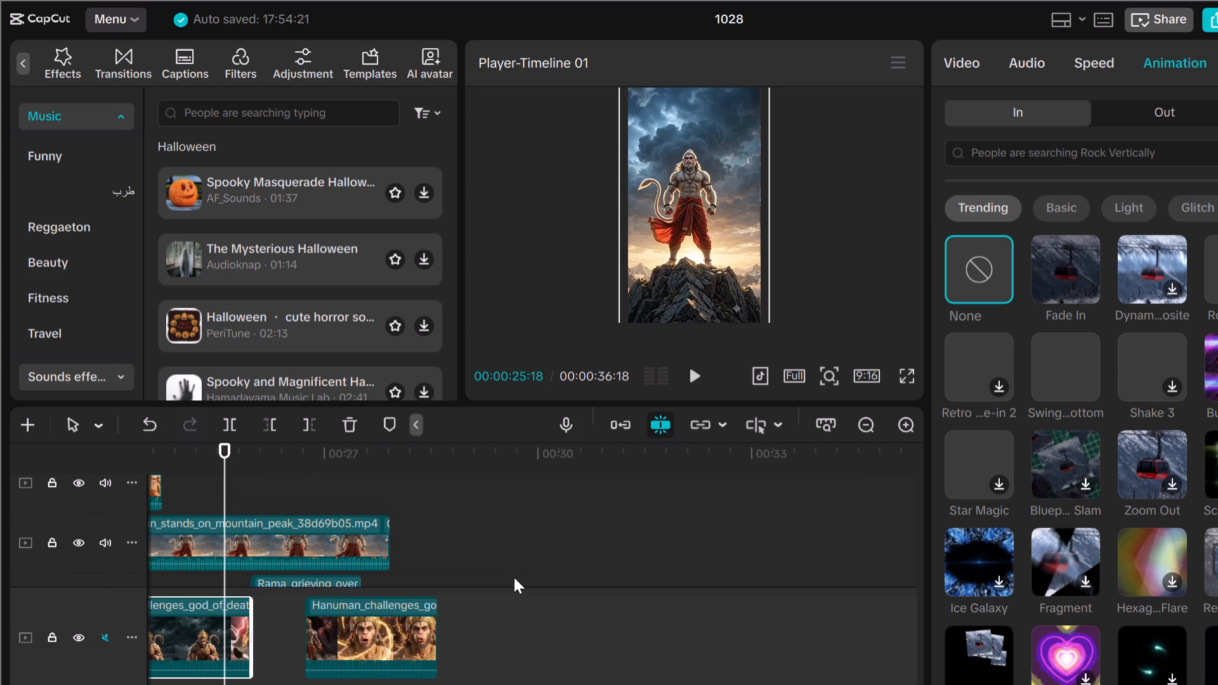
drag(222, 487, 108, 492)
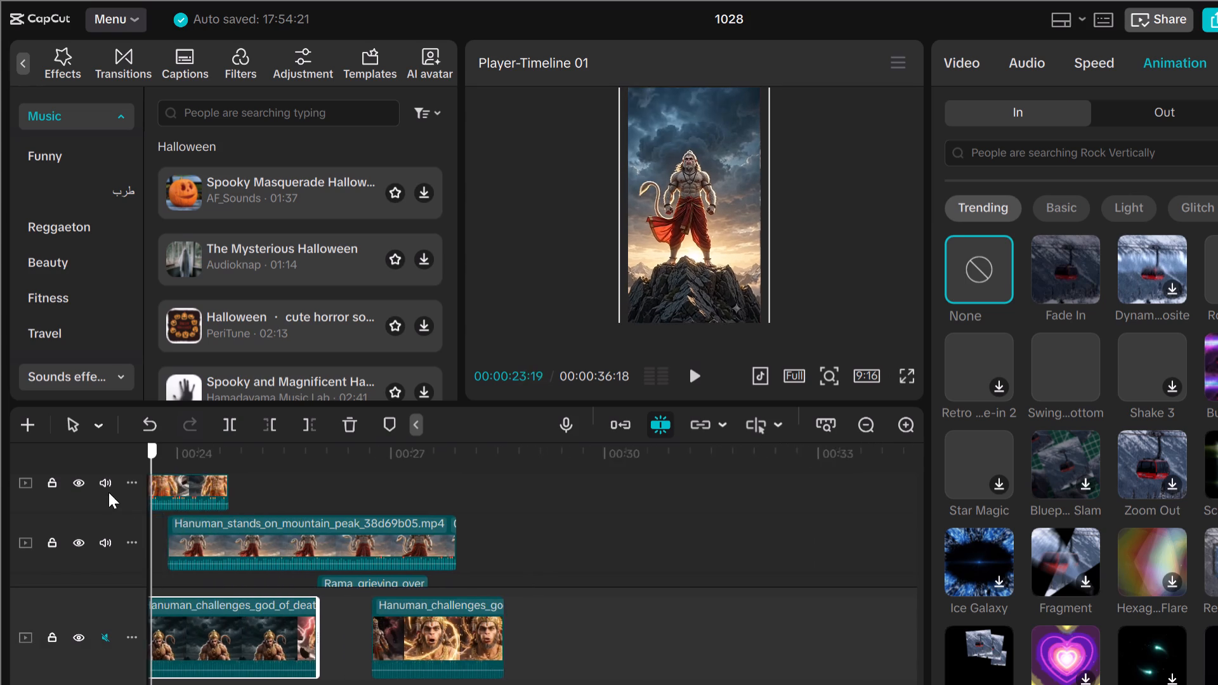
drag(108, 492, 31, 565)
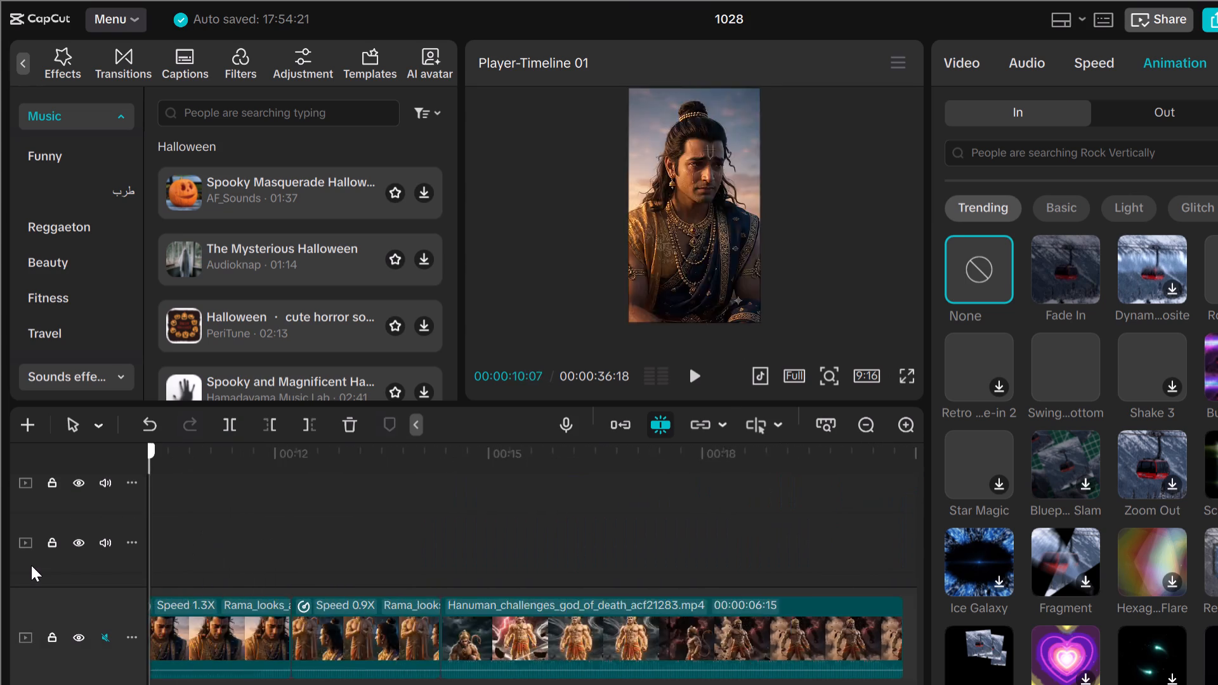
drag(31, 565, 30, 566)
key(space)
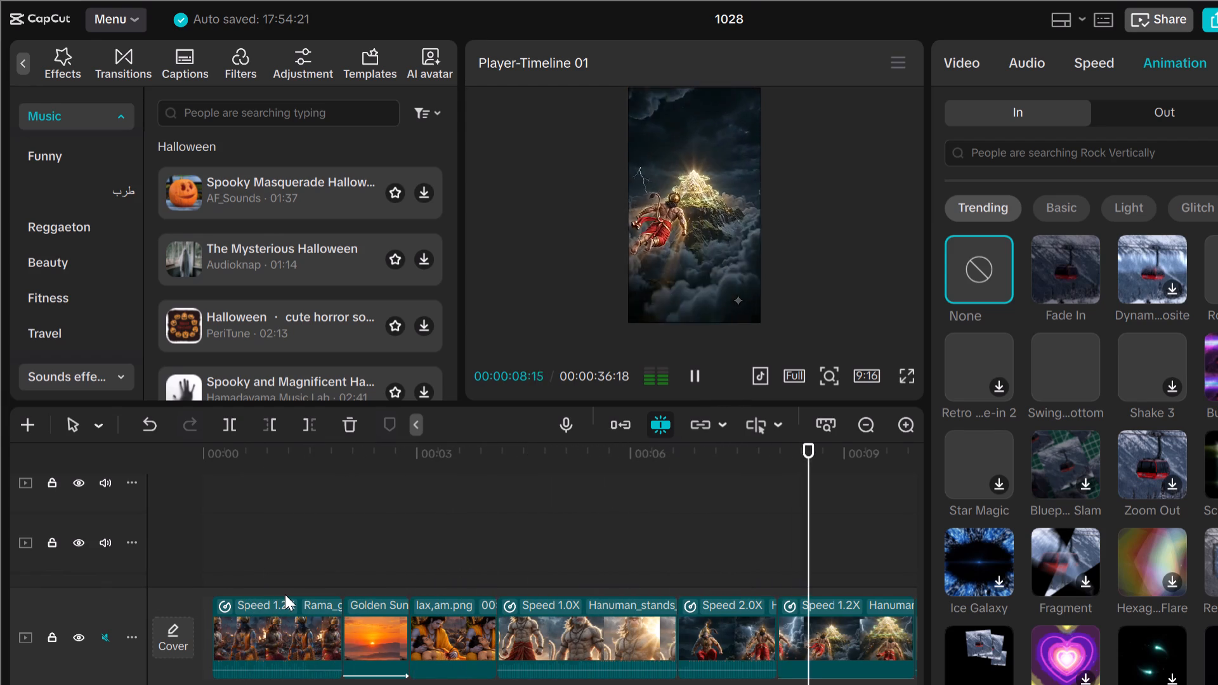
key(space)
key(space)
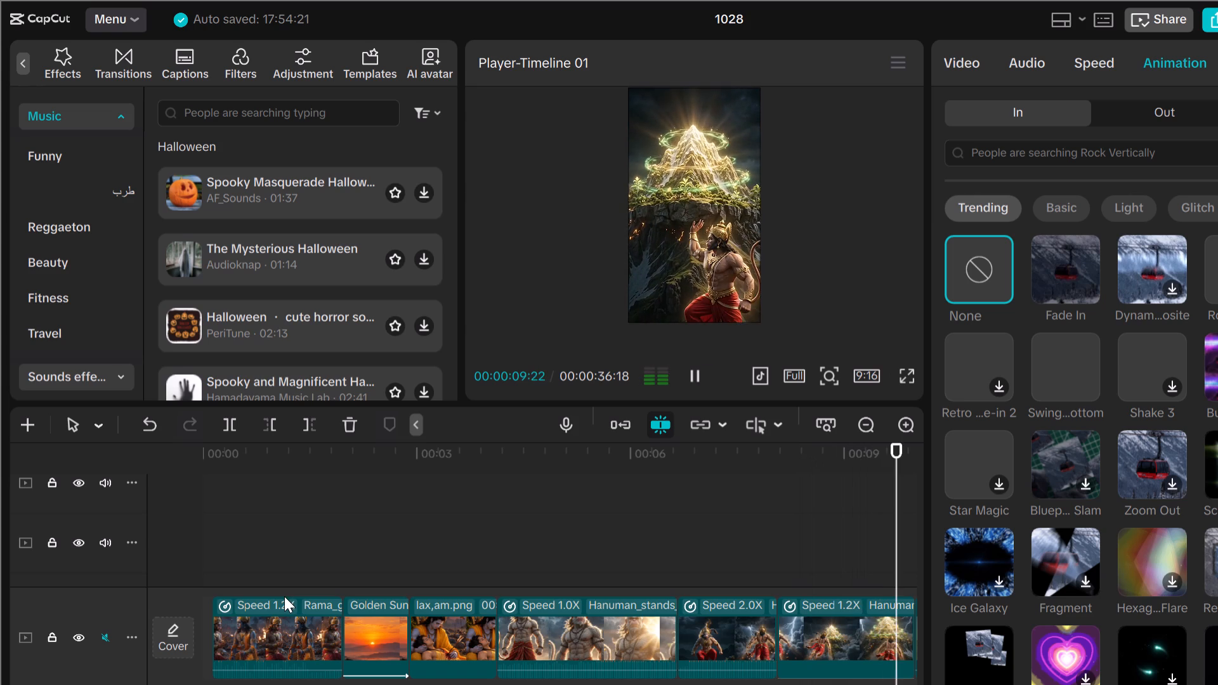
key(space)
key(space)
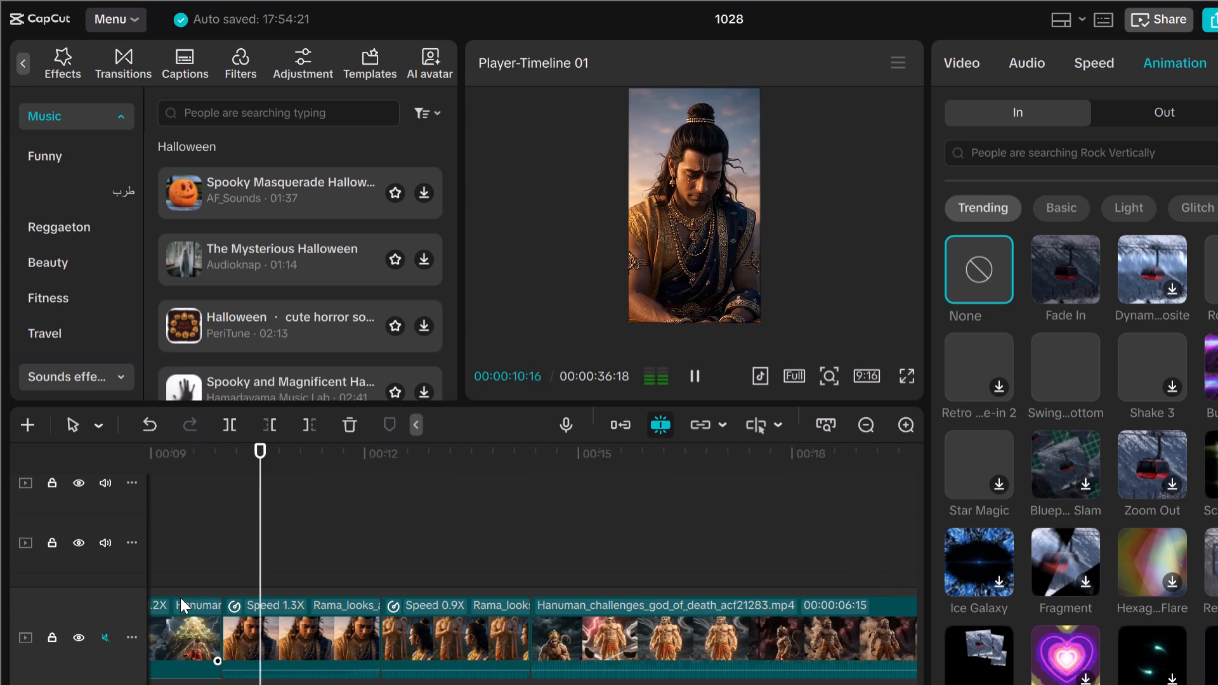
key(space)
key(space)
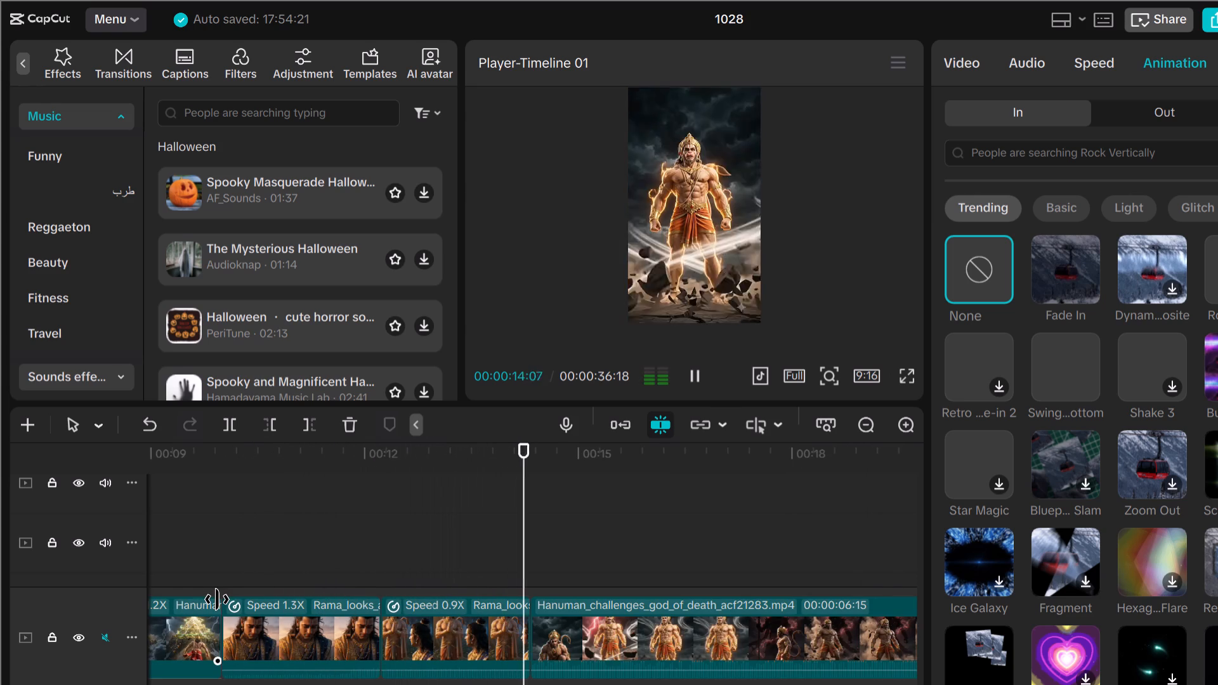
key(space)
Trim the start of the 06:15 Hanuman_challenges_god_of_death clip on the main track to about 15:08.
click(561, 632)
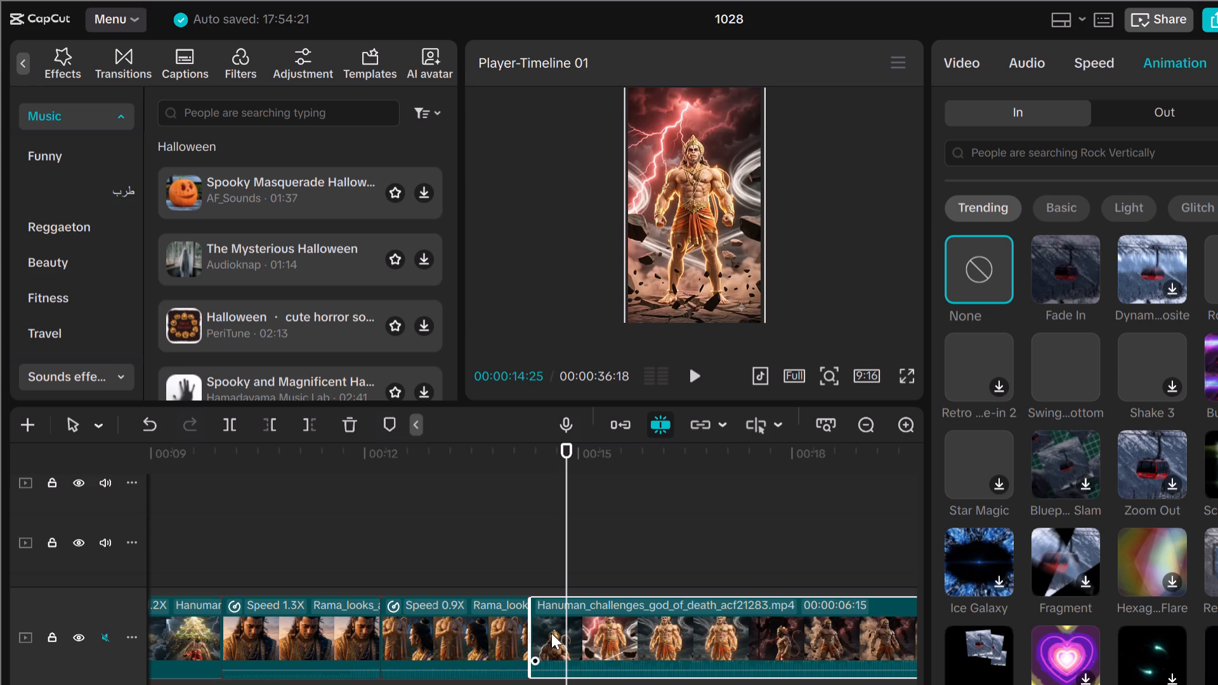
drag(525, 633, 594, 632)
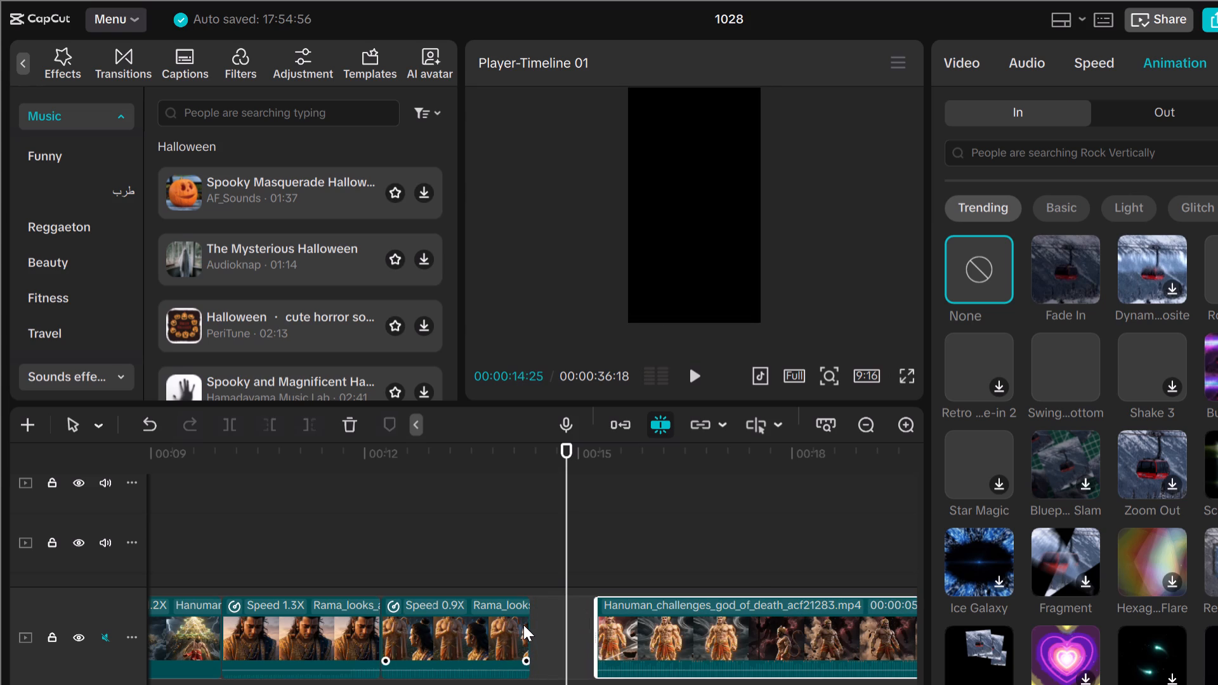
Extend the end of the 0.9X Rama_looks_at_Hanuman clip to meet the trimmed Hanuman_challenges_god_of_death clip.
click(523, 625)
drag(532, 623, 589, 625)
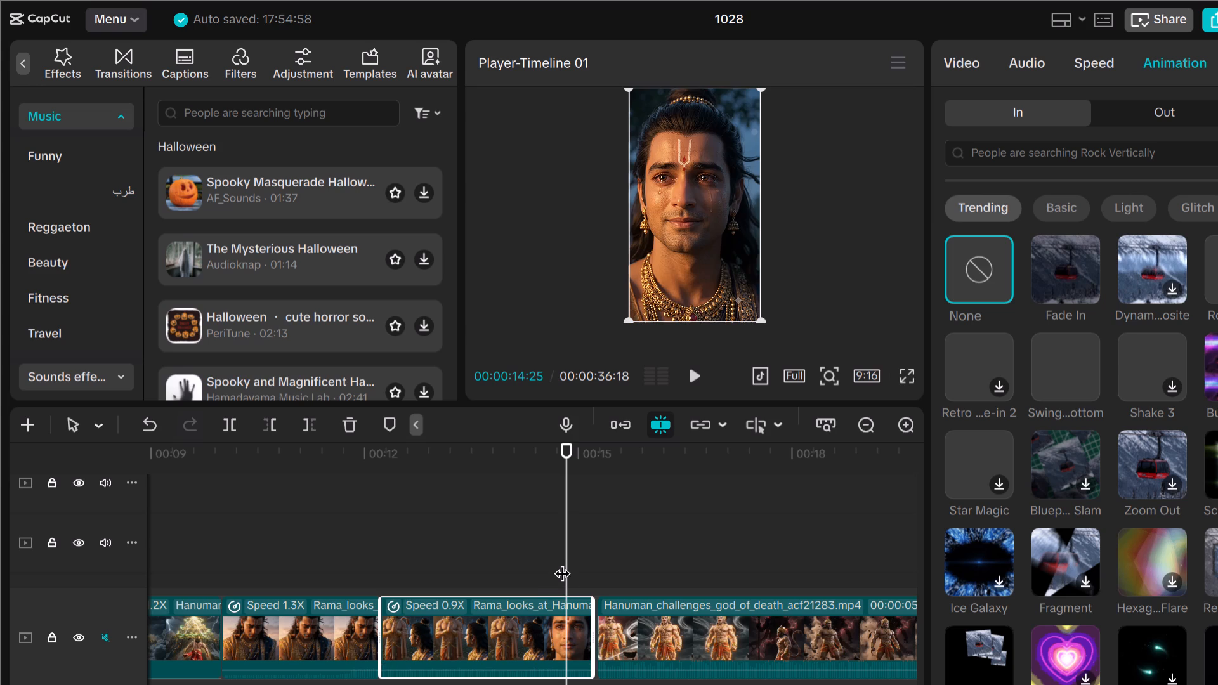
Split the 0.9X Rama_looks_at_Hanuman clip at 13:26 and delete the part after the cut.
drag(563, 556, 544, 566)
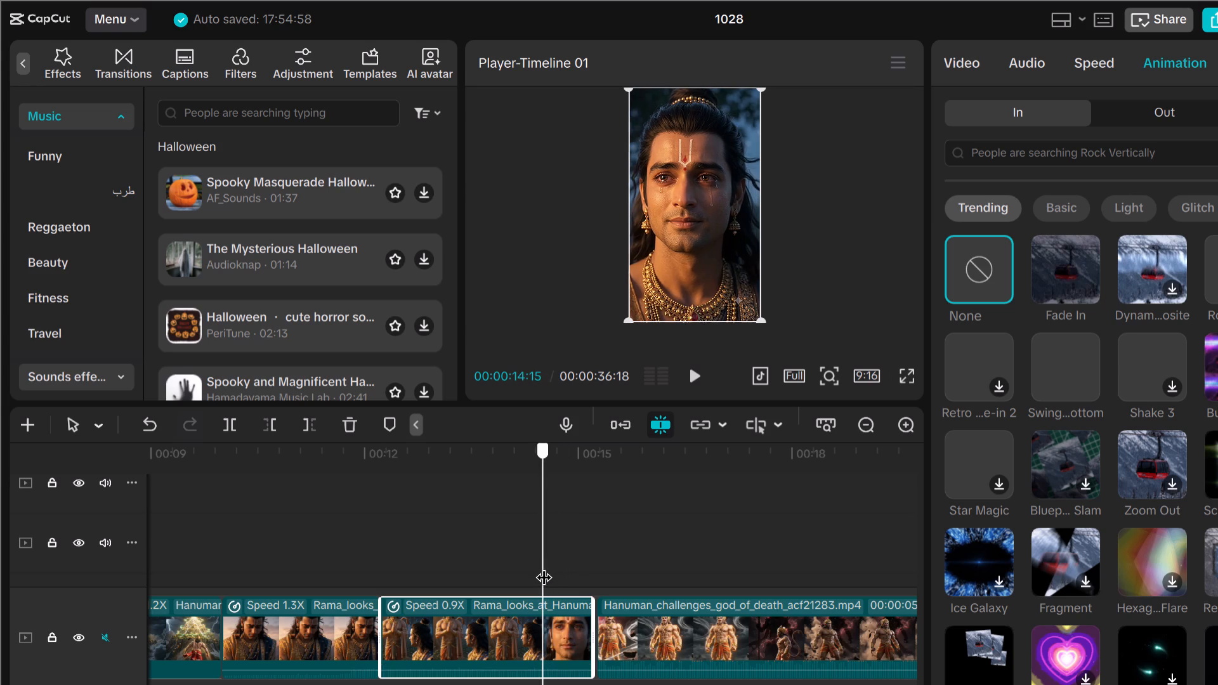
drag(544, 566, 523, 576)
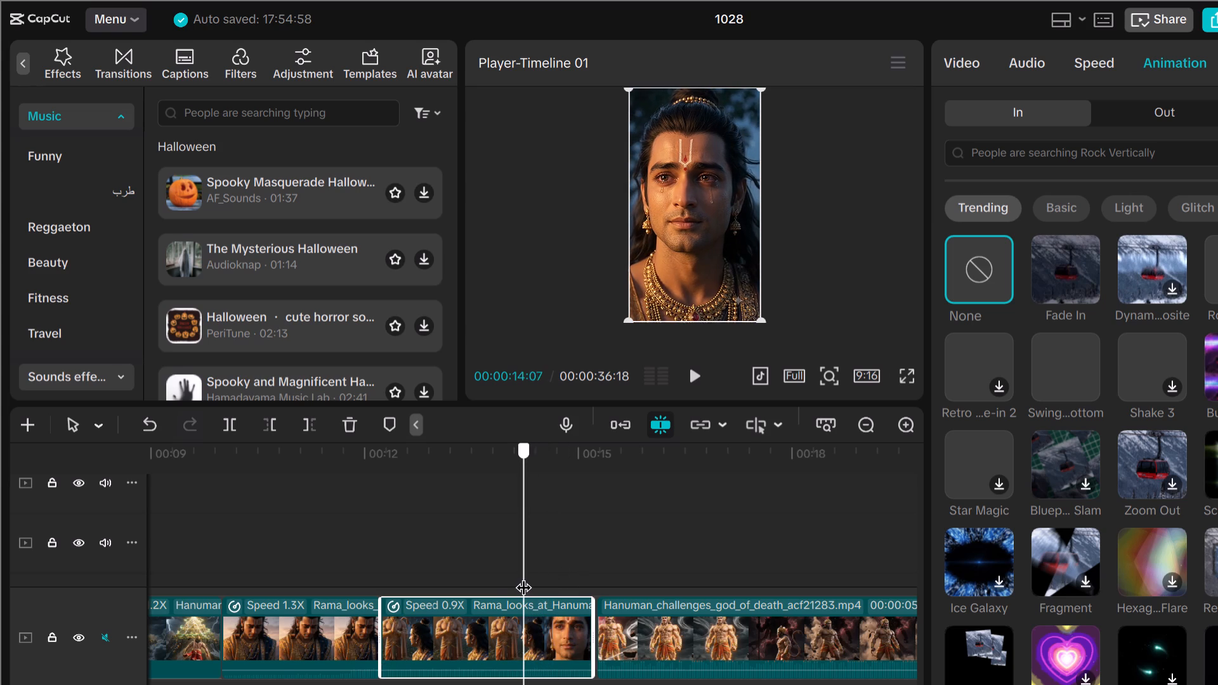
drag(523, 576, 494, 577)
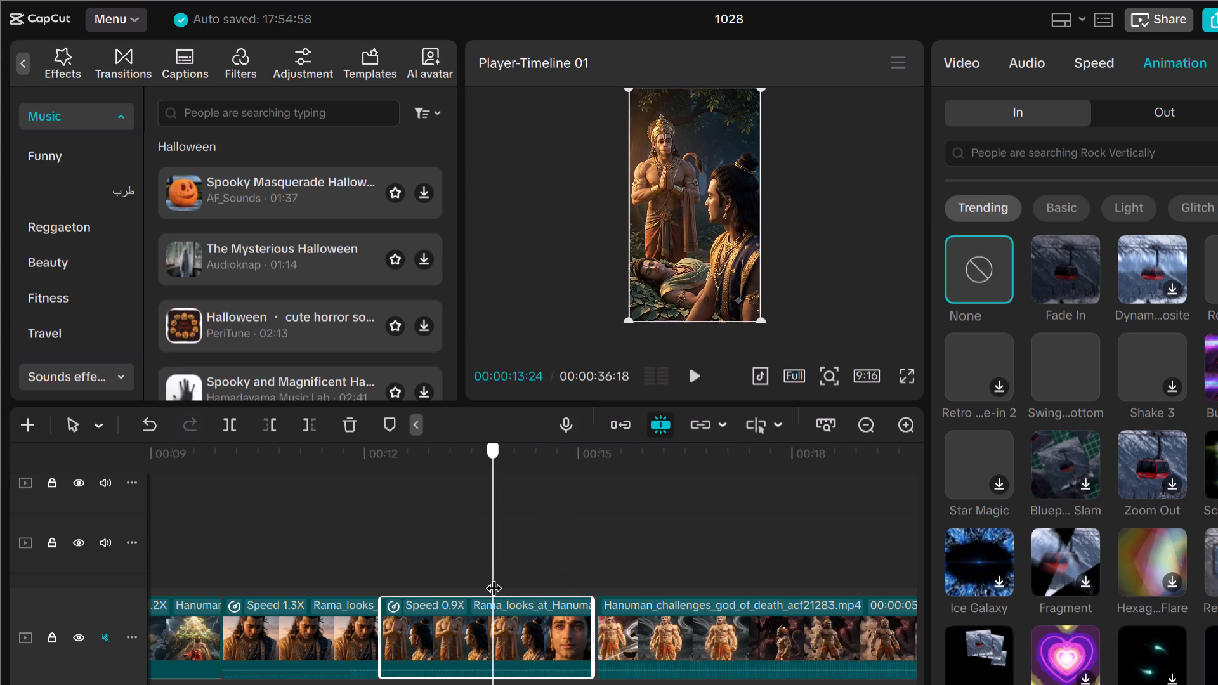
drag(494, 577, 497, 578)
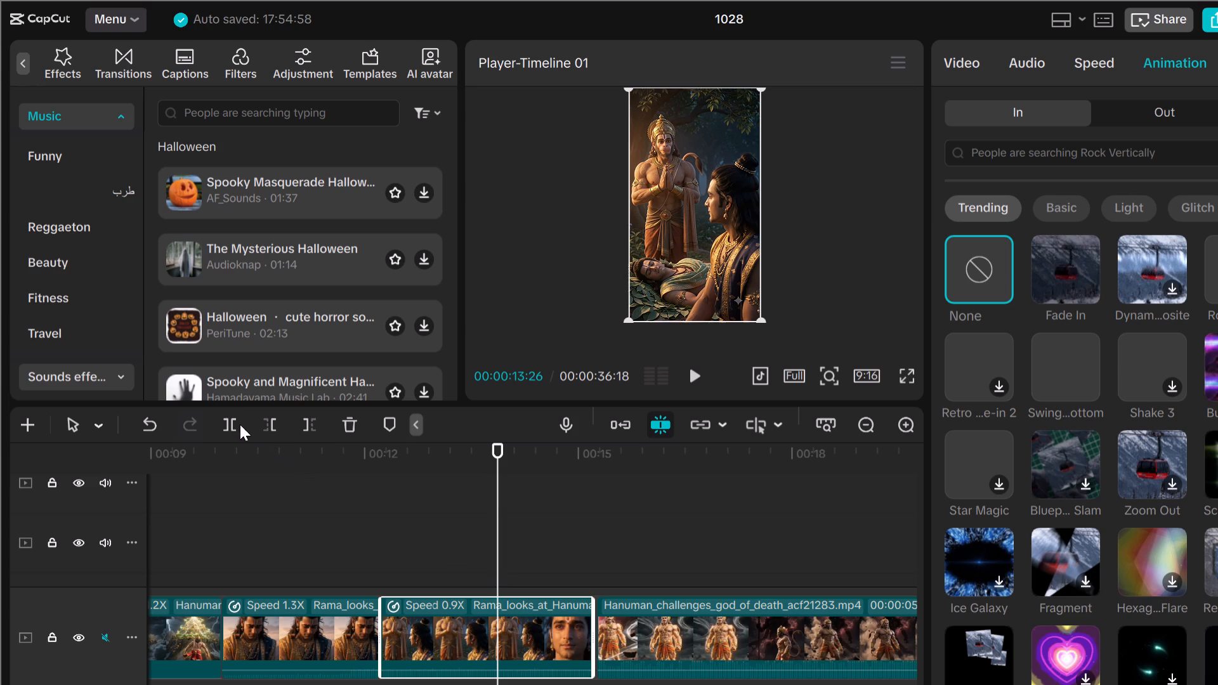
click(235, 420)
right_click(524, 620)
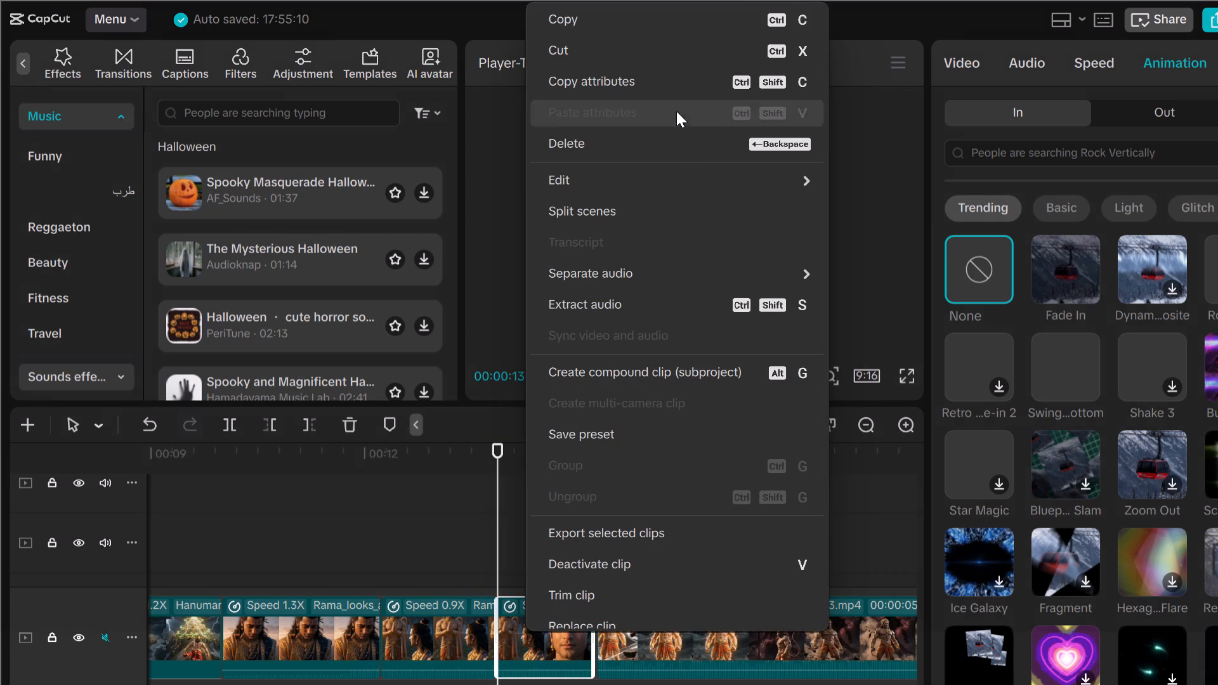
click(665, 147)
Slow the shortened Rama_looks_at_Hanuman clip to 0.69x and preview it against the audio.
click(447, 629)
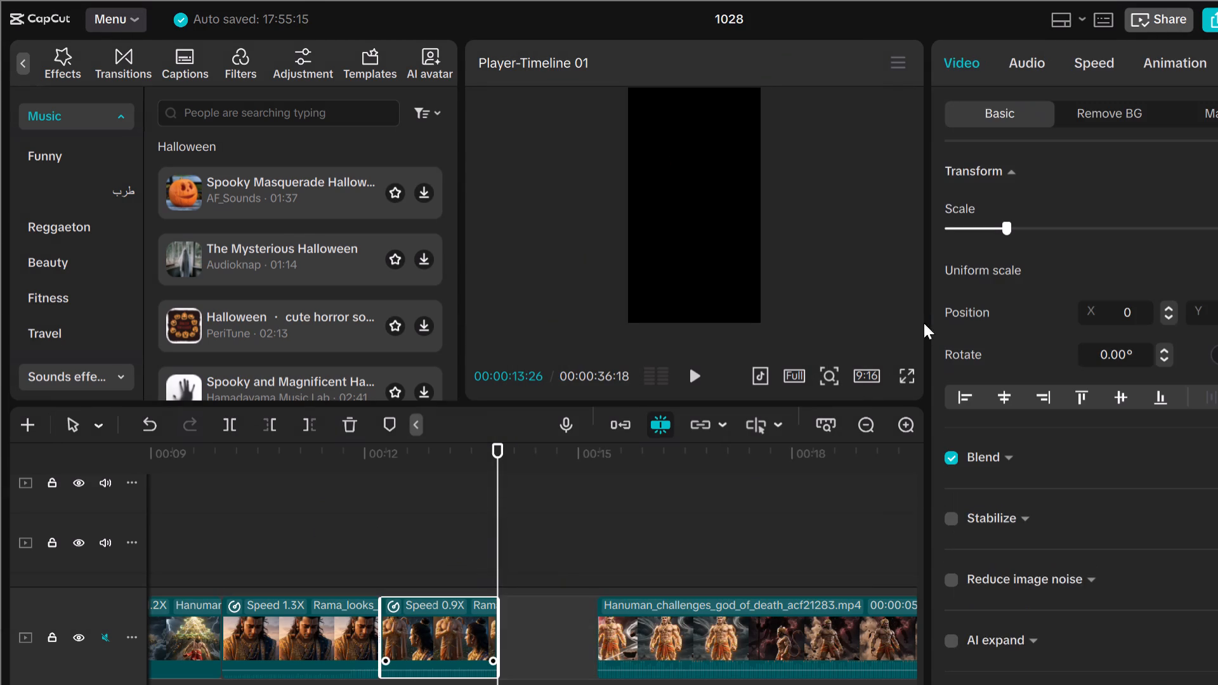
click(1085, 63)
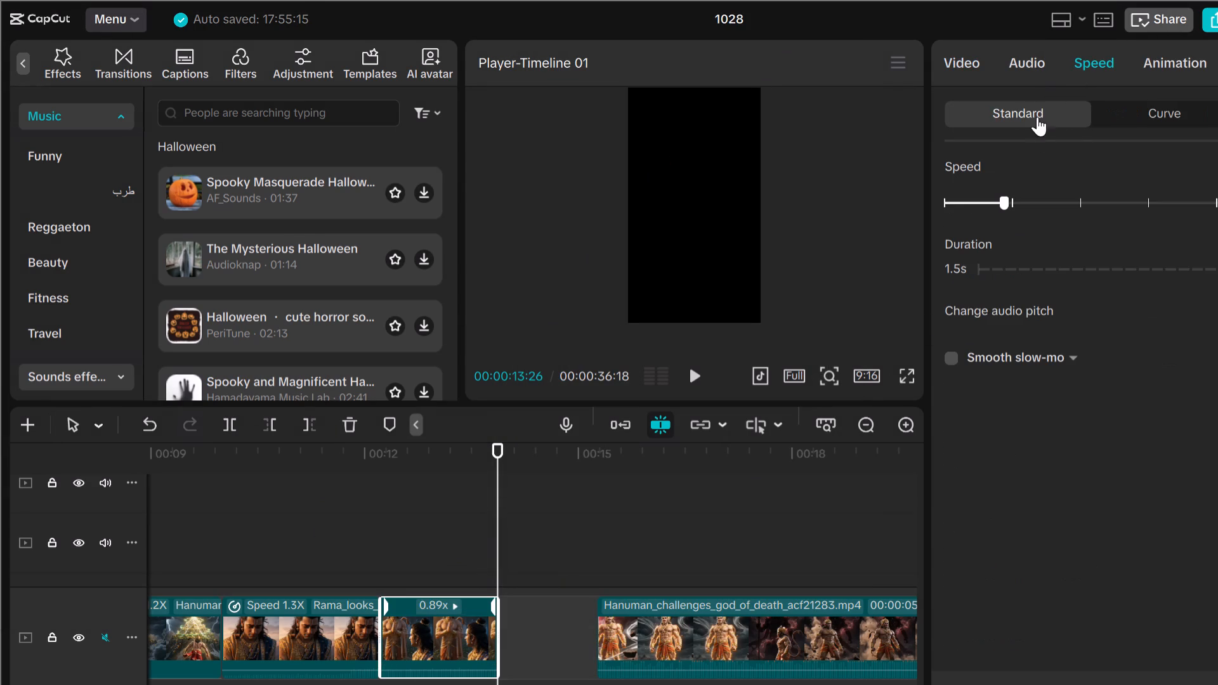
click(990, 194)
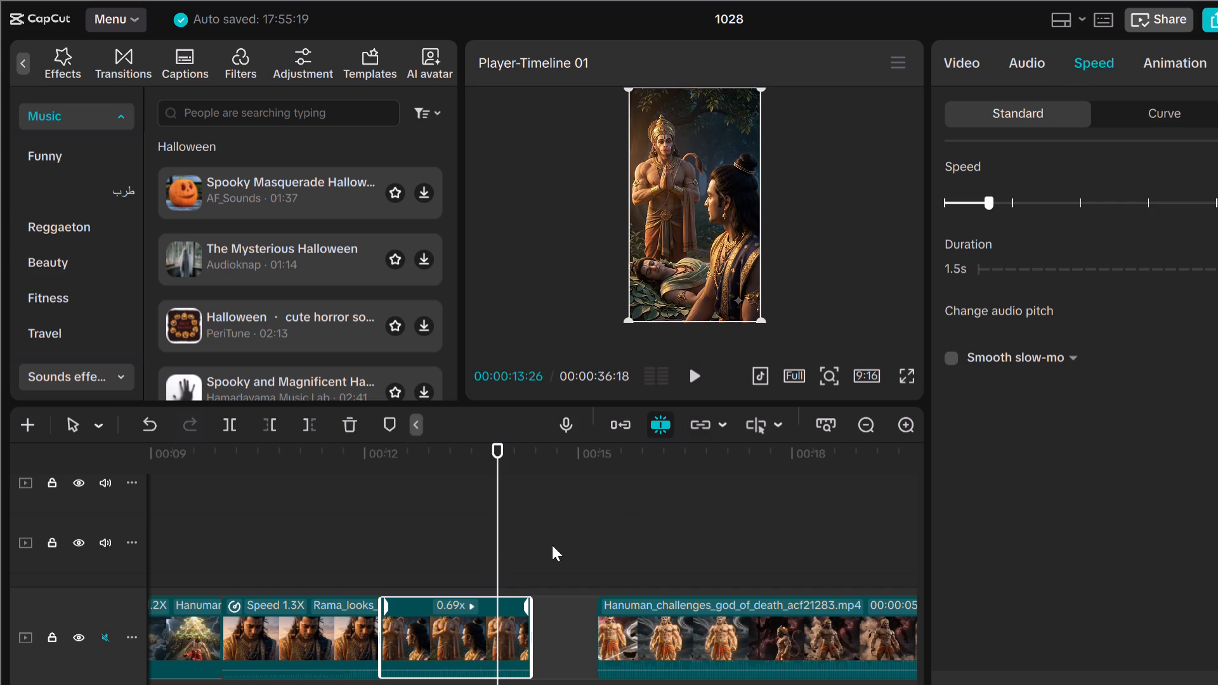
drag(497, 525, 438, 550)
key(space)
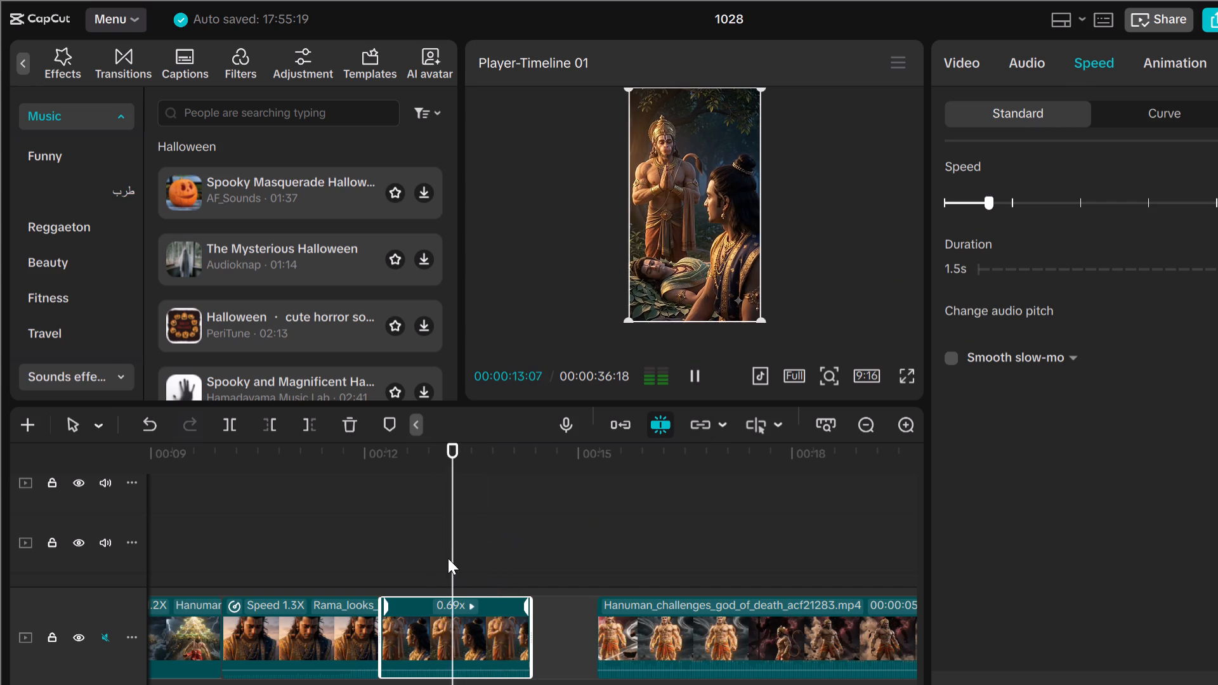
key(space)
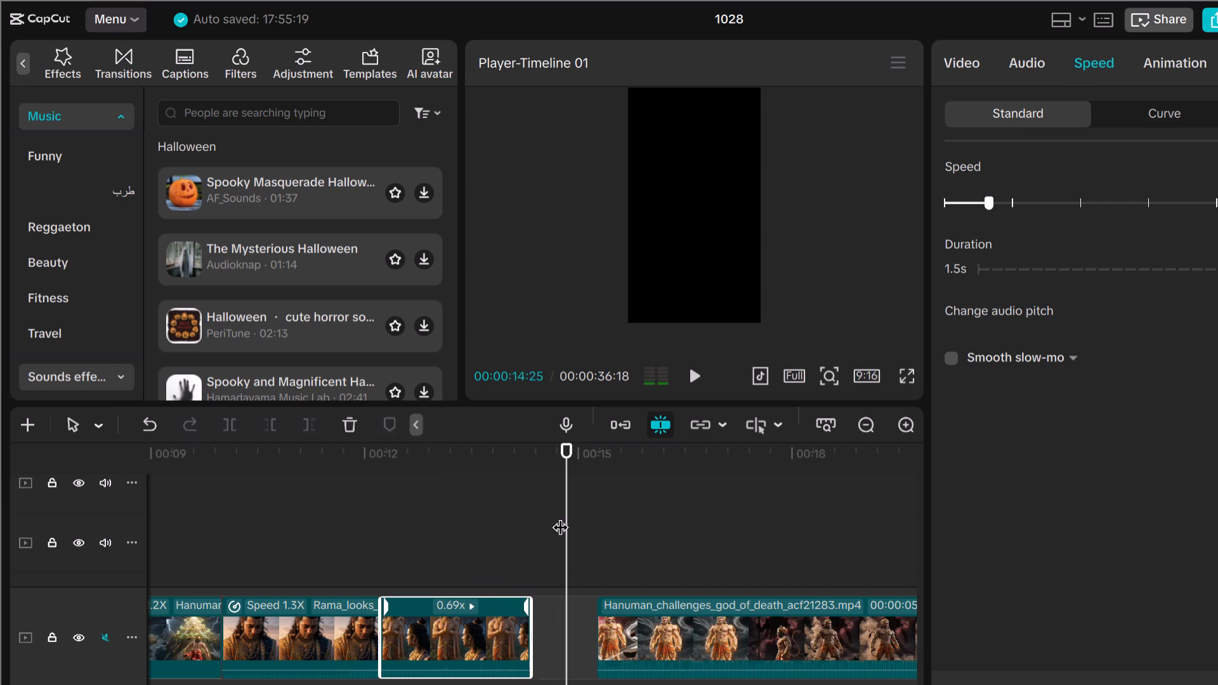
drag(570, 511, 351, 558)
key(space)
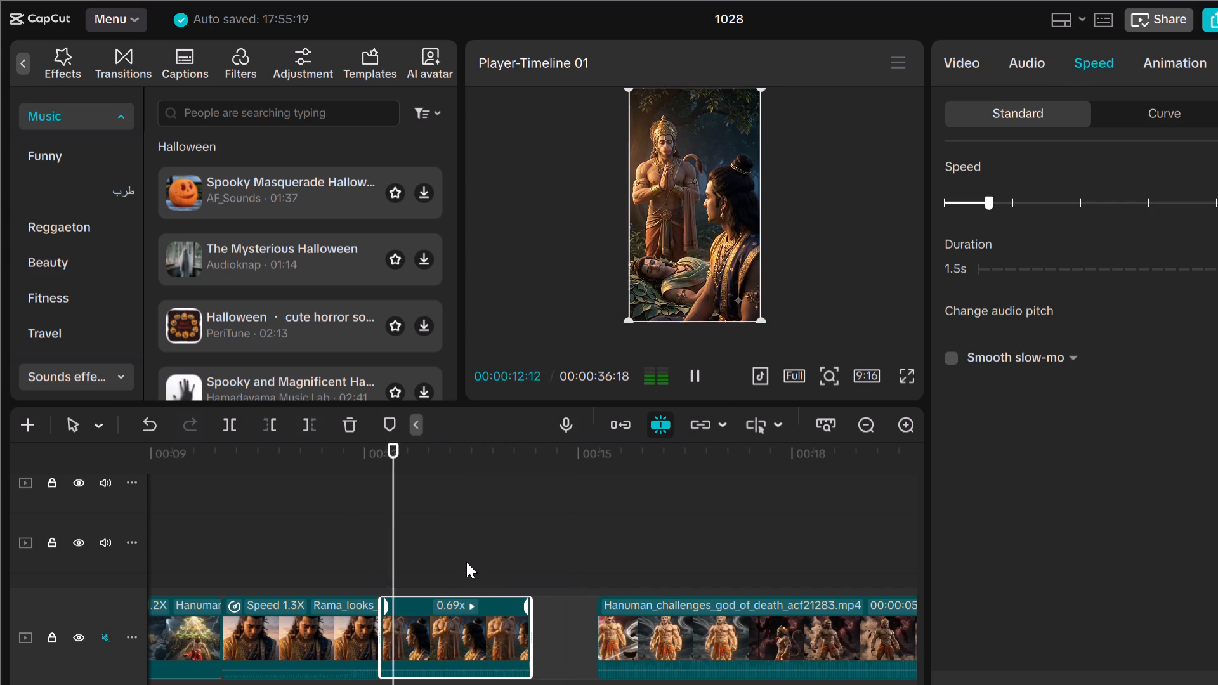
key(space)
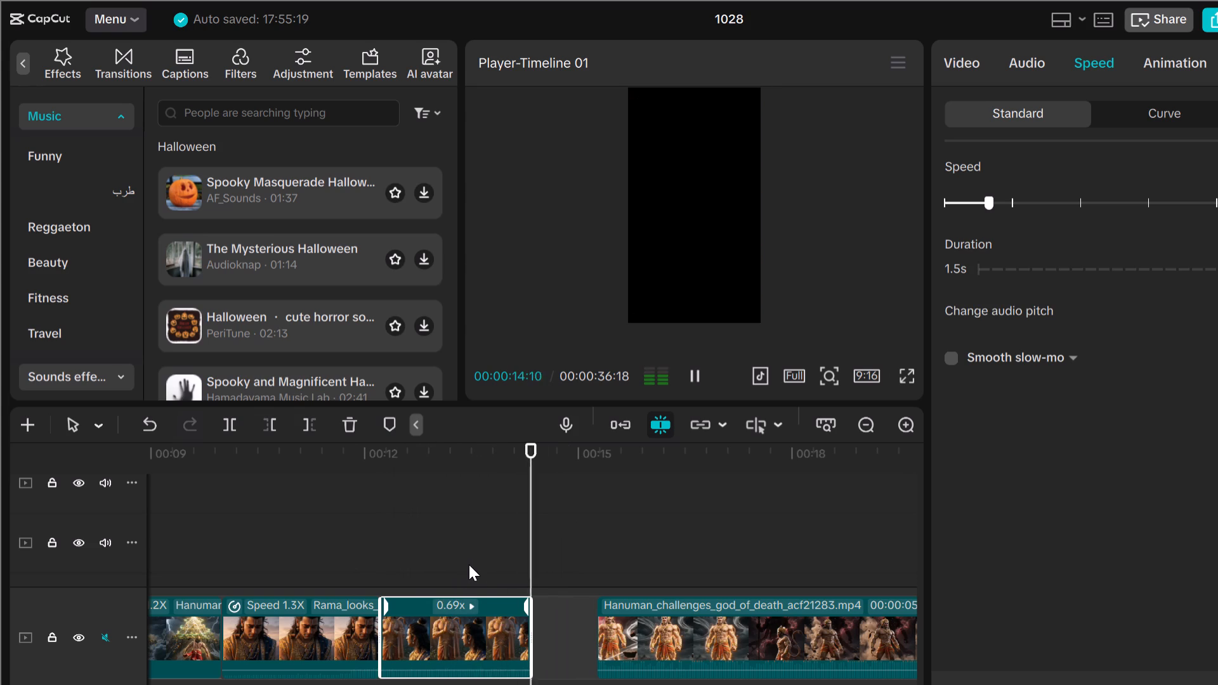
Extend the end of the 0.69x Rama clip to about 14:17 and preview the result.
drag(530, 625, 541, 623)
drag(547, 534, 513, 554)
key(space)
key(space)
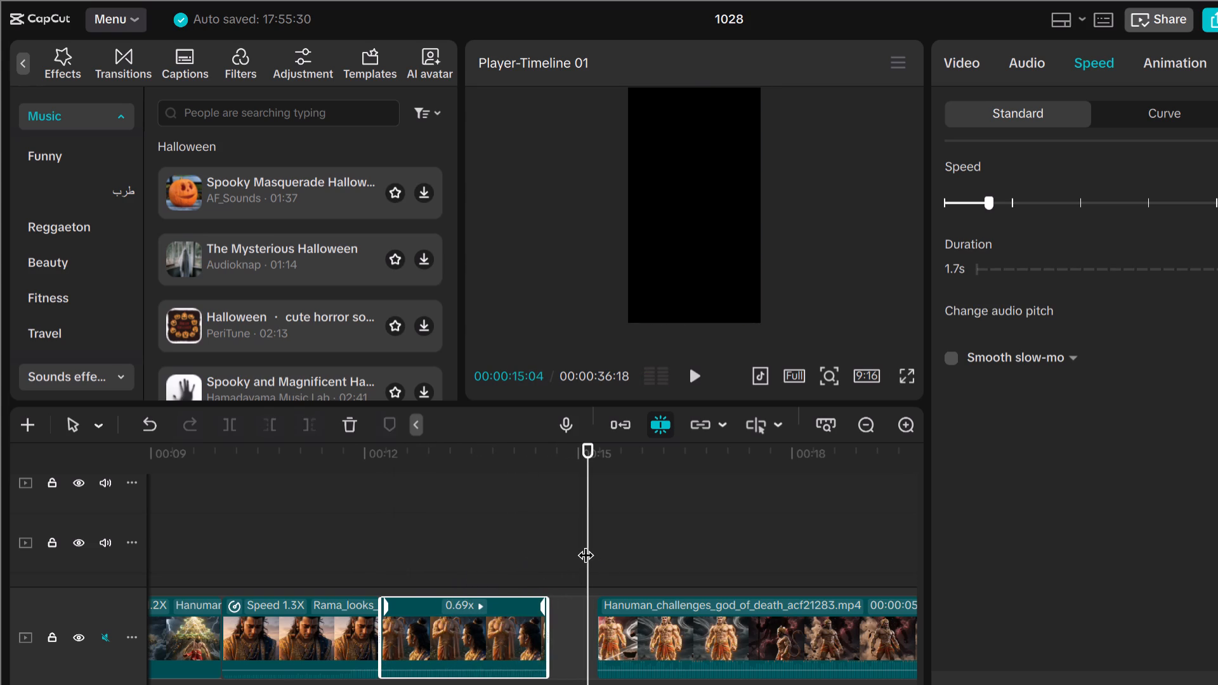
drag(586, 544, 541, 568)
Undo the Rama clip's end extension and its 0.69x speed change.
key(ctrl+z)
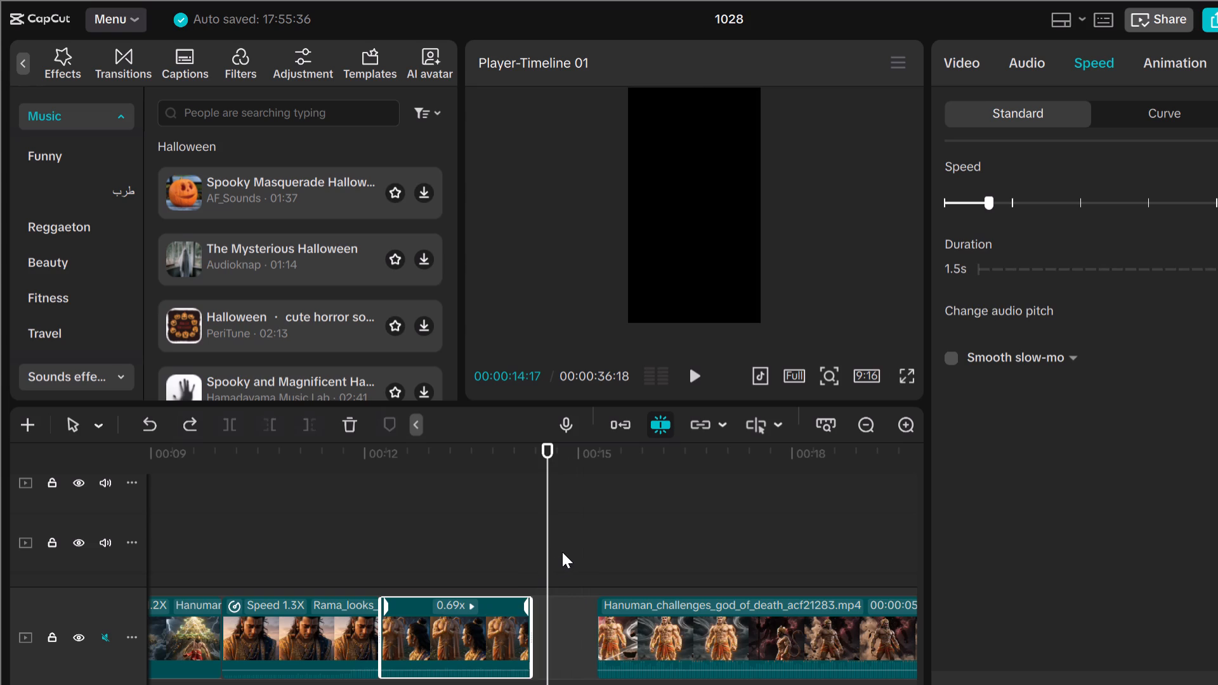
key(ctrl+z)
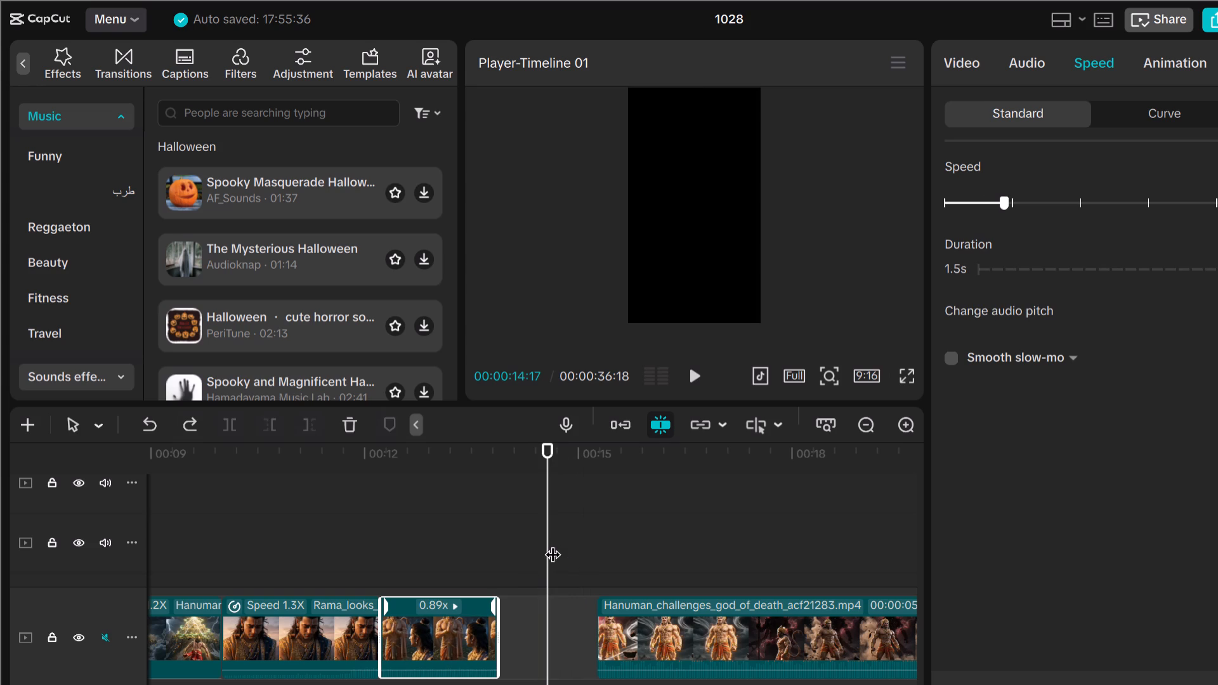
Replay the 0.89x Rama_looks_at_Hanuman clip against the audio and extend its end to about 14:20.
drag(549, 542, 449, 580)
key(space)
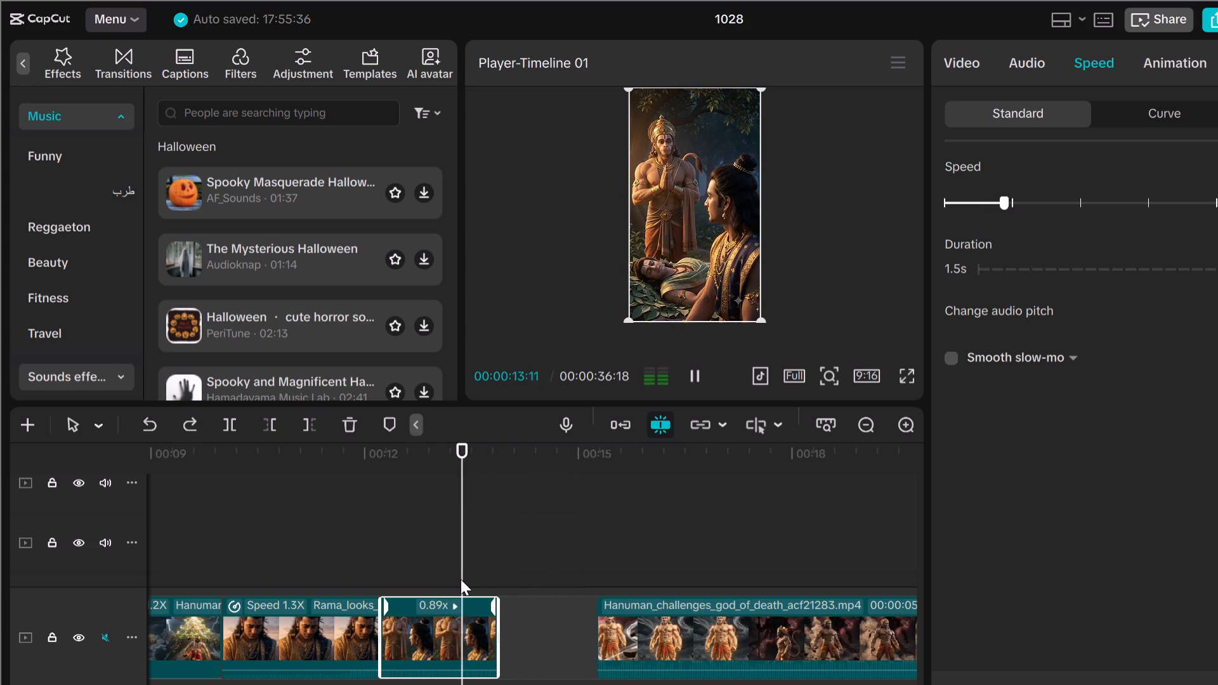
key(space)
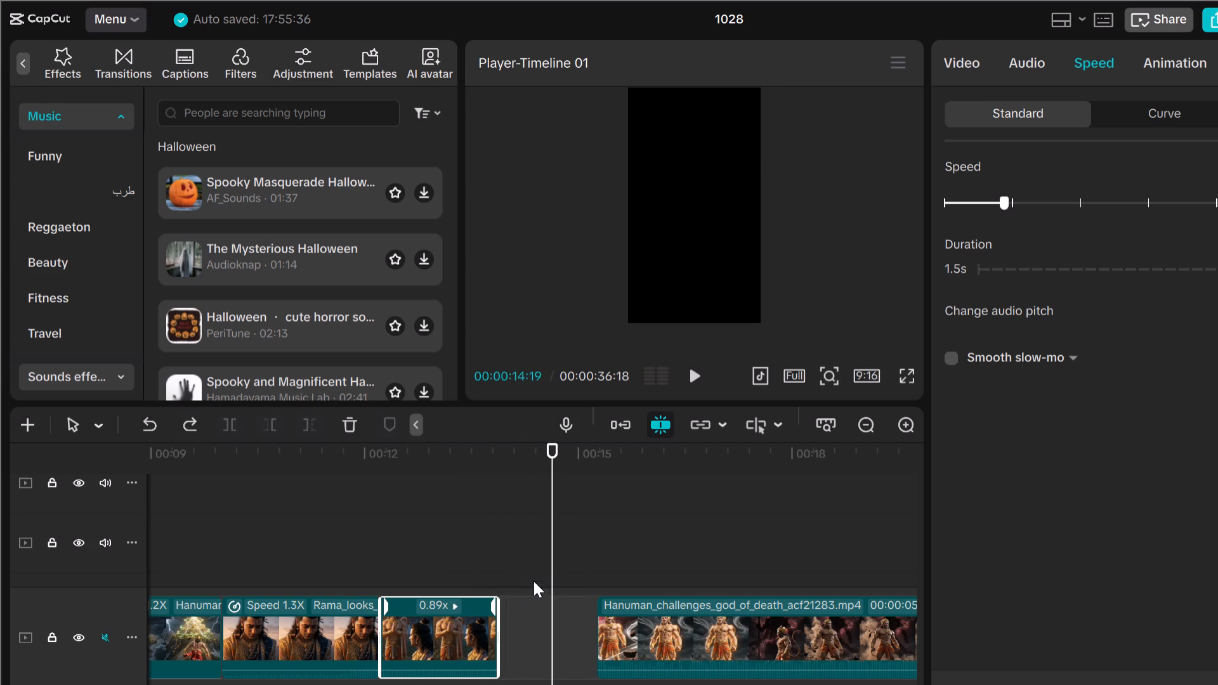
drag(554, 555, 523, 567)
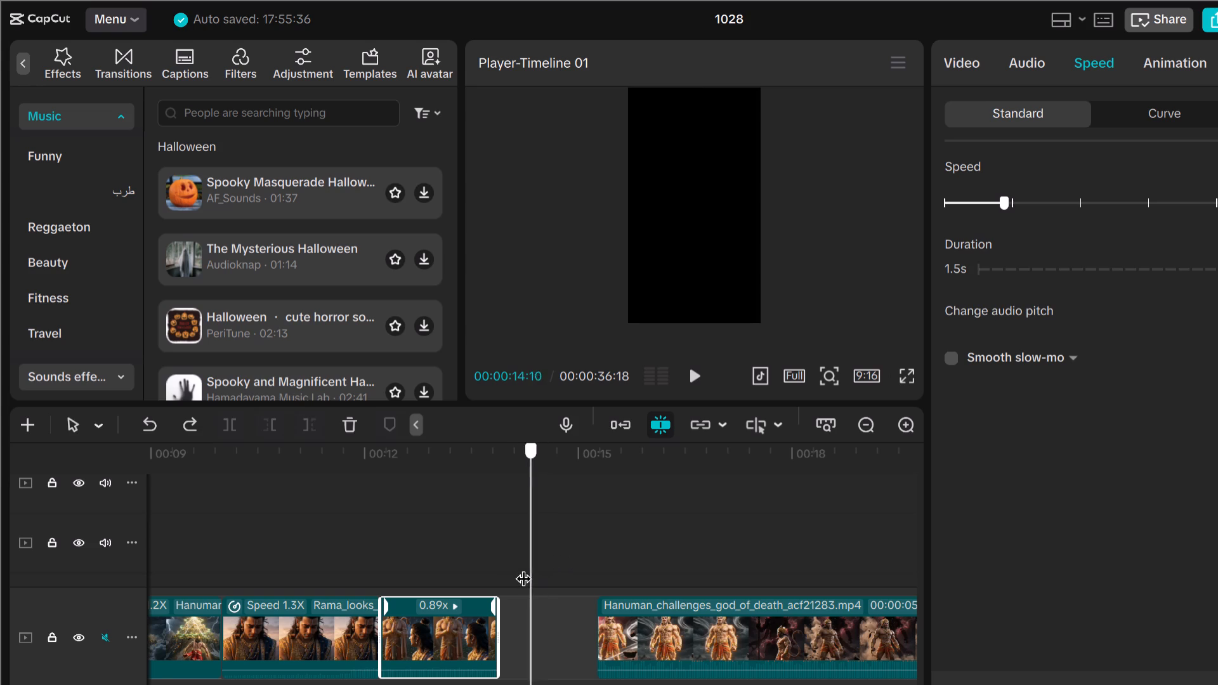
drag(523, 567, 428, 595)
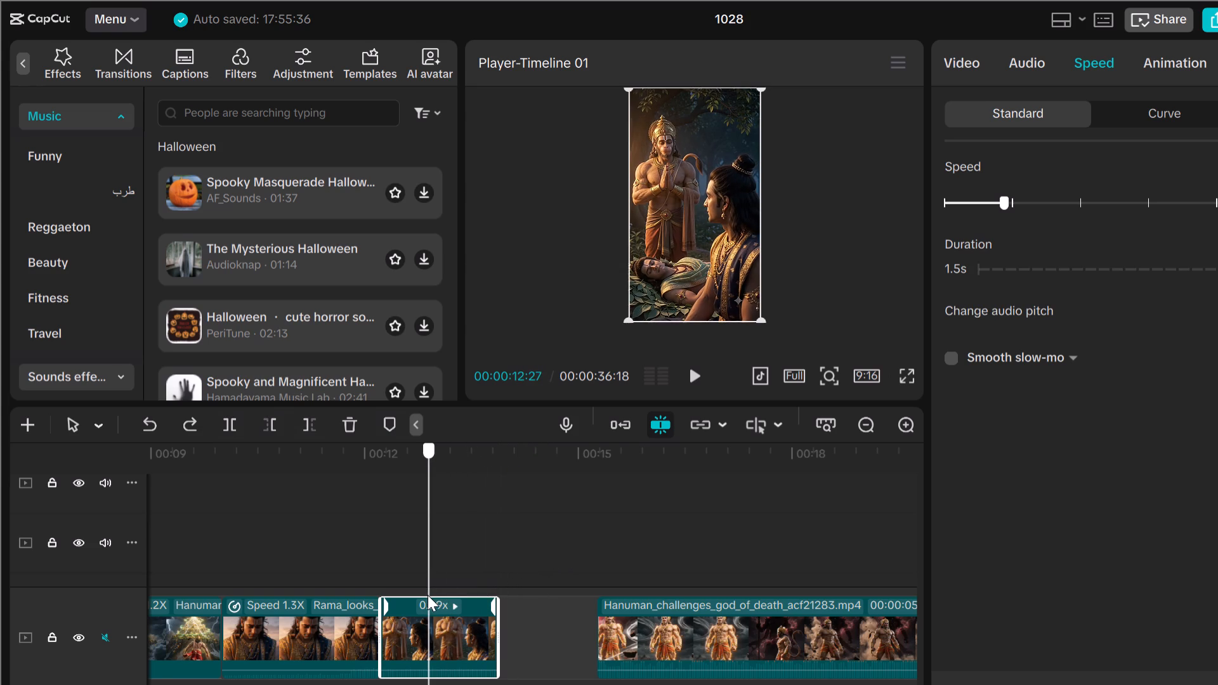
drag(428, 595, 428, 596)
key(space)
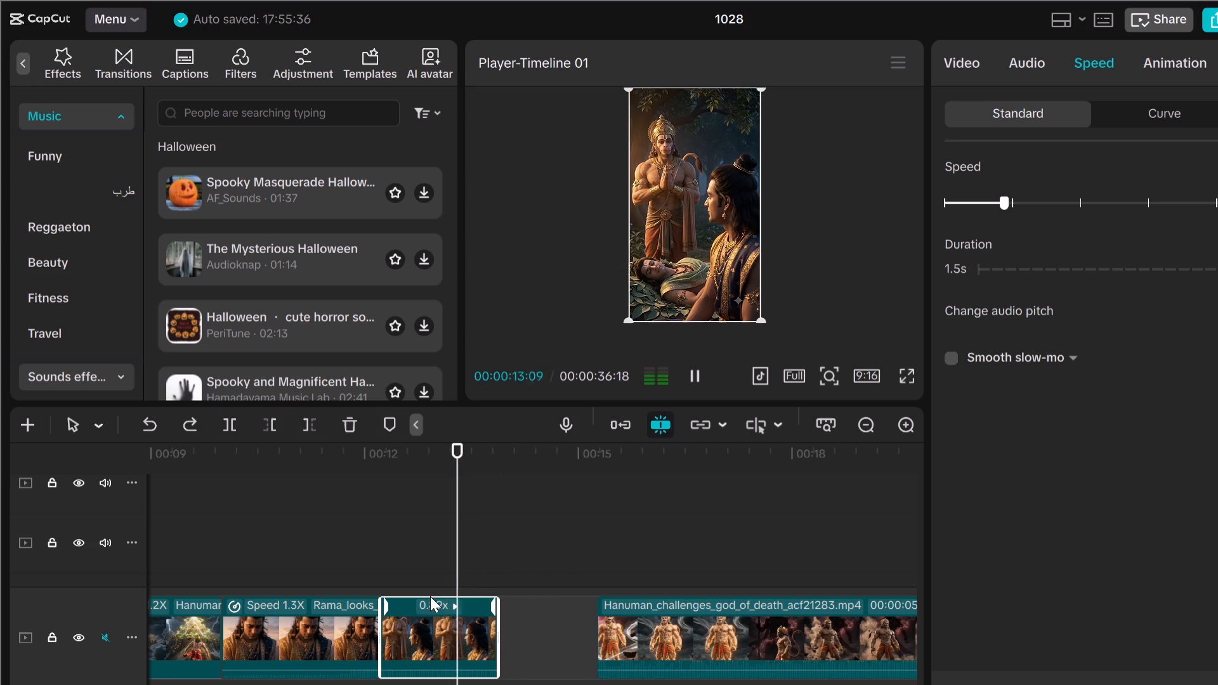
key(space)
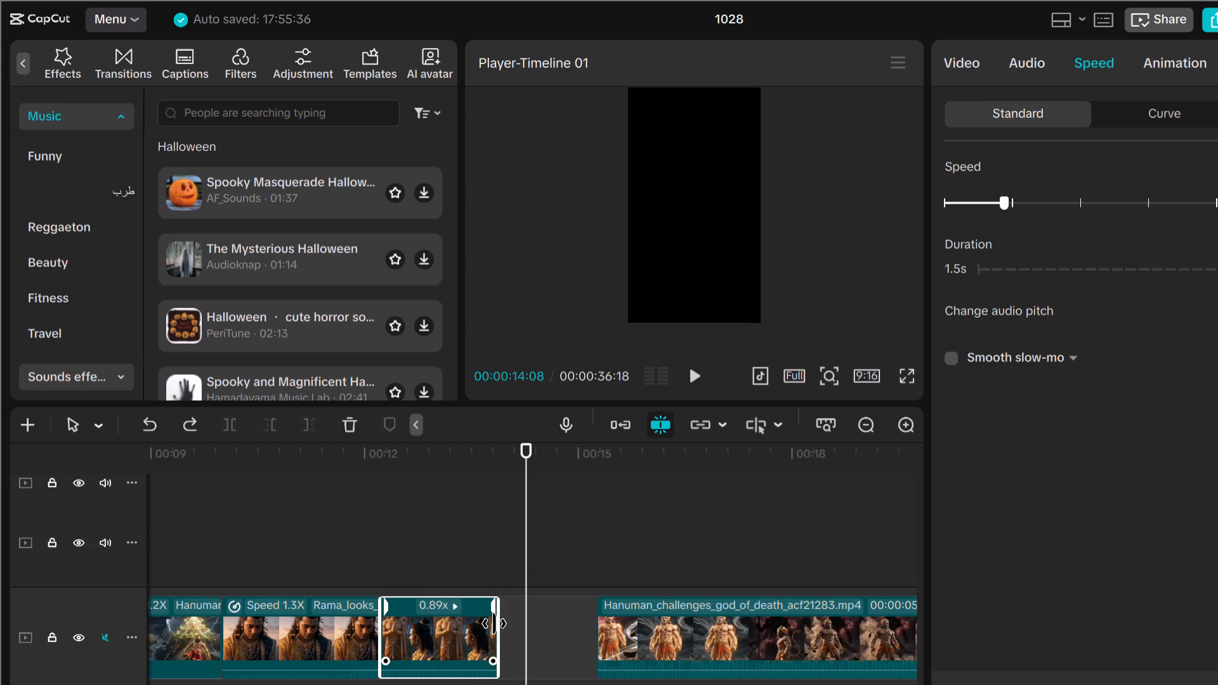
drag(494, 623, 550, 623)
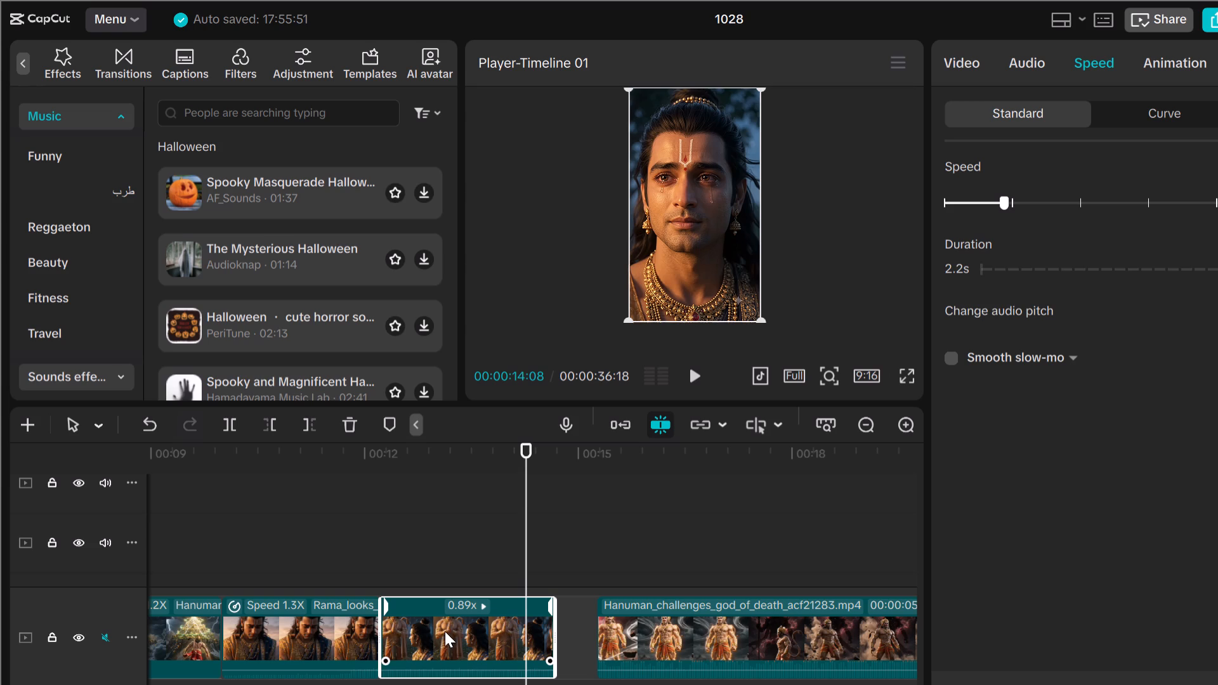
Speed the extended Rama_looks_at_Hanuman clip up to 1.13x and play it back from within the clip.
click(472, 622)
click(1021, 197)
drag(530, 497, 518, 498)
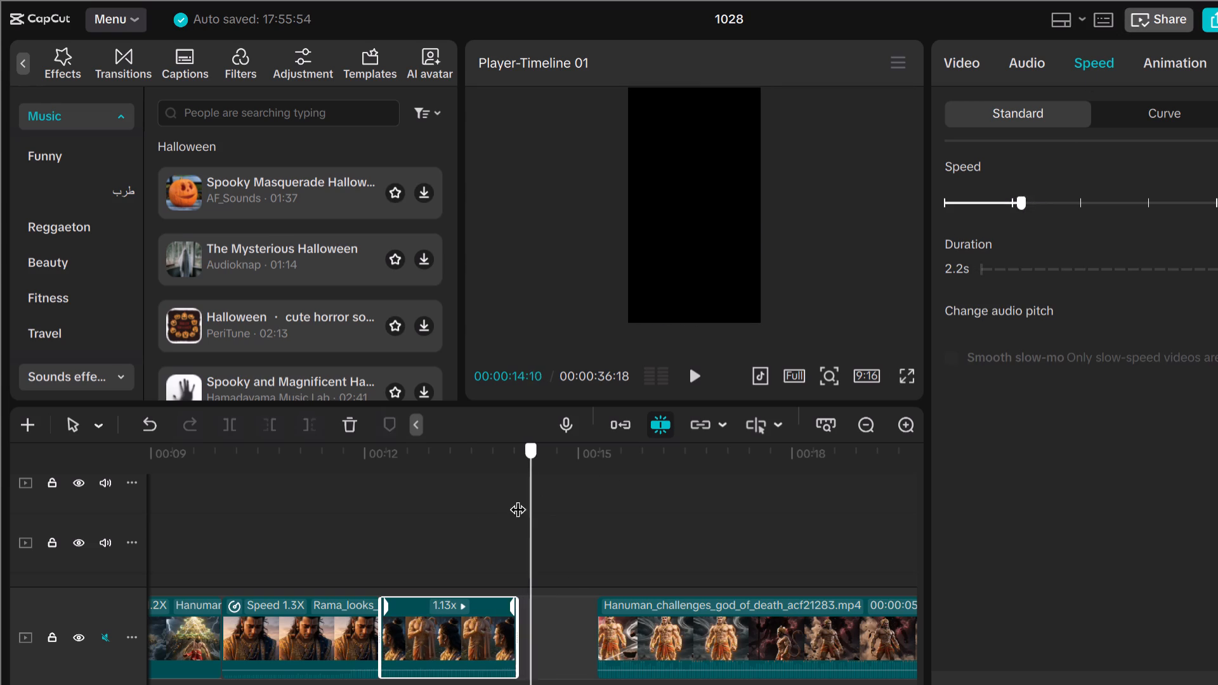
drag(518, 498, 440, 526)
key(space)
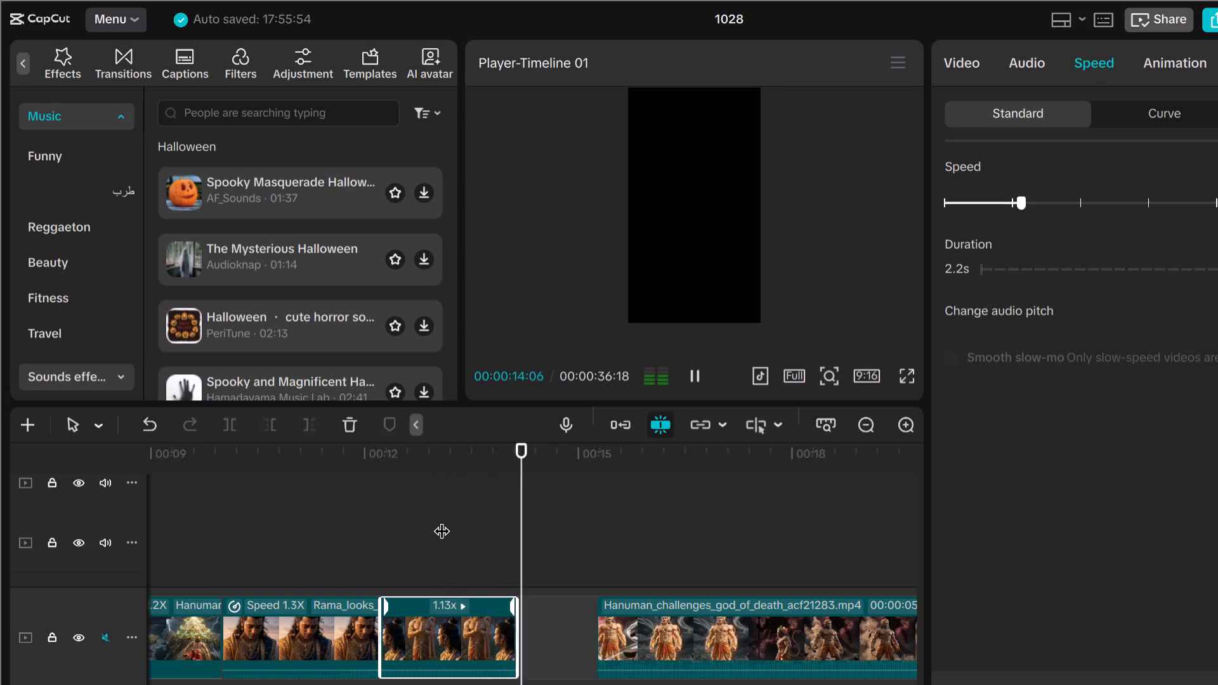
Split the 1.13x Rama_looks clip at 13:15 and delete the part after the cut.
key(space)
drag(558, 515, 454, 541)
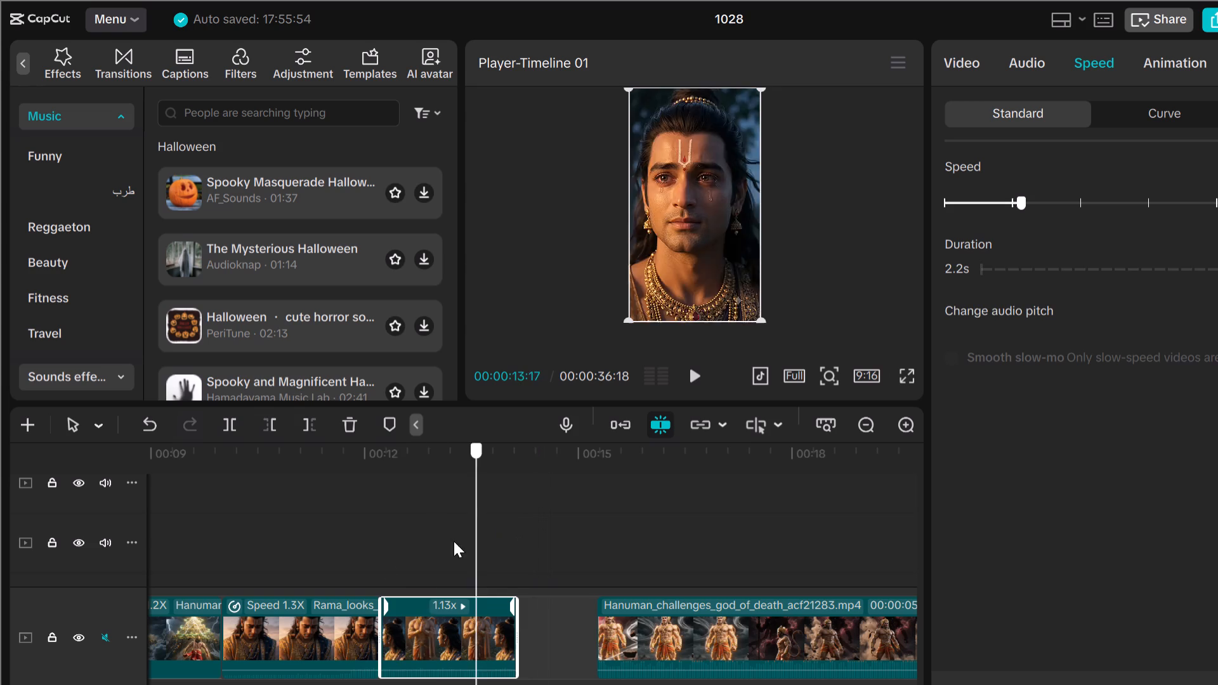
drag(454, 541, 386, 563)
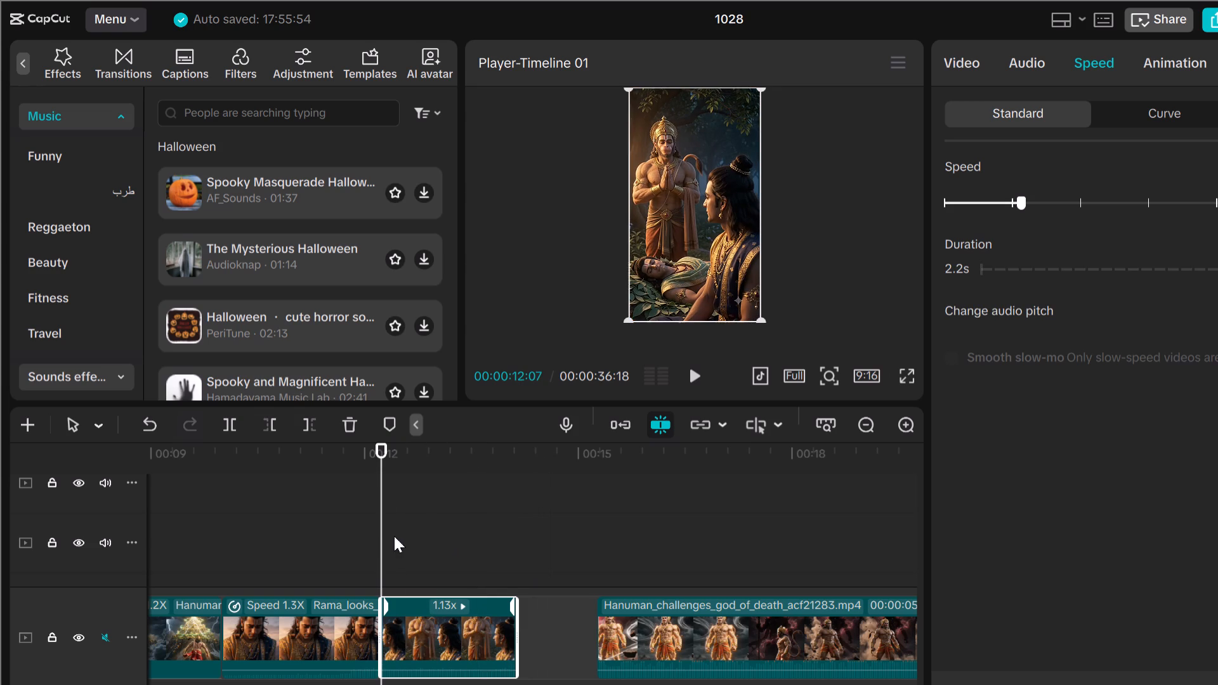
drag(379, 529, 464, 563)
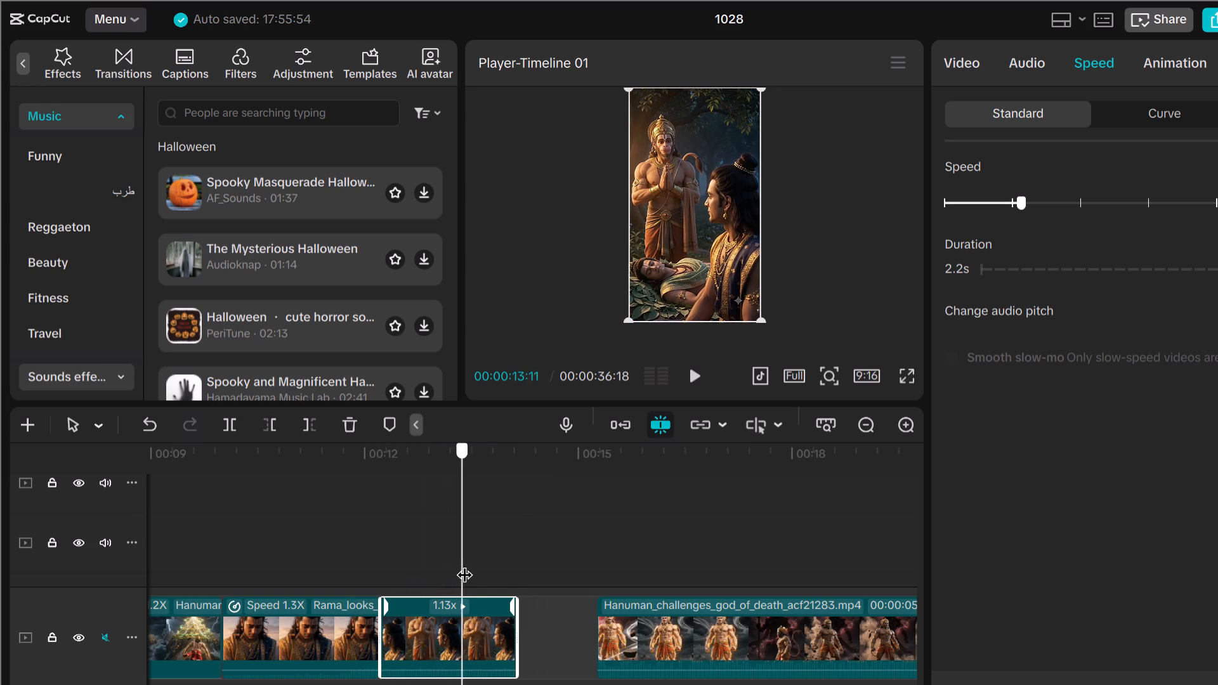
drag(464, 563, 477, 571)
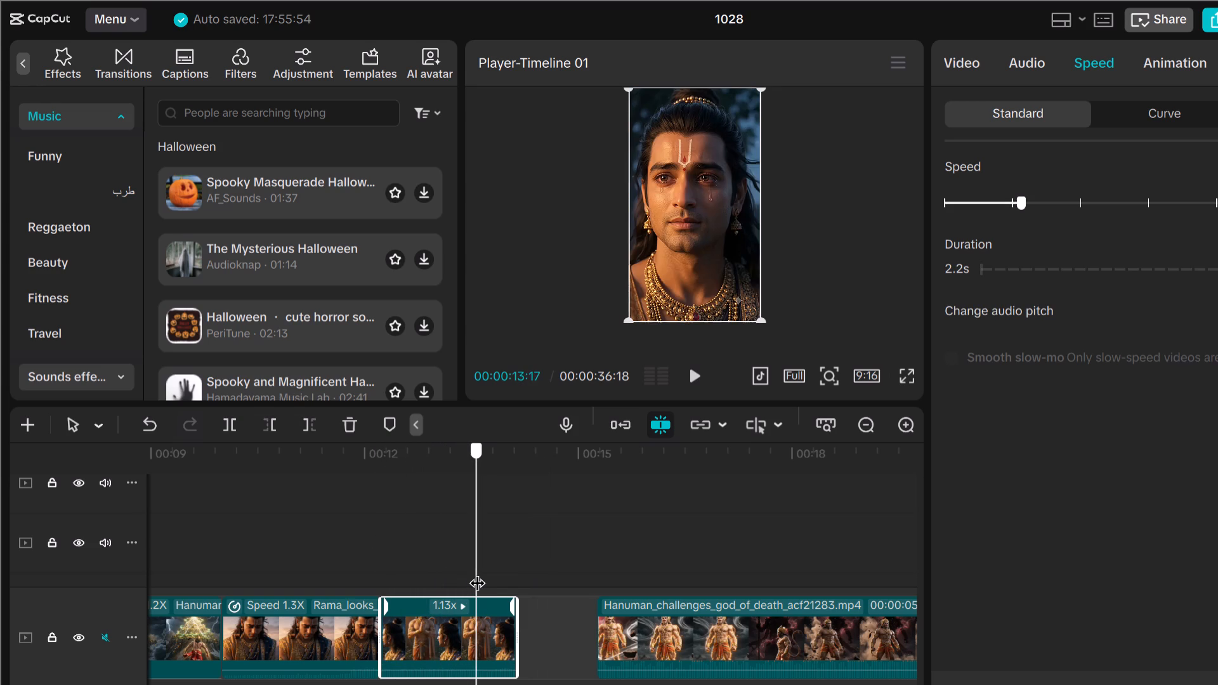
drag(477, 571, 471, 575)
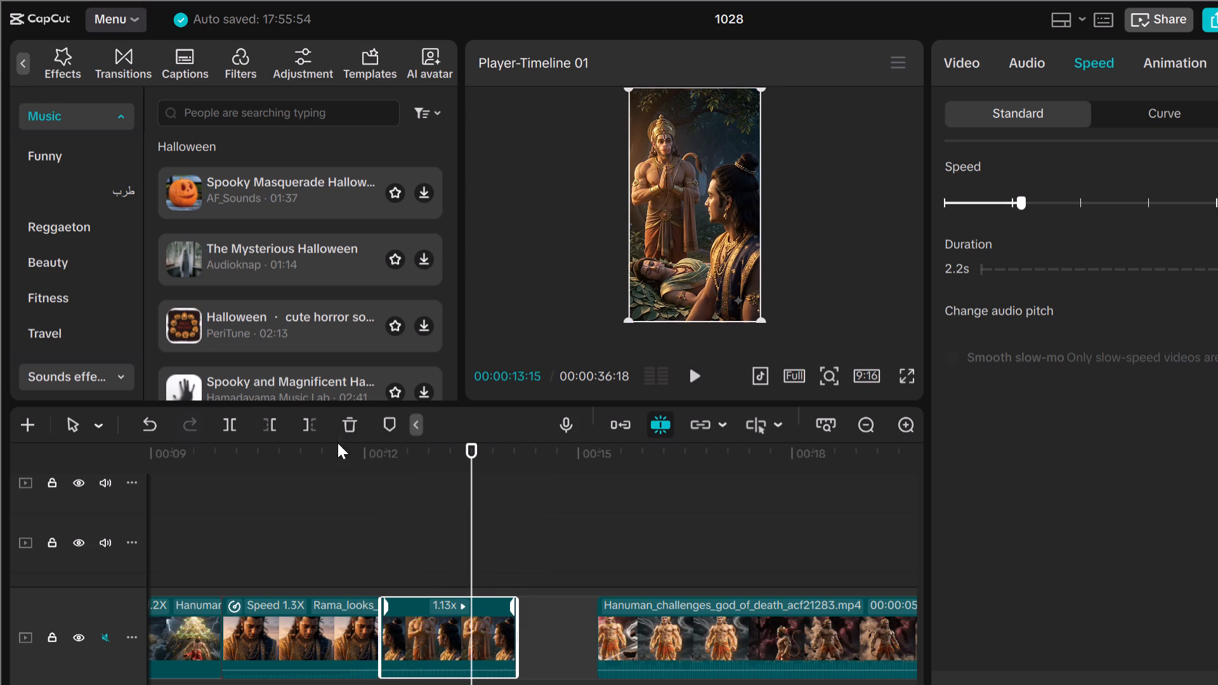
click(242, 419)
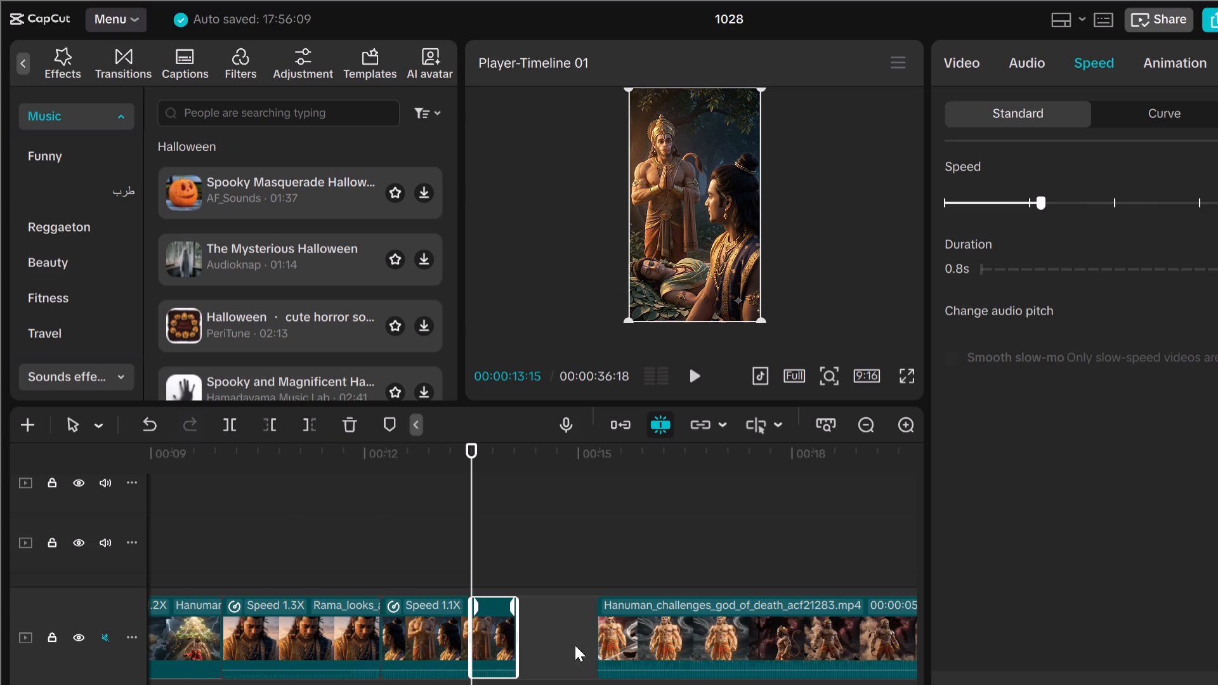
right_click(509, 624)
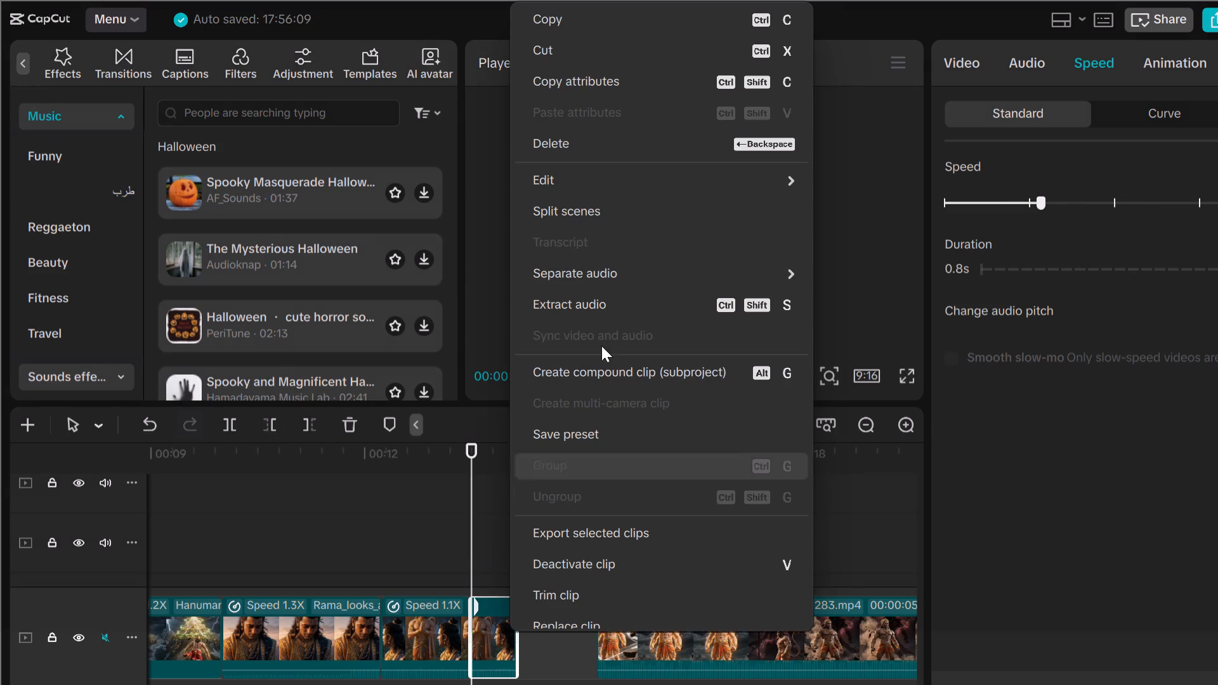
click(615, 150)
Slow the remaining 1.13x Rama_looks clip down to 0.60x and play it back against the audio.
click(441, 625)
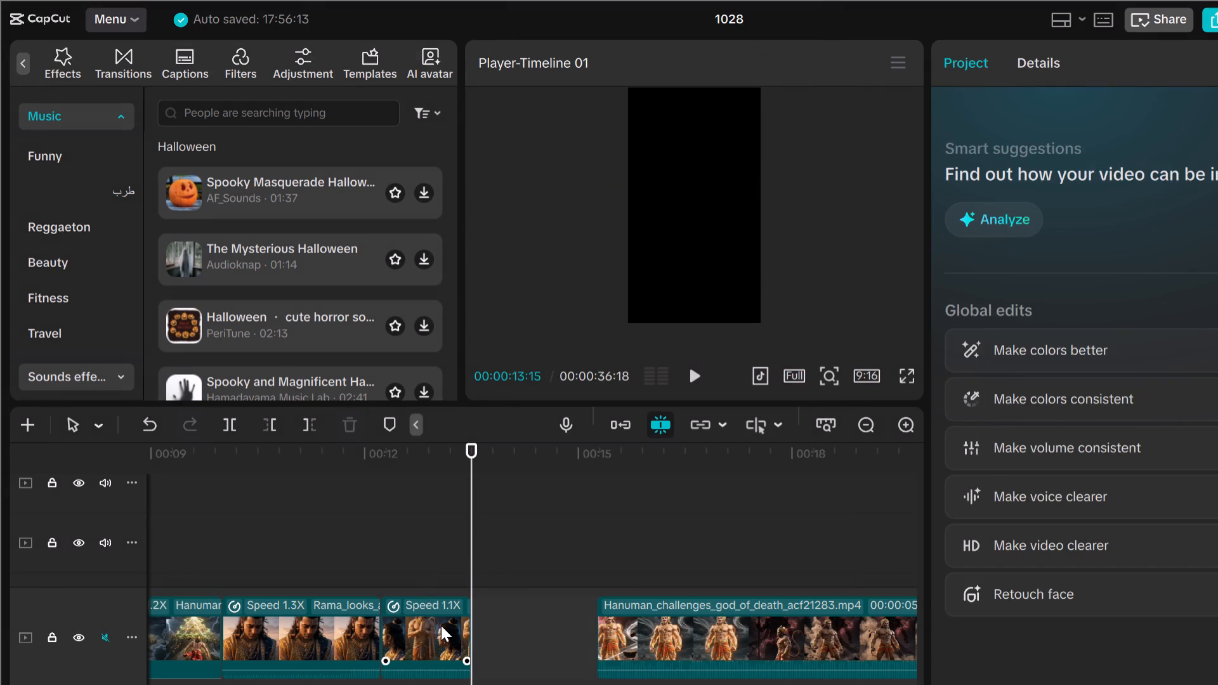
click(1096, 60)
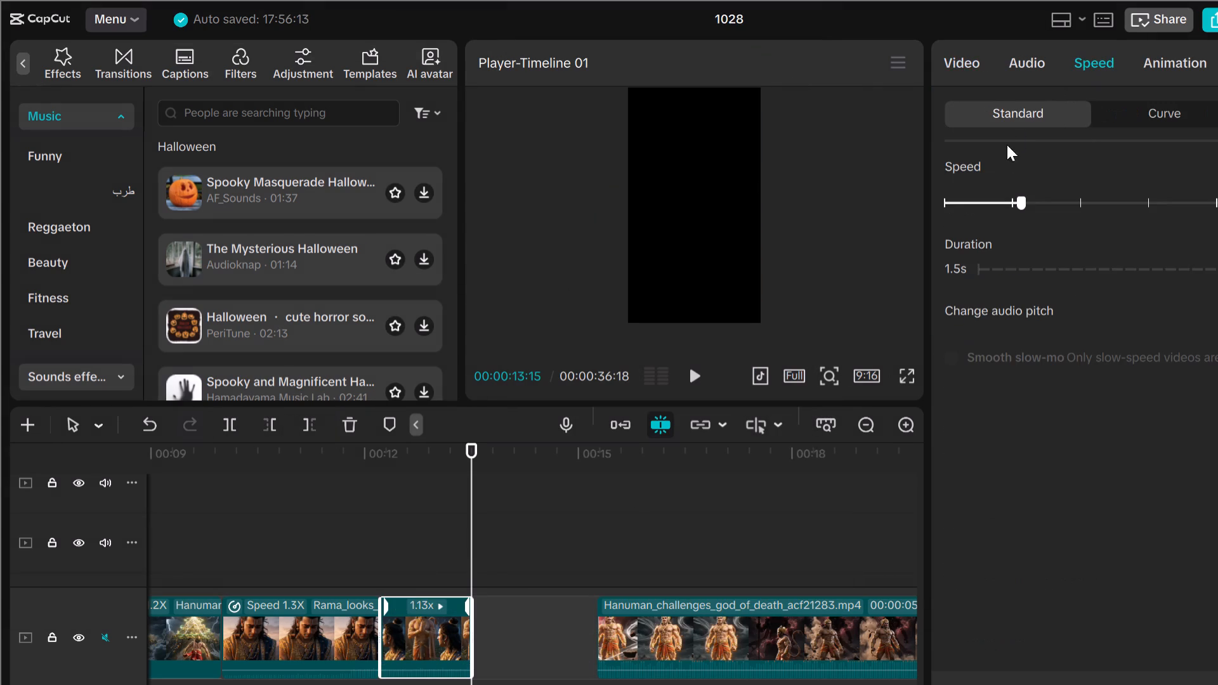
click(983, 201)
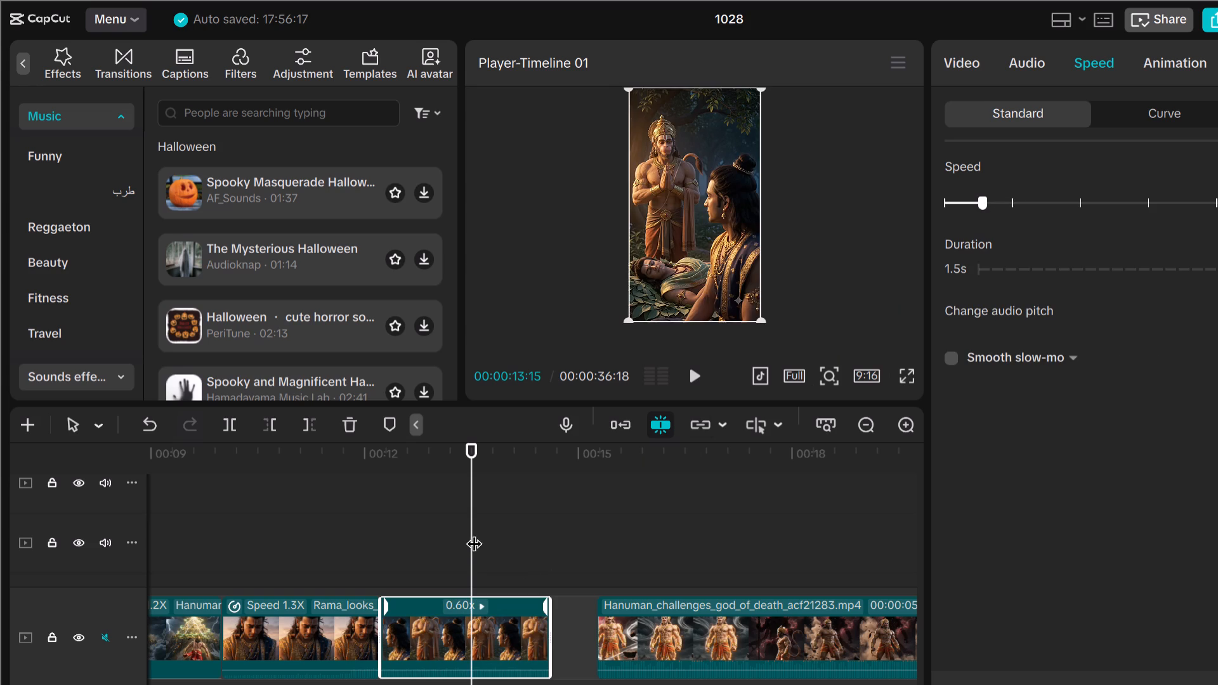
drag(474, 532, 422, 531)
key(space)
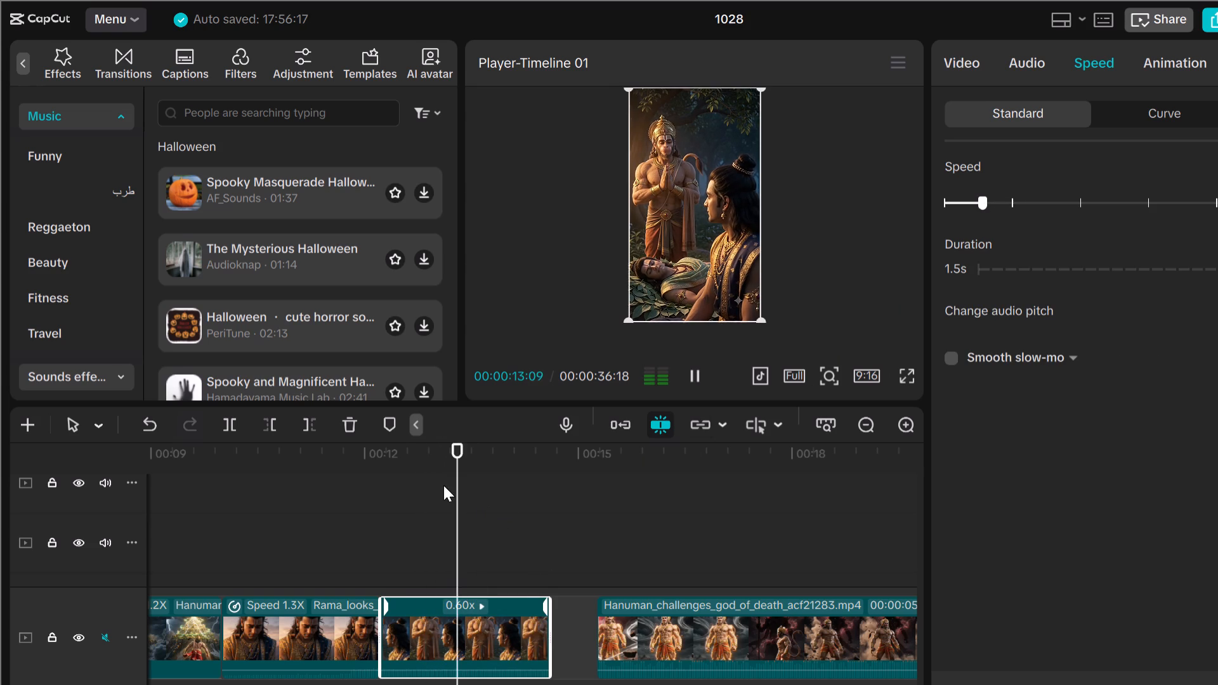
key(space)
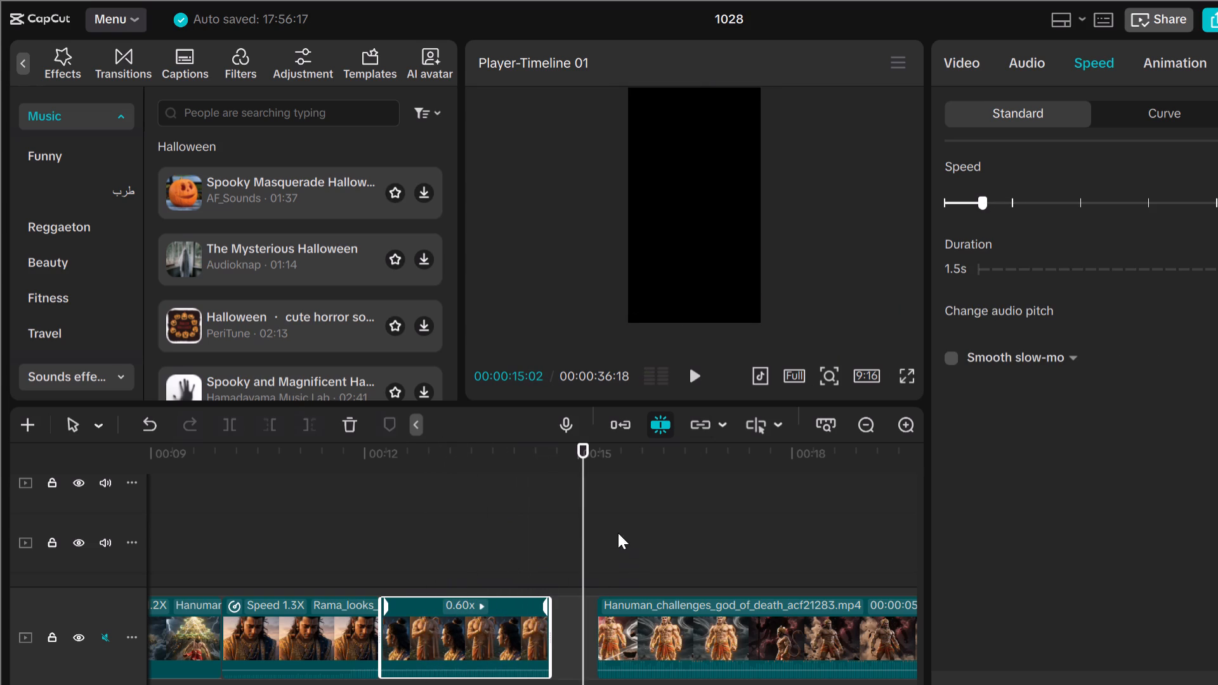
drag(587, 508, 544, 513)
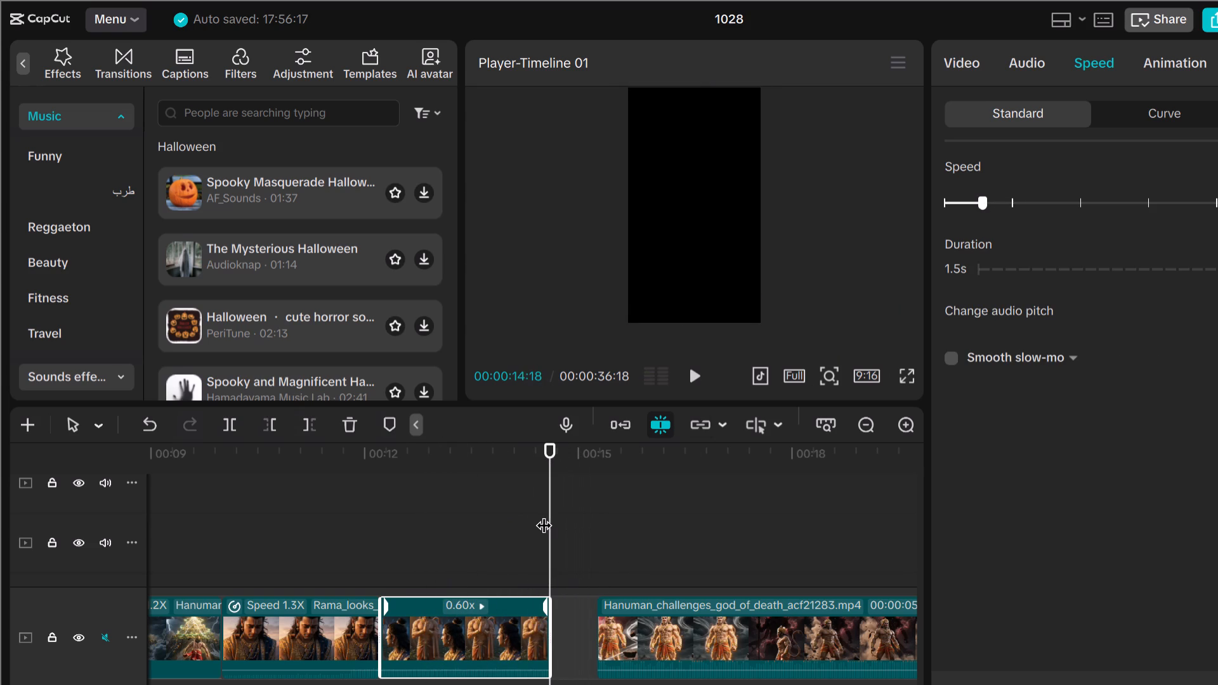
Move the Hanuman_challenges_god_of_death_acf21283 clip off the main track onto an upper track, starting at about 17:18.
drag(688, 631, 856, 592)
key(space)
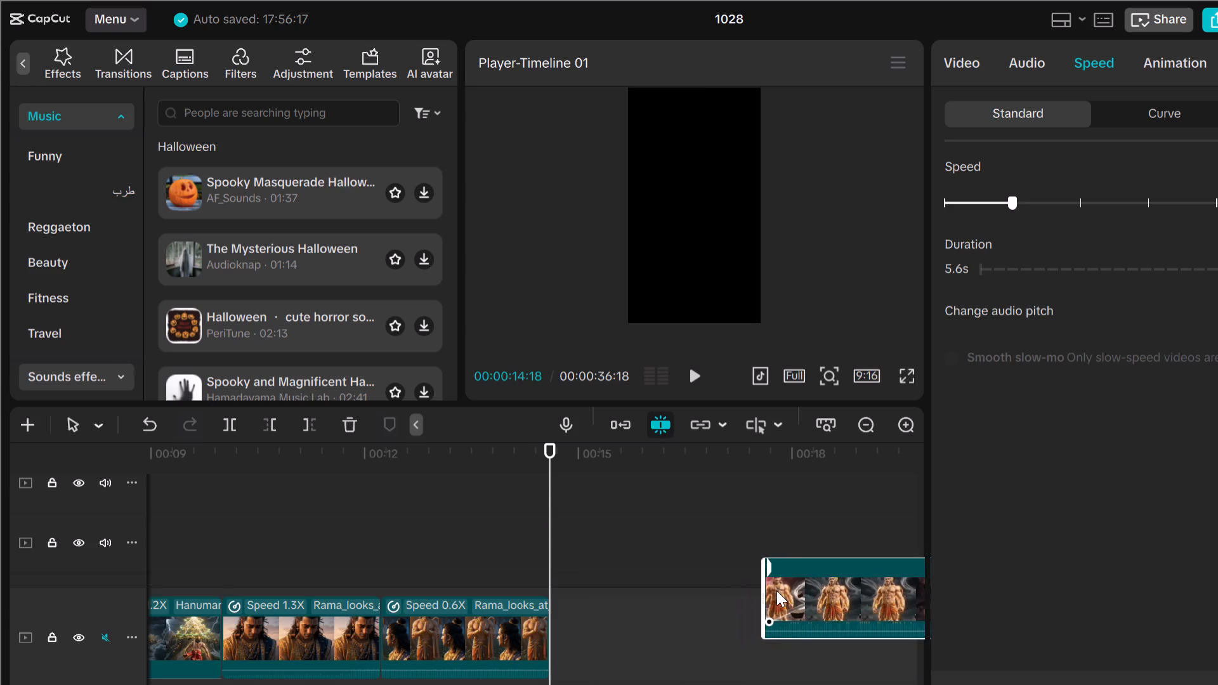
key(space)
Move the Hanuman_stands_on_mountain_peak clip from its upper track onto the main track, directly after the 0.6x Rama clip.
scroll(731, 577, up, 4)
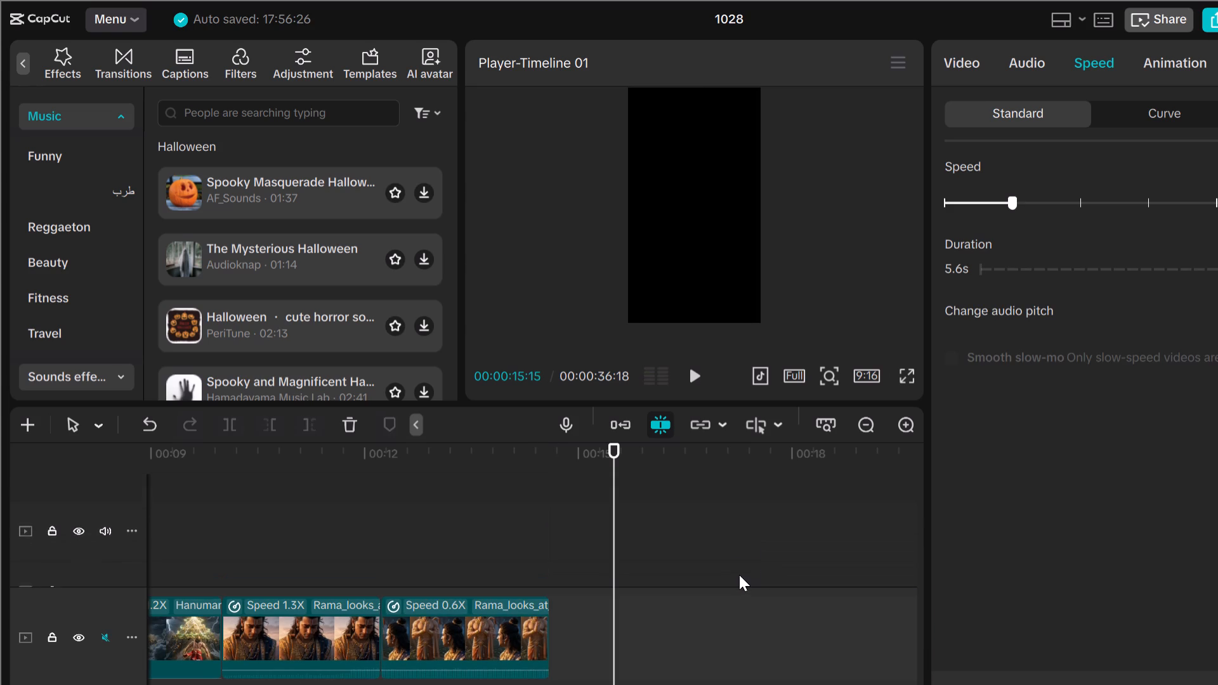
scroll(739, 575, up, 4)
scroll(739, 575, down, 7)
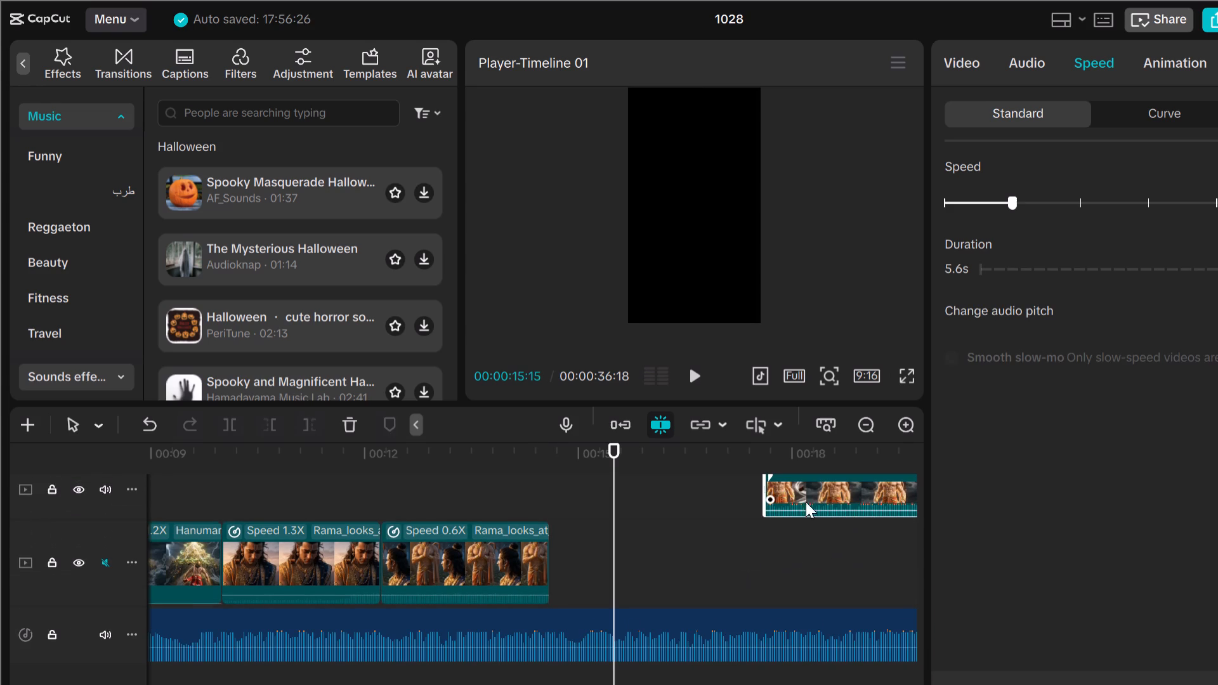
drag(611, 483, 673, 483)
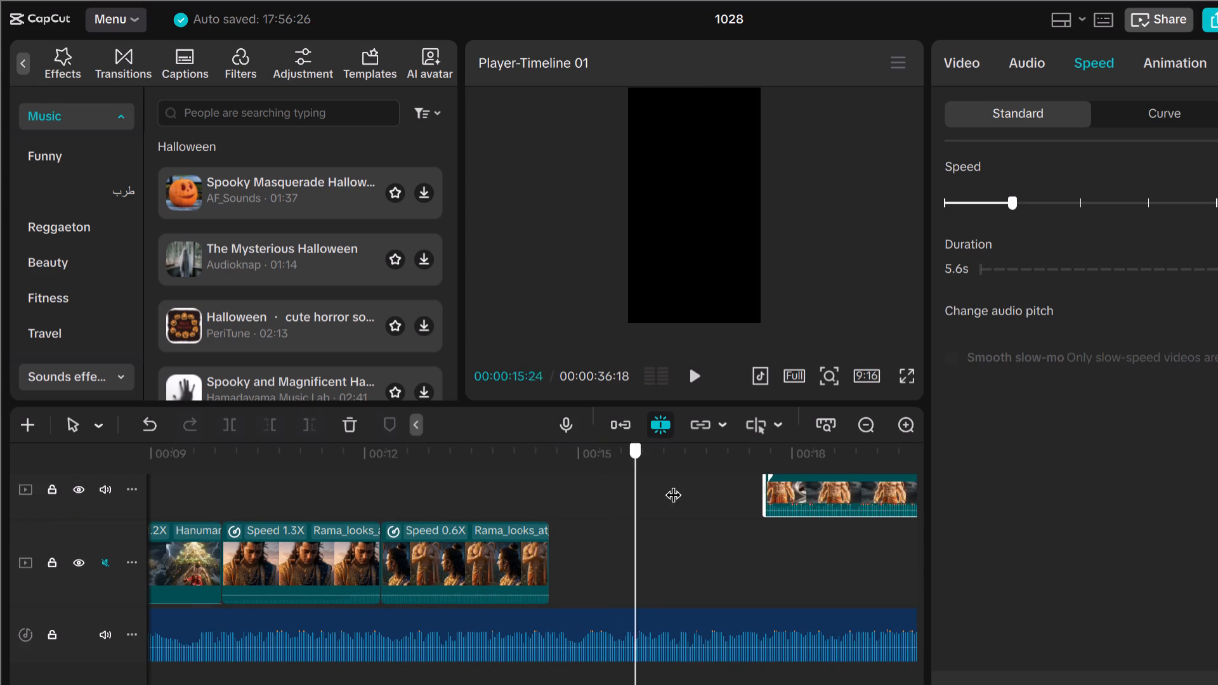
drag(673, 483, 932, 507)
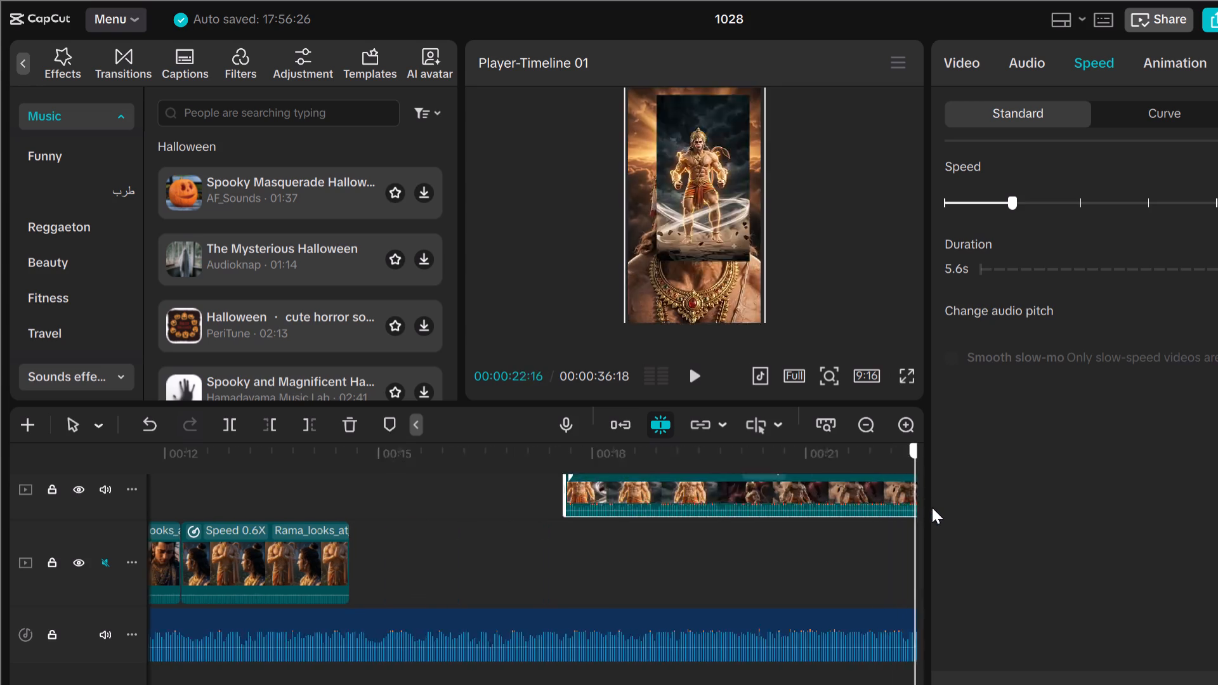
drag(932, 507, 920, 509)
scroll(905, 508, up, 4)
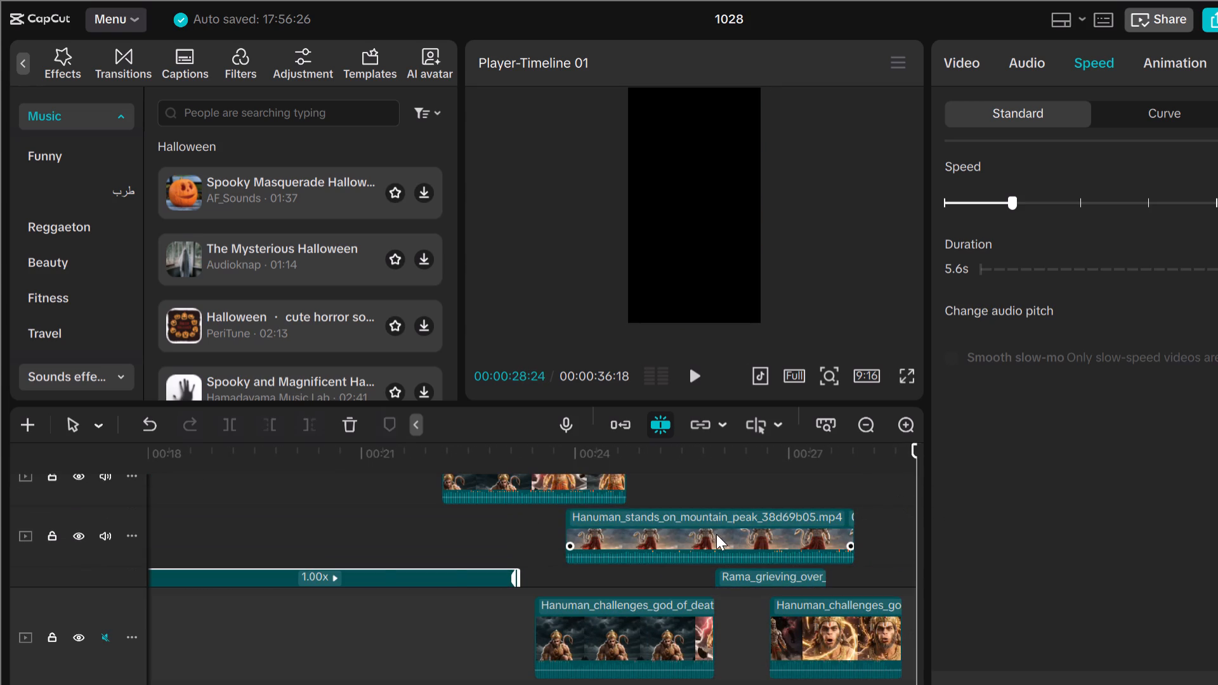
drag(716, 534, 192, 534)
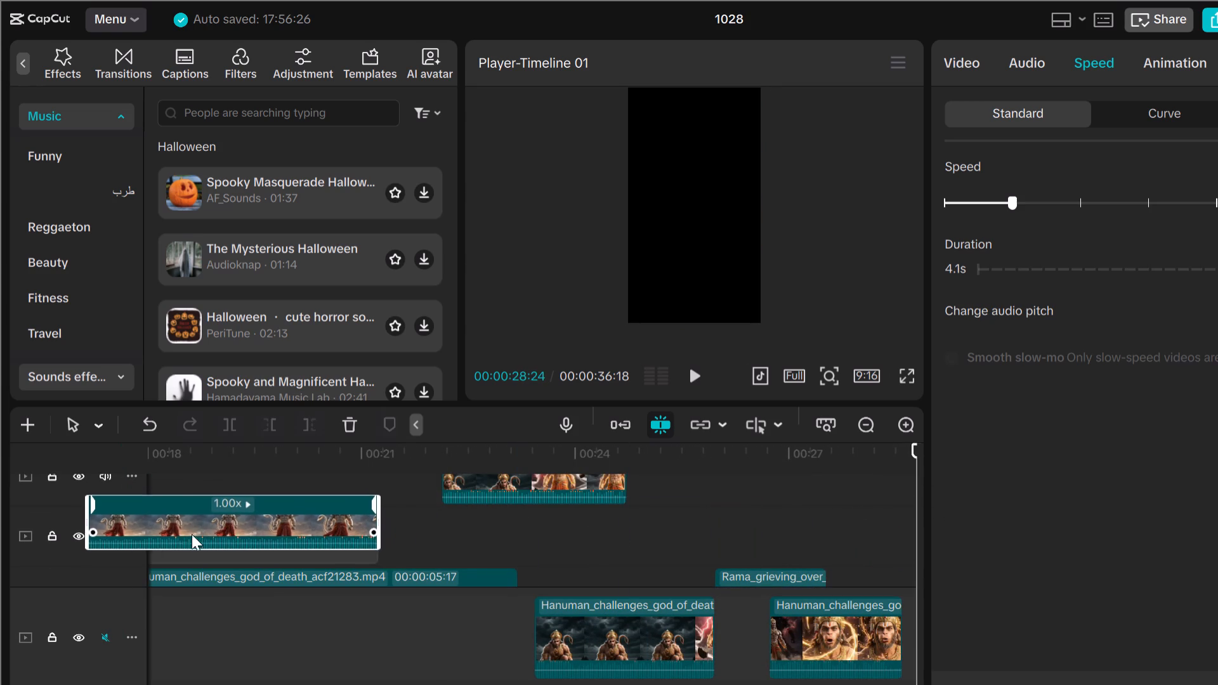
drag(192, 534, 594, 665)
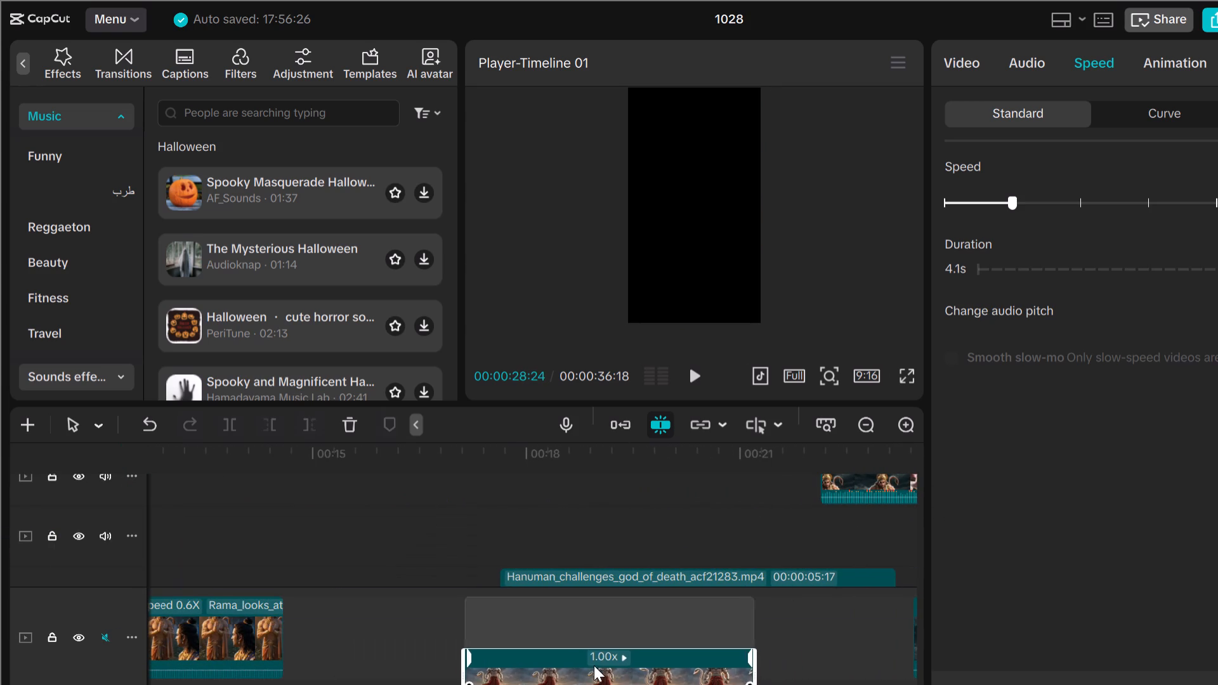
drag(594, 665, 430, 616)
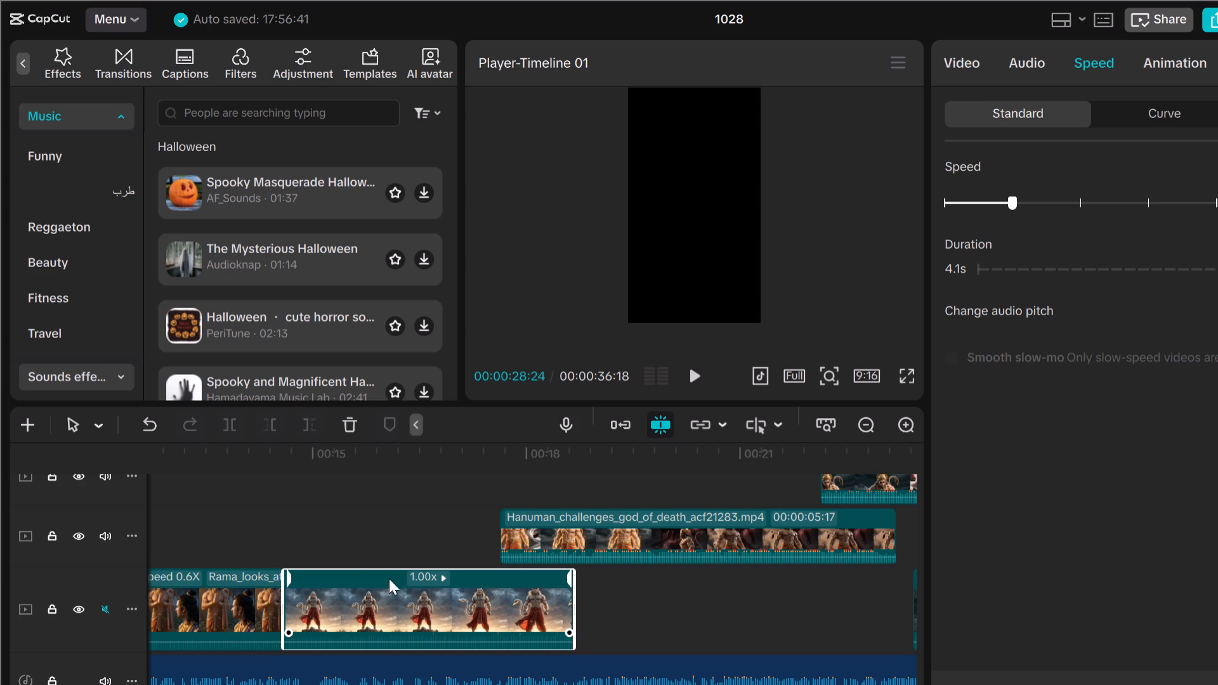
Play the Hanuman_stands_on_mountain_peak clip against the audio, split it at 16:23 and delete the part after the cut.
key(space)
middle_drag(304, 520, 313, 509)
scroll(304, 520, up, 3)
drag(317, 506, 327, 505)
drag(330, 482, 39, 502)
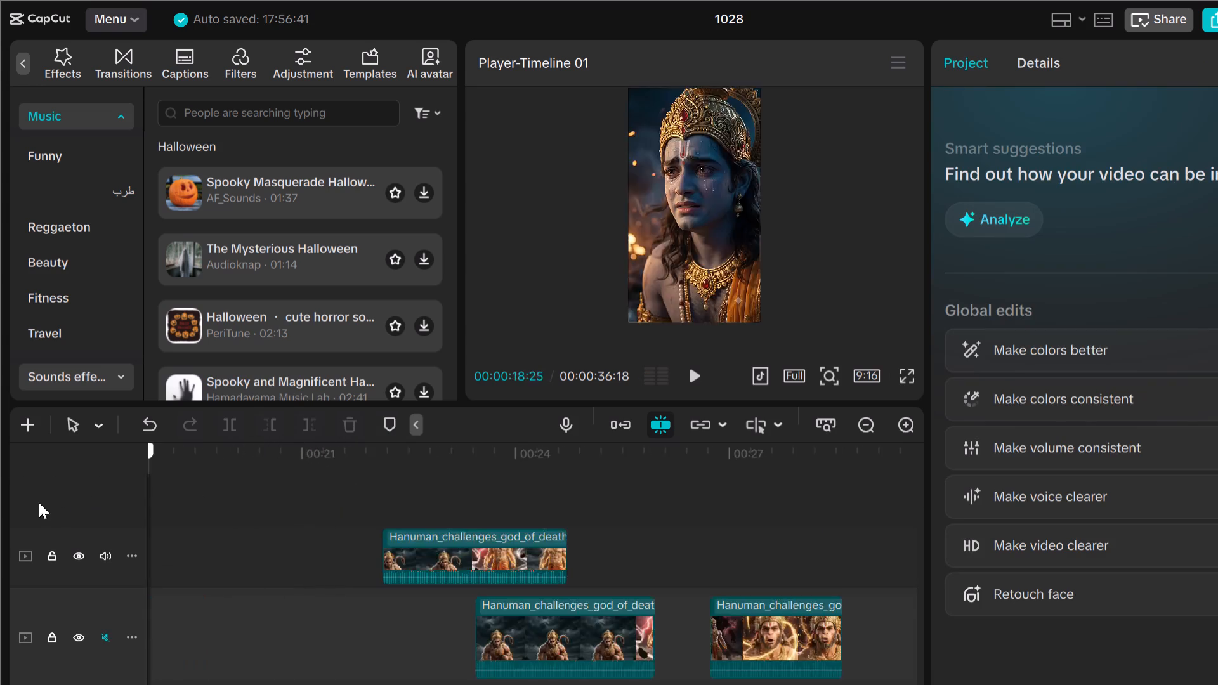
drag(39, 502, 787, 684)
key(space)
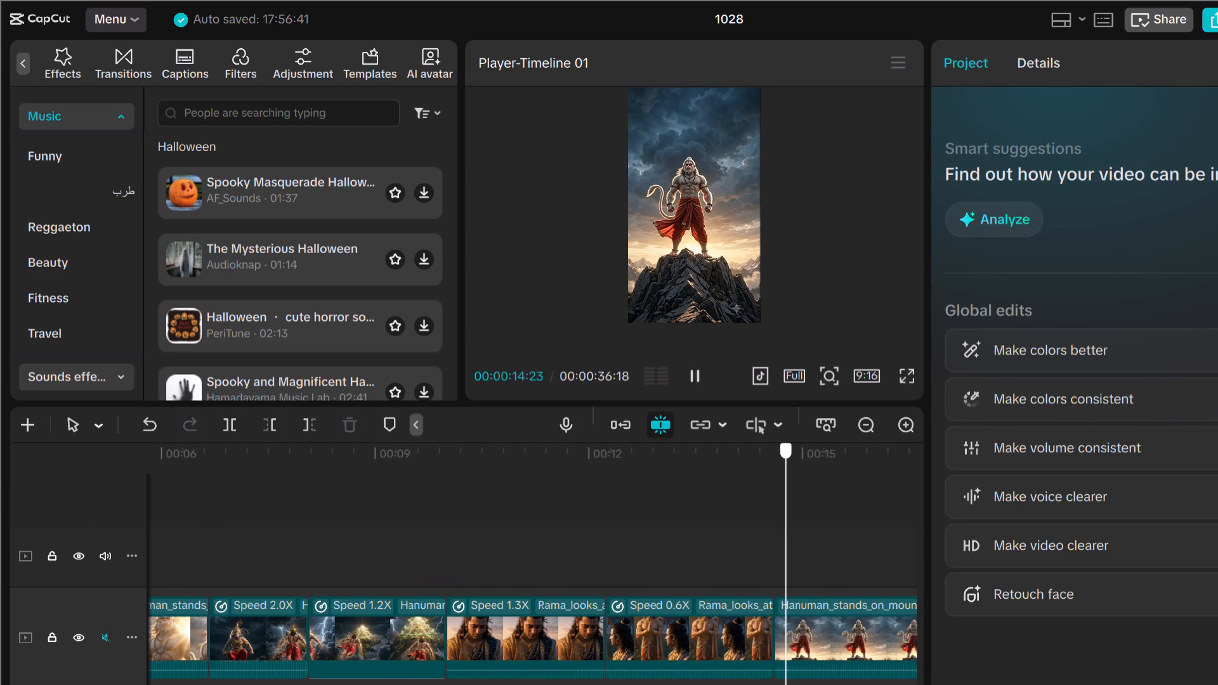
key(space)
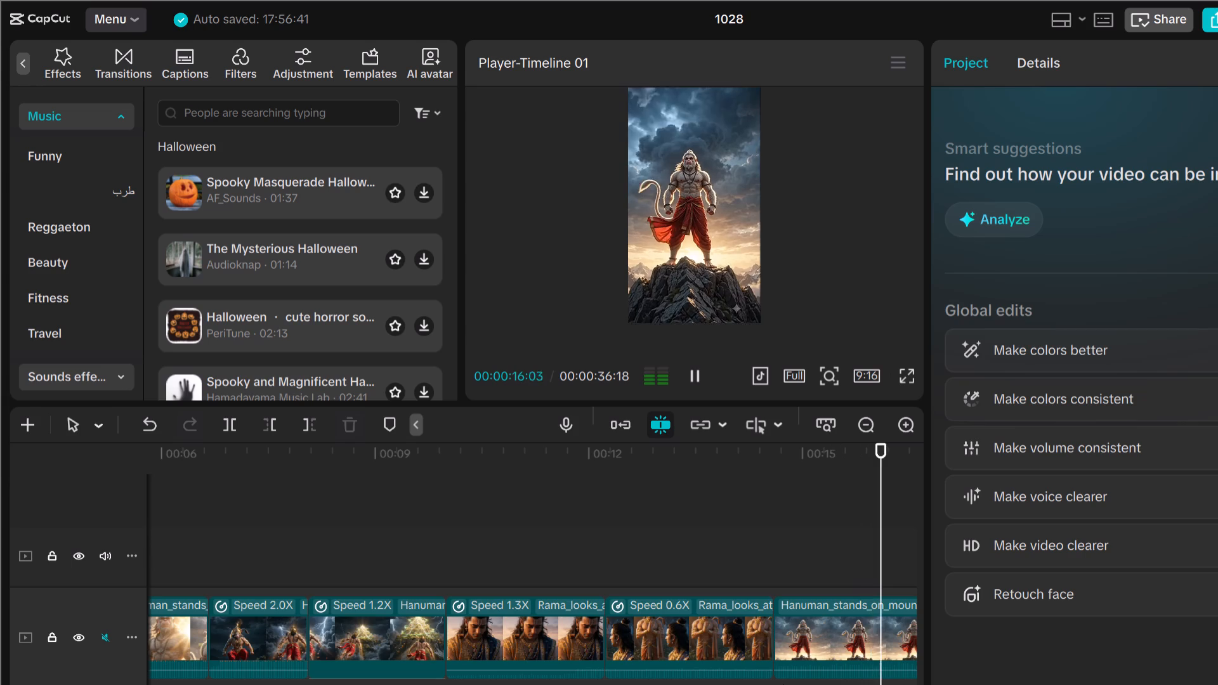
key(space)
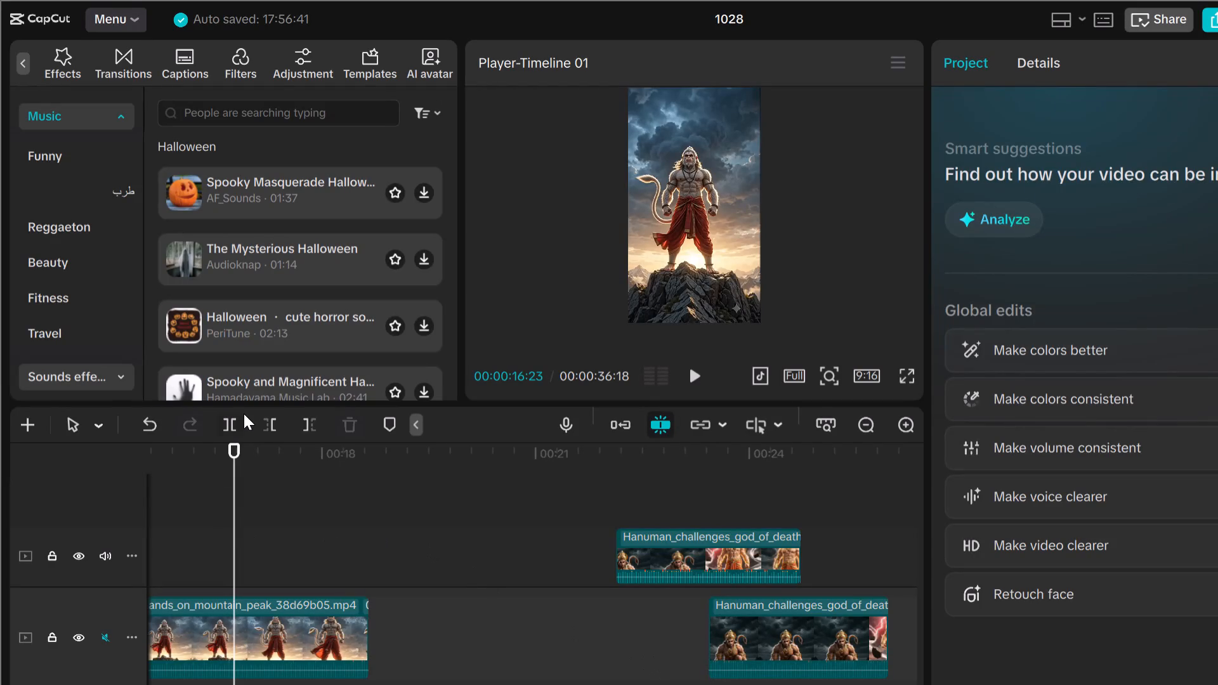
click(232, 421)
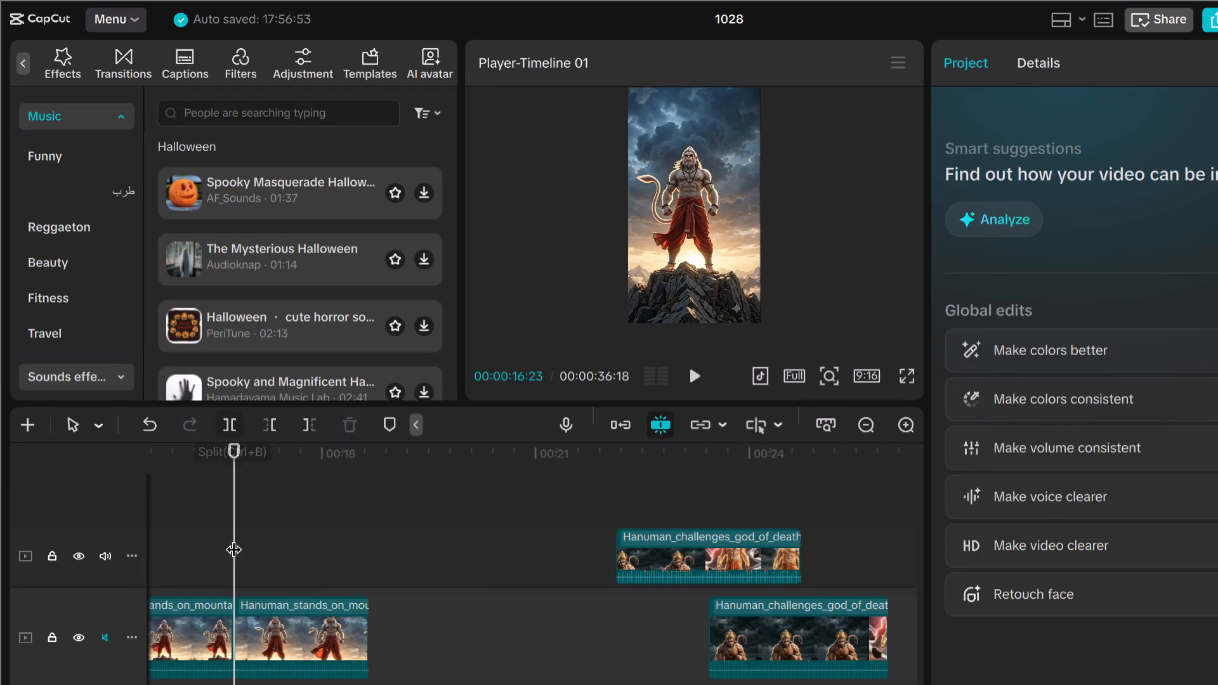
click(270, 618)
right_click(327, 589)
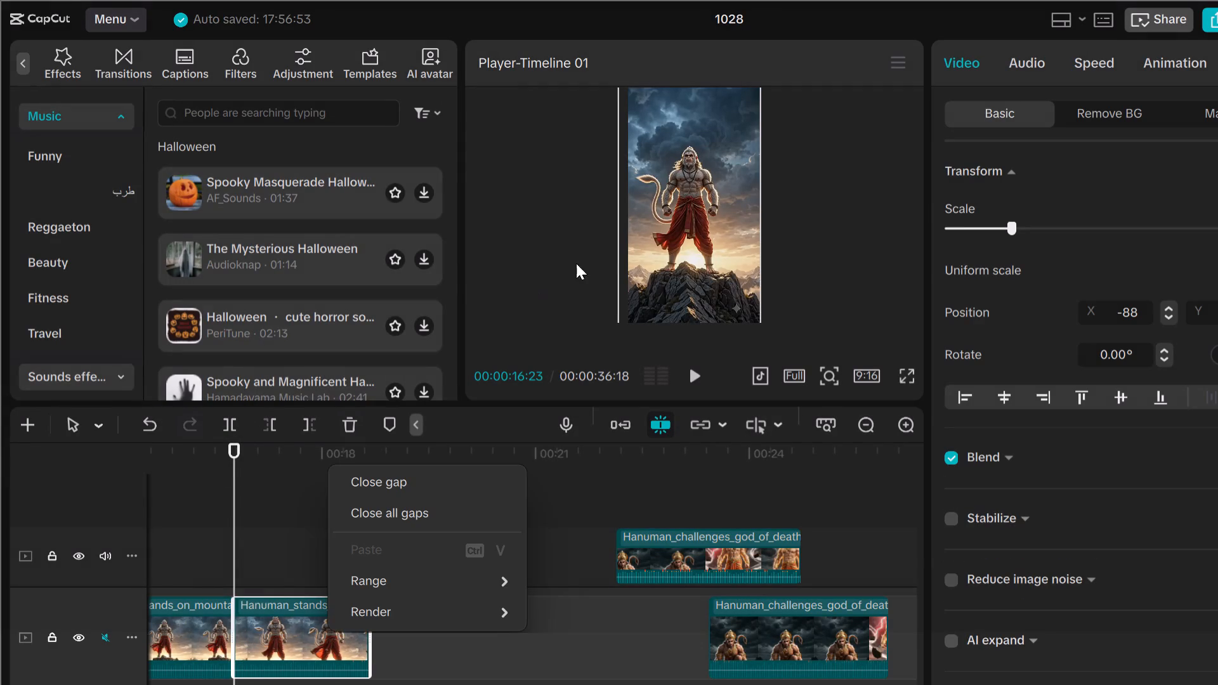
right_click(317, 634)
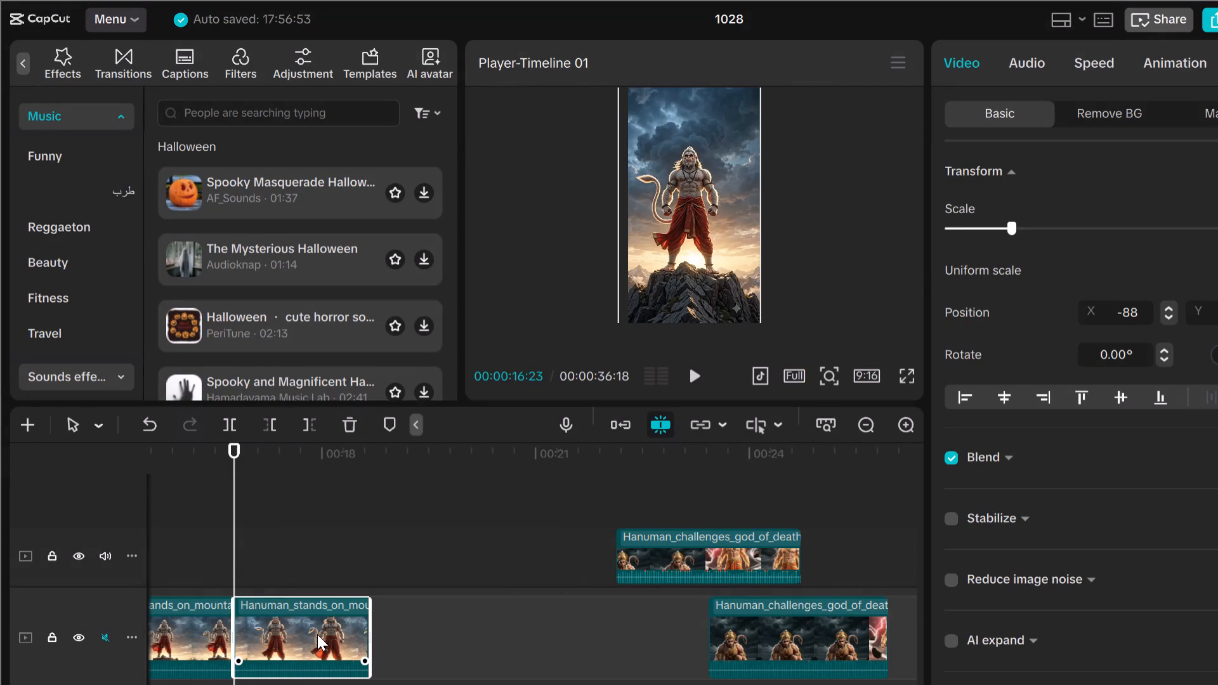
right_click(317, 634)
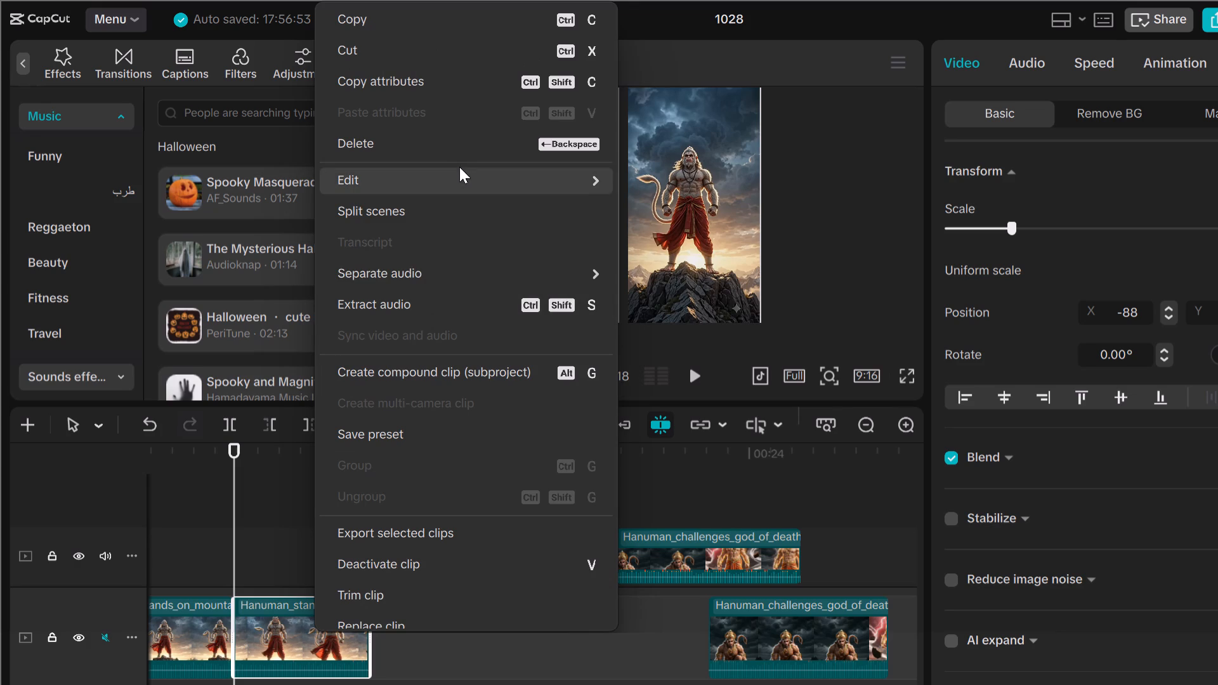
click(465, 144)
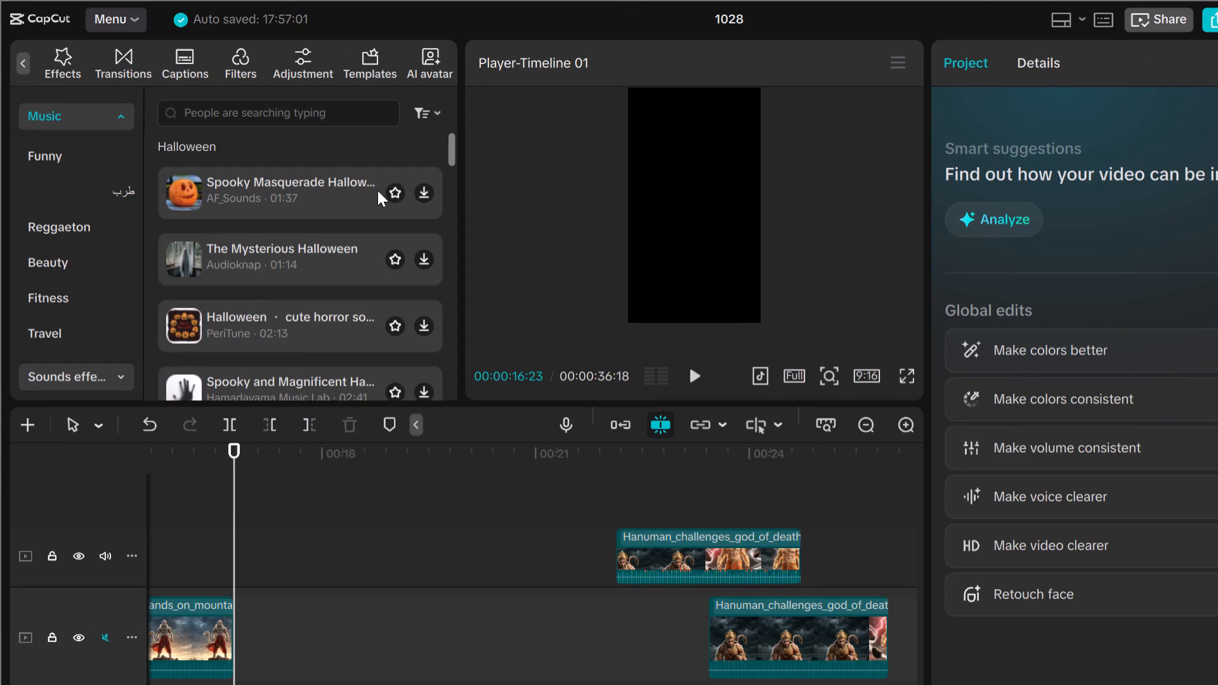
Move the next main-track Hanuman_challenges_god_of_death clip back to start at 16:23, directly after the mountain-peak clip.
key(space)
key(space)
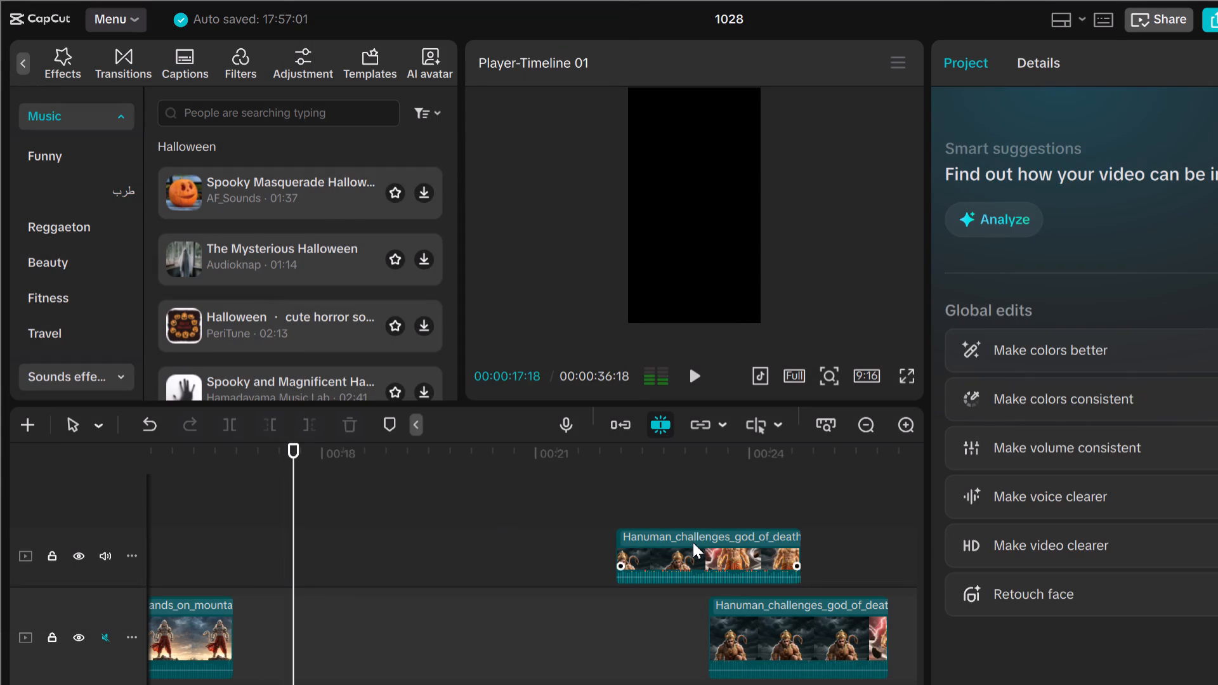
drag(773, 639, 378, 639)
click(378, 639)
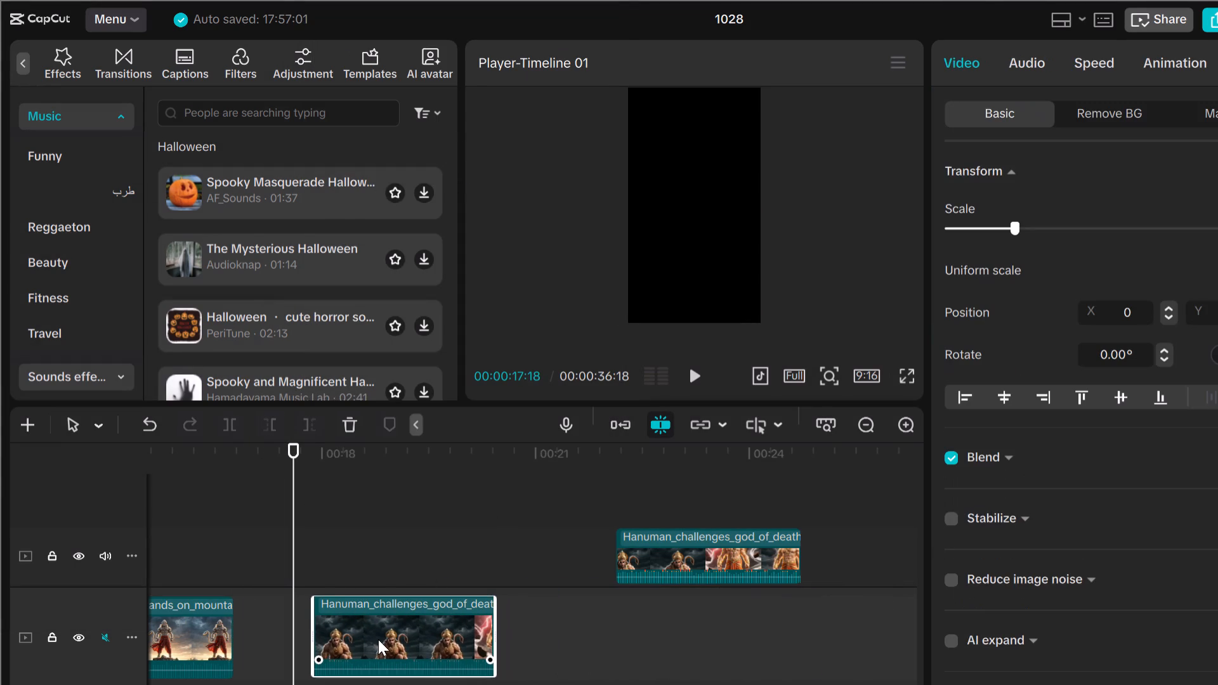
drag(378, 634, 334, 629)
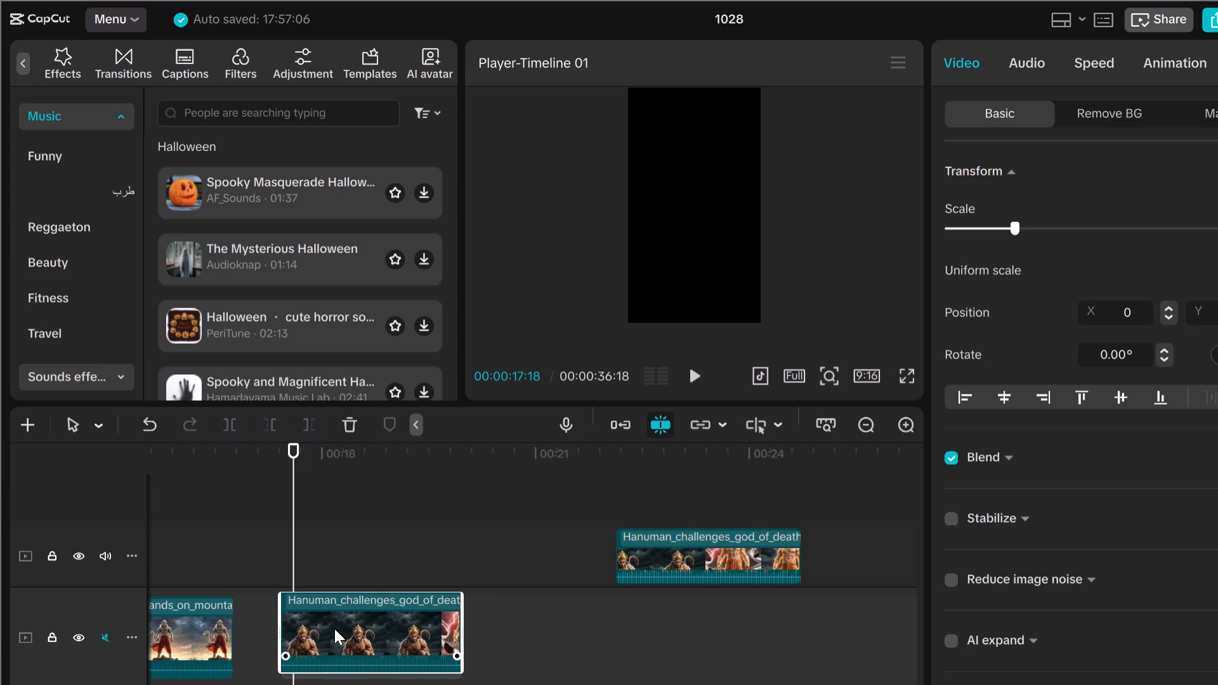
drag(334, 629, 300, 620)
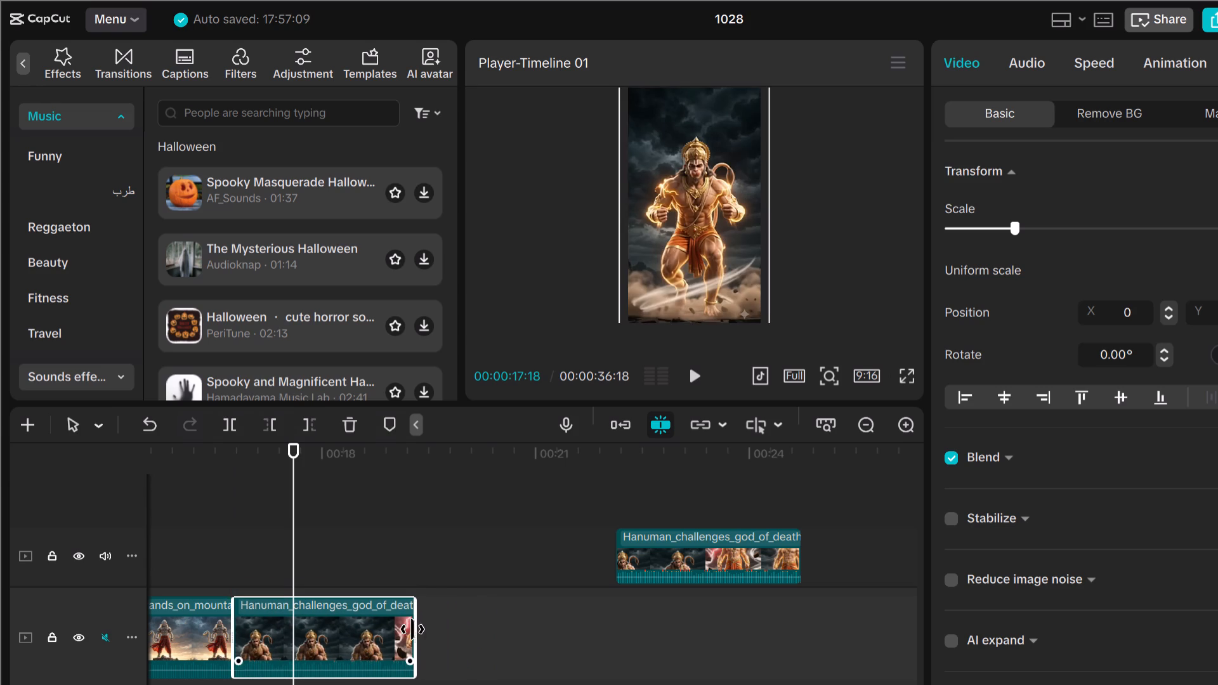
Extend the end of the main-track Hanuman_challenges_god_of_death clip that follows the mountain-peak clip to a duration of 8:21.
drag(415, 625, 712, 656)
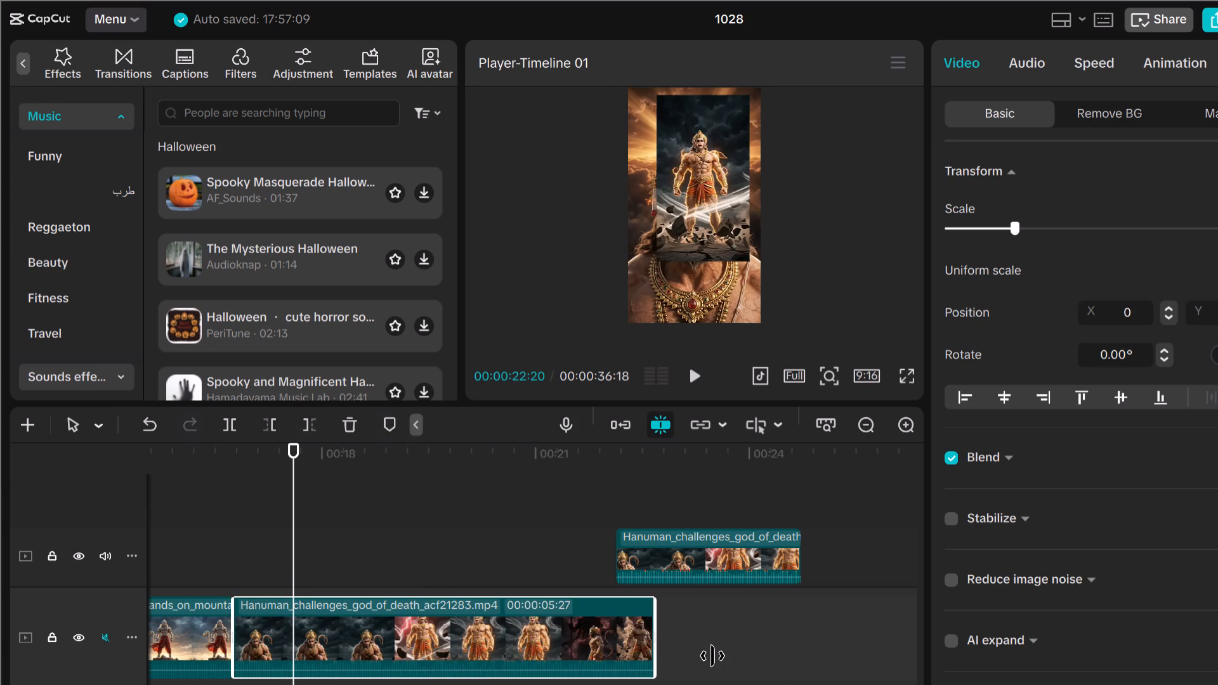
drag(712, 656, 849, 661)
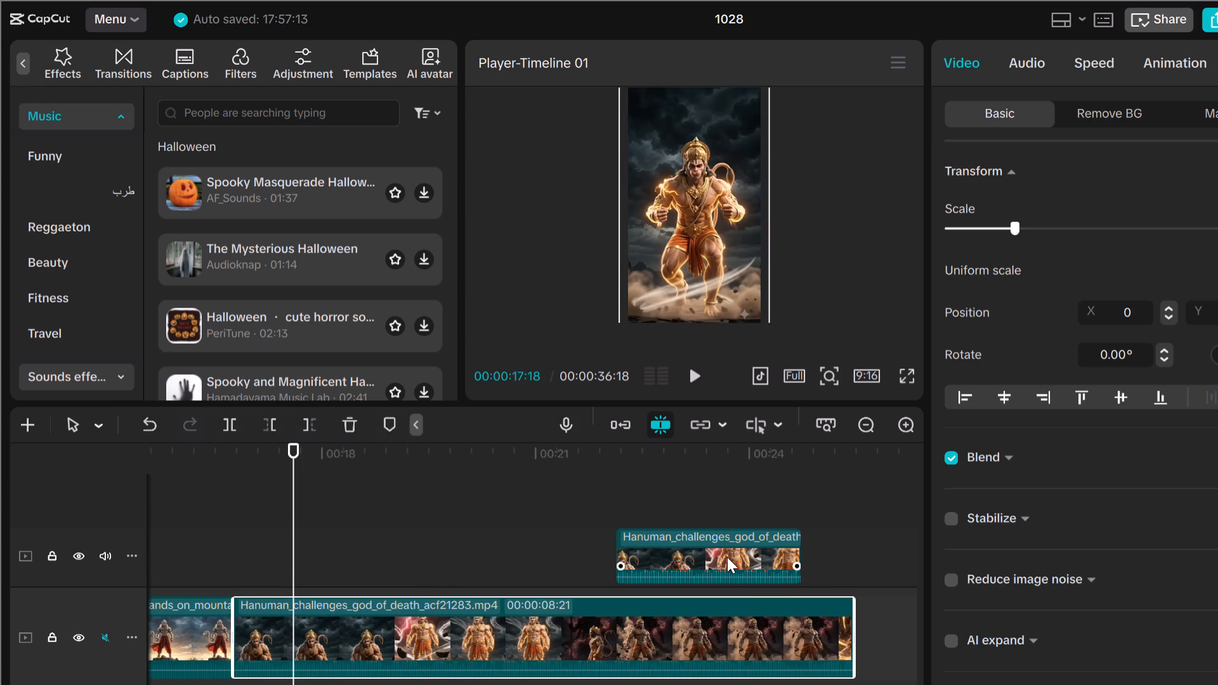
Delete both Hanuman_challenges_god_of_death clips from the upper track above the extended main-track clip.
right_click(727, 557)
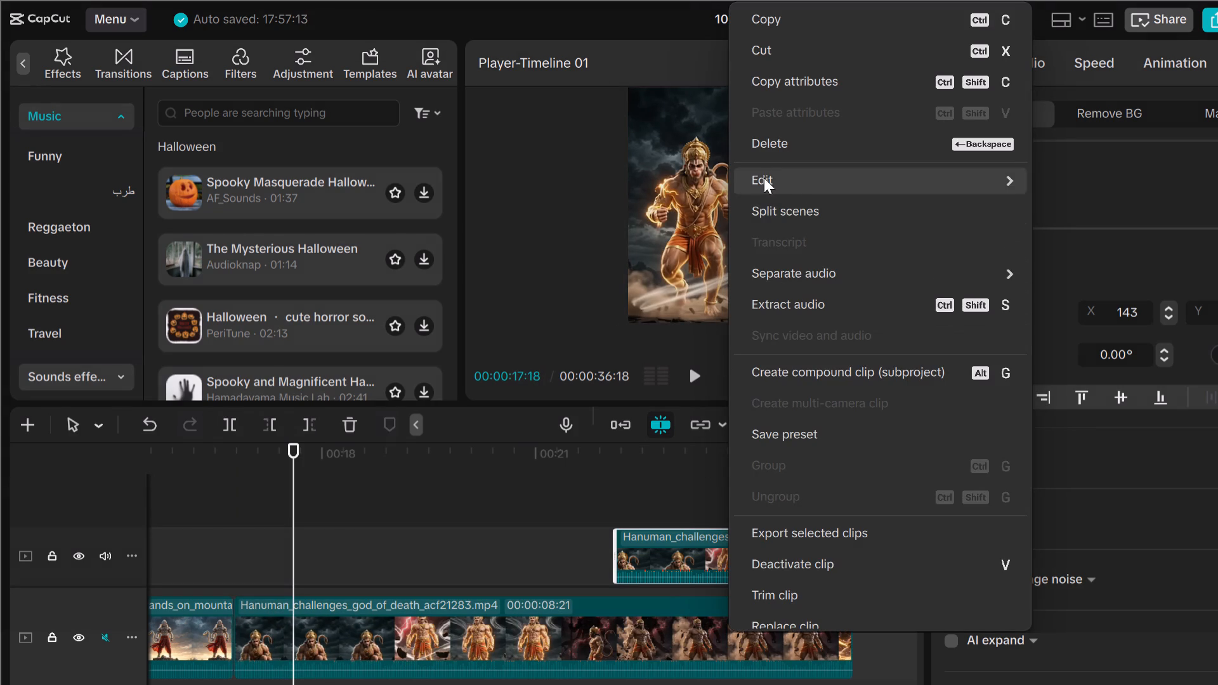
click(776, 141)
click(625, 540)
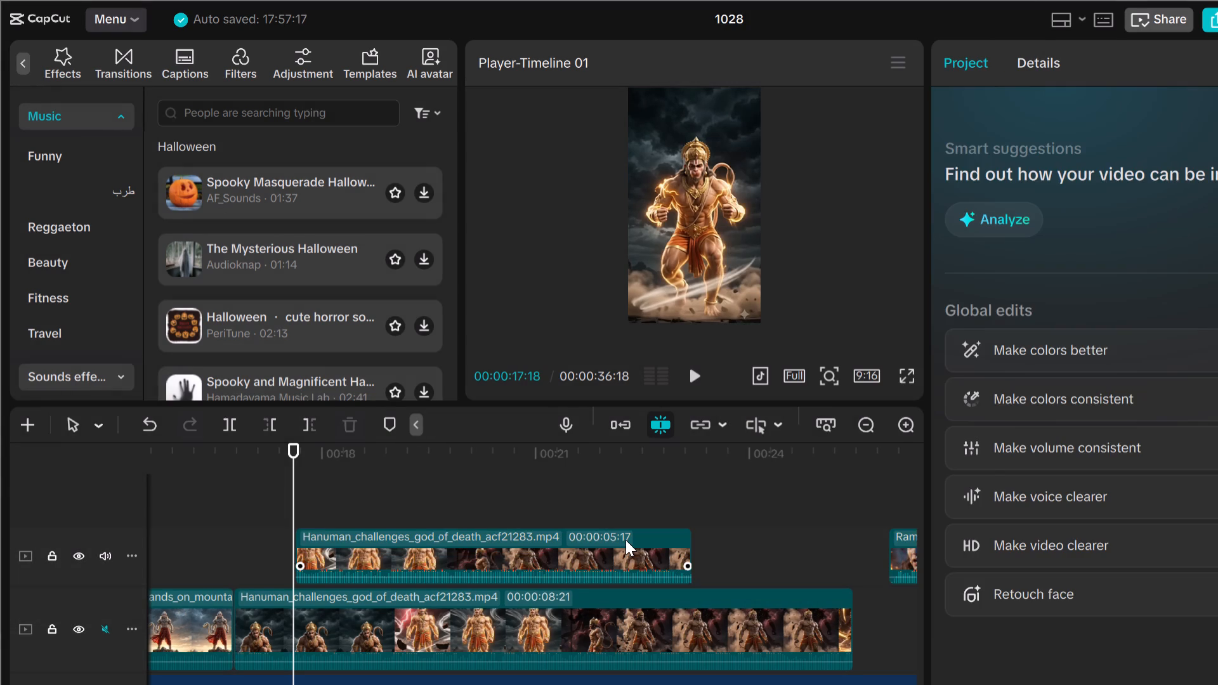
right_click(625, 538)
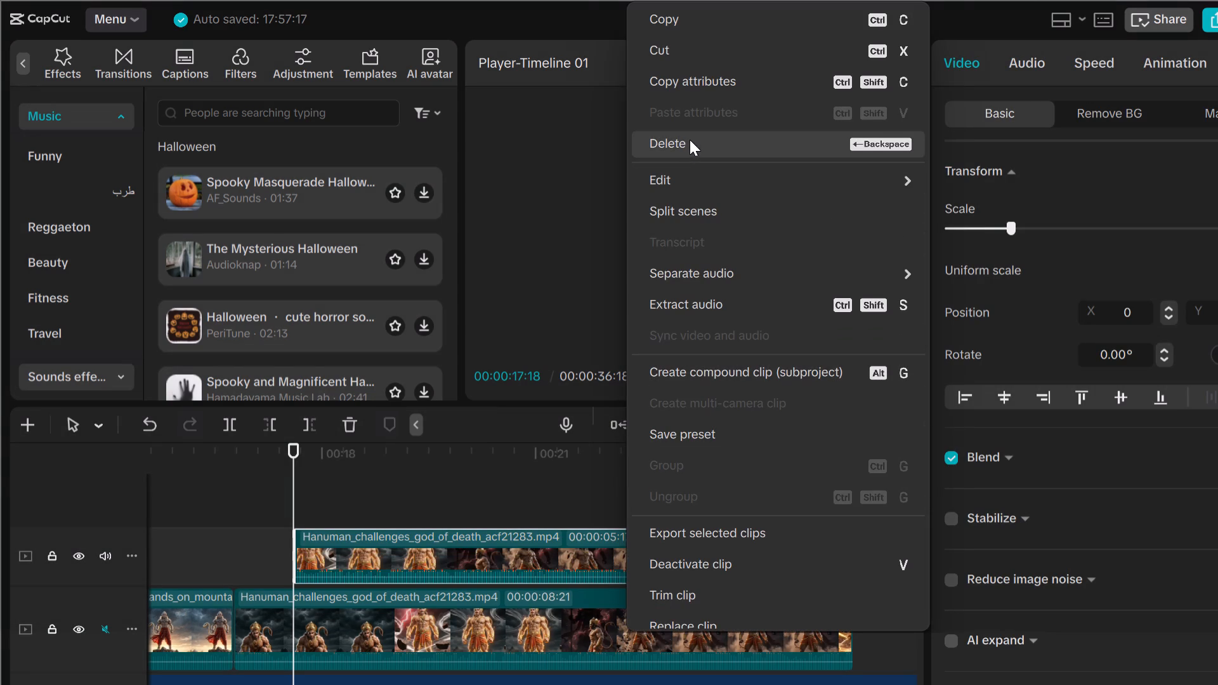
click(690, 138)
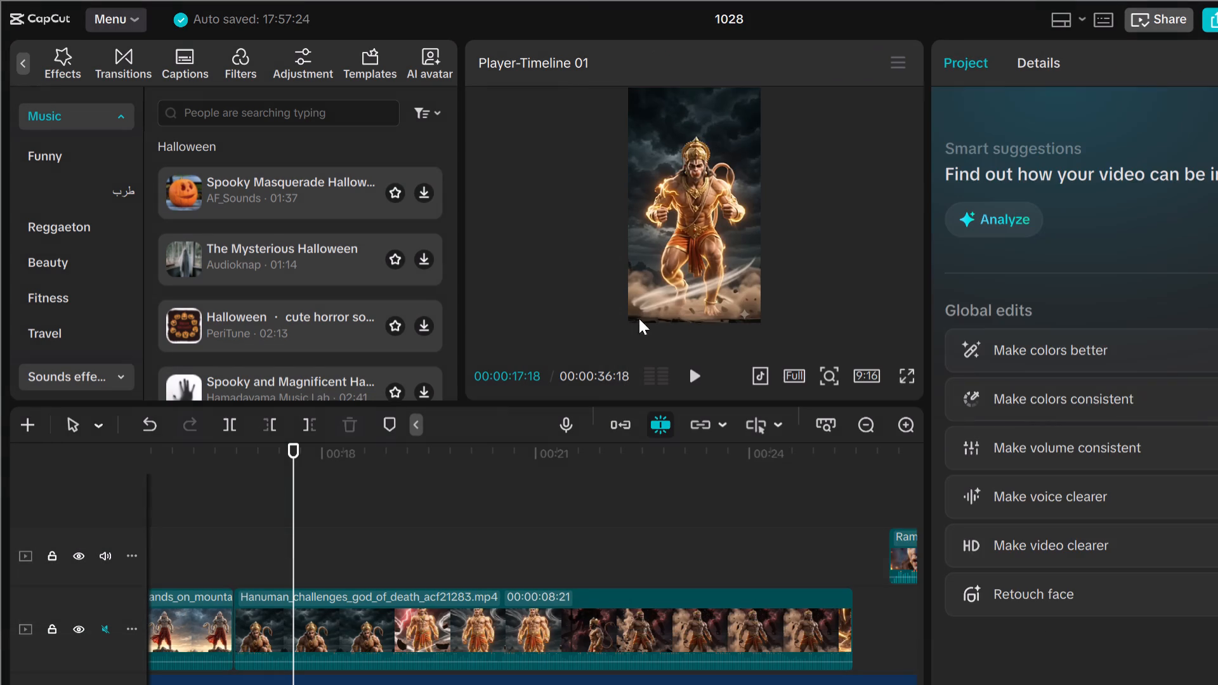
Play past the extended clip, and delete the upper-track Rama_grieving clip and the separate Hanuman_challenges clip after the main-track gap.
scroll(650, 429, down, 1)
key(space)
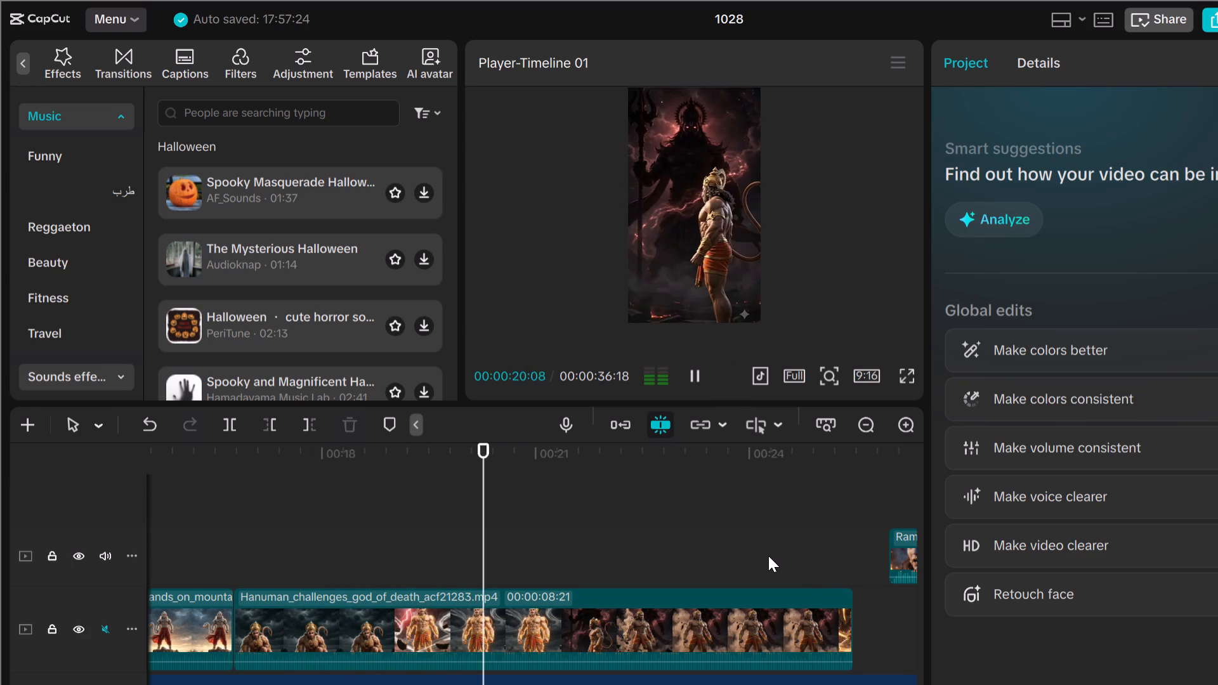
key(space)
key(space)
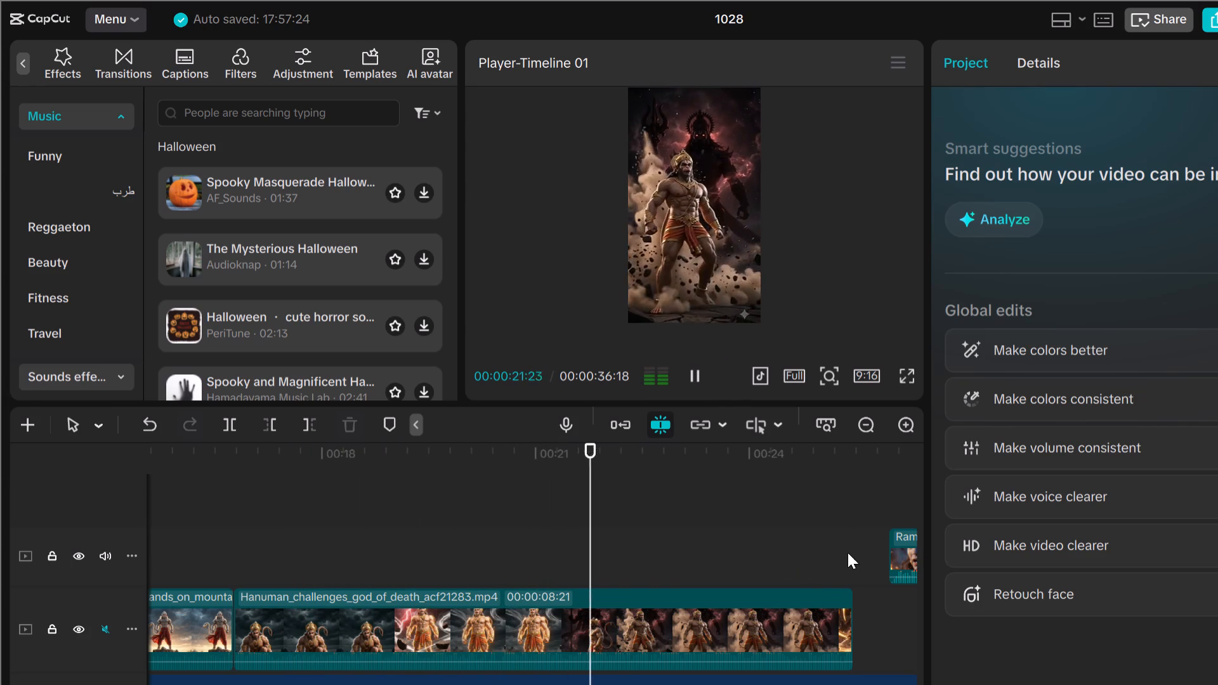
drag(650, 504, 752, 526)
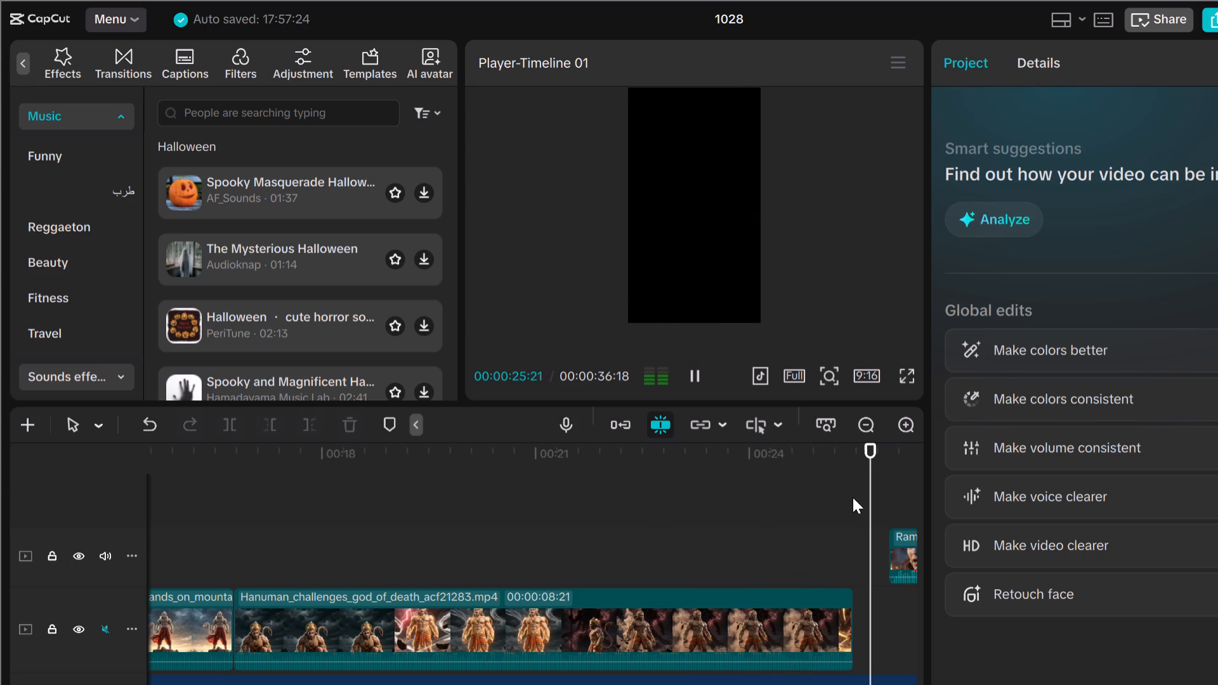
drag(891, 482, 905, 478)
click(286, 550)
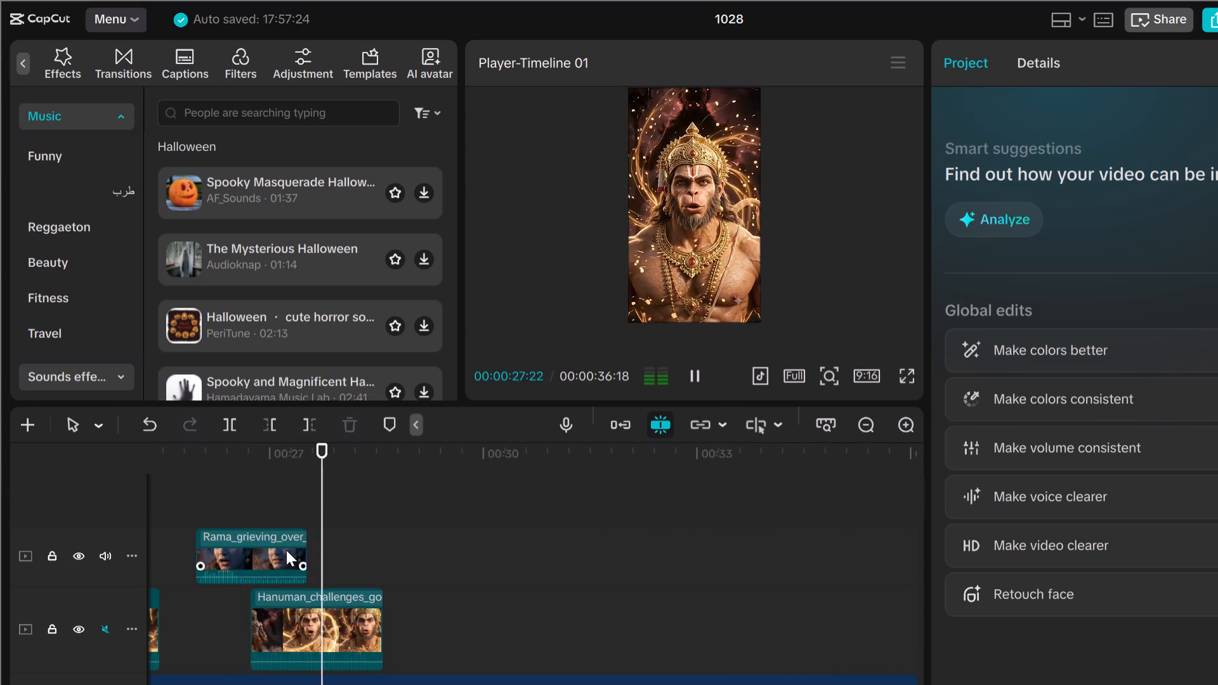
right_click(290, 549)
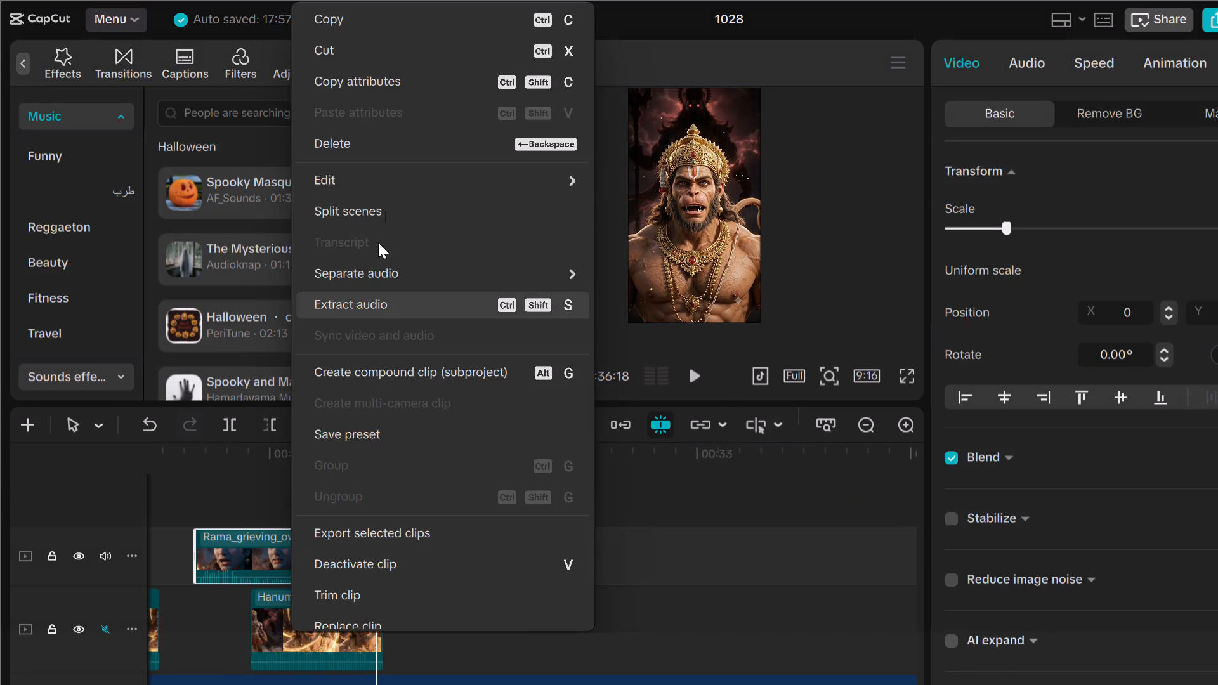
click(395, 138)
click(325, 575)
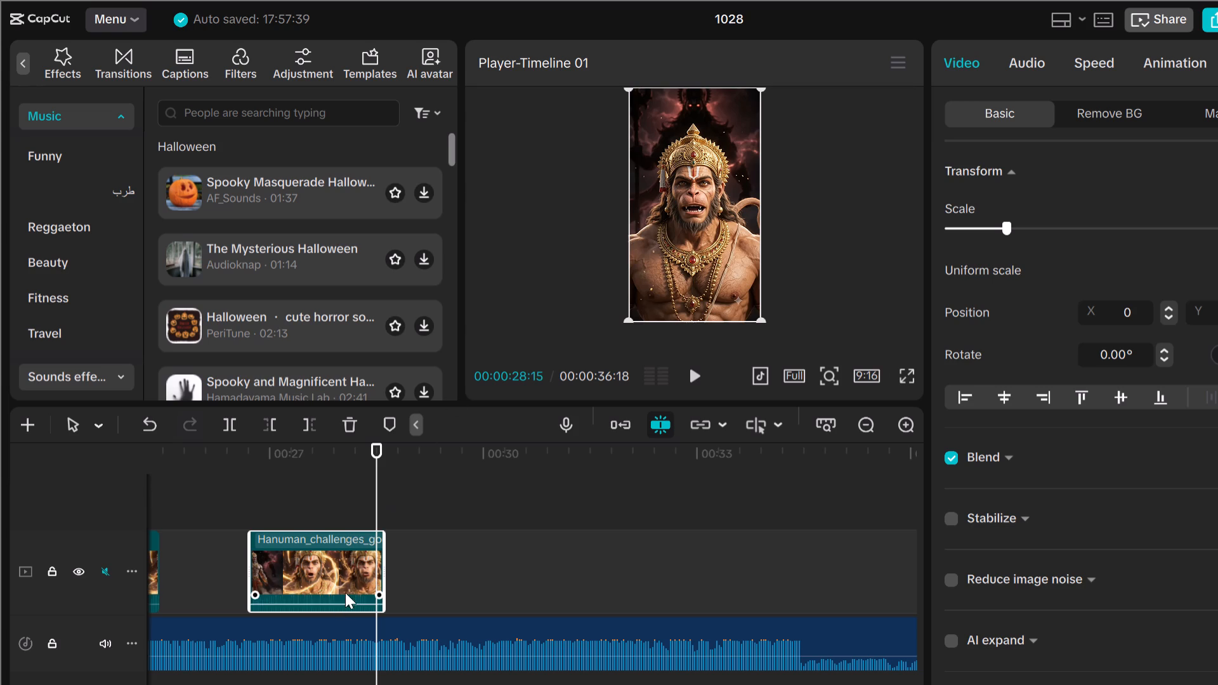
right_click(353, 575)
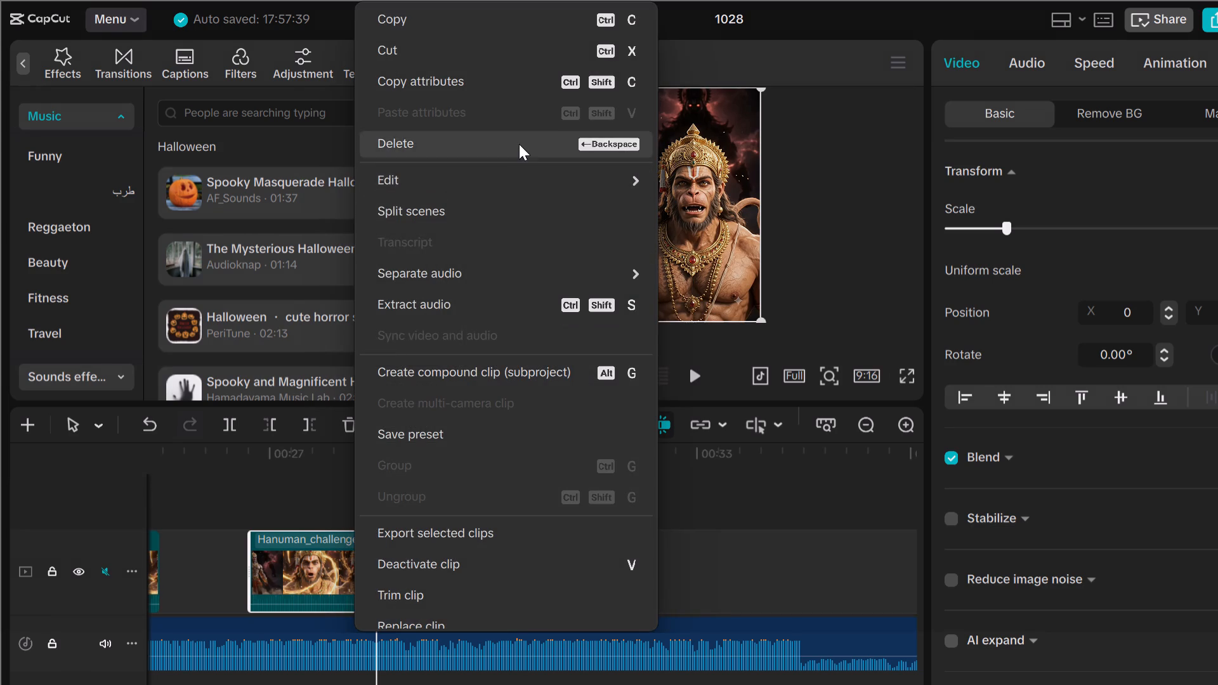
click(519, 143)
Replay the extended Hanuman_challenges_god_of_death clip to its end to check how it fits the audio.
drag(381, 514, 0, 668)
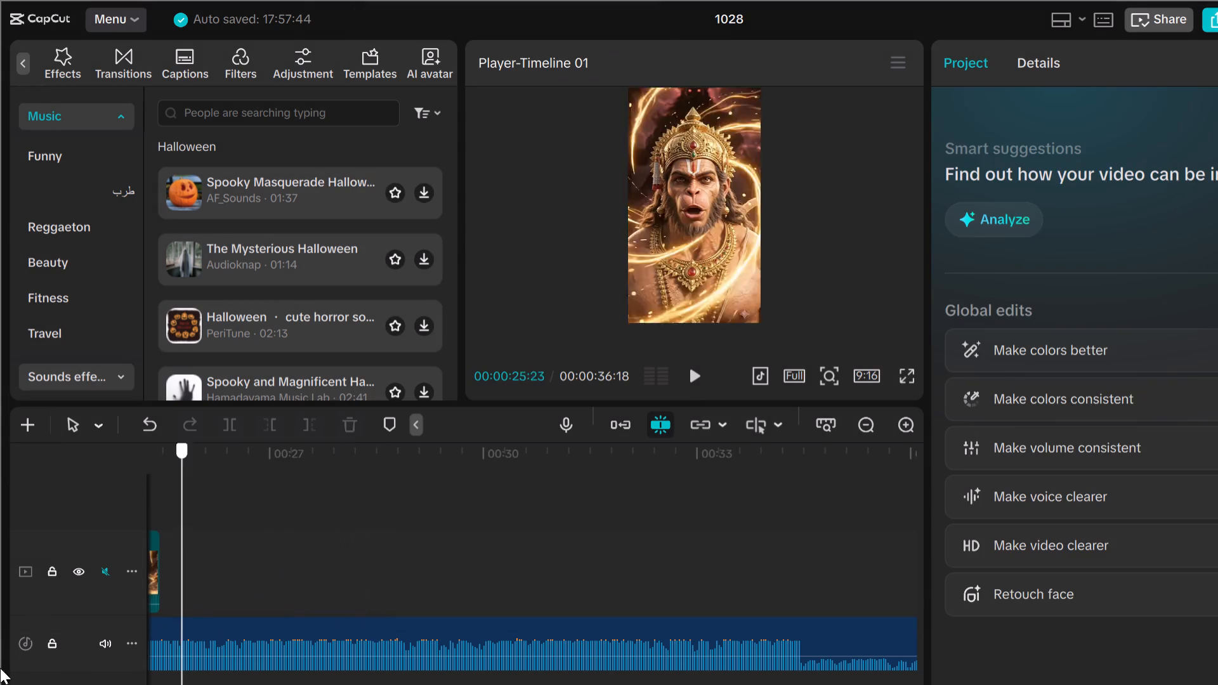
drag(0, 668, 0, 682)
key(space)
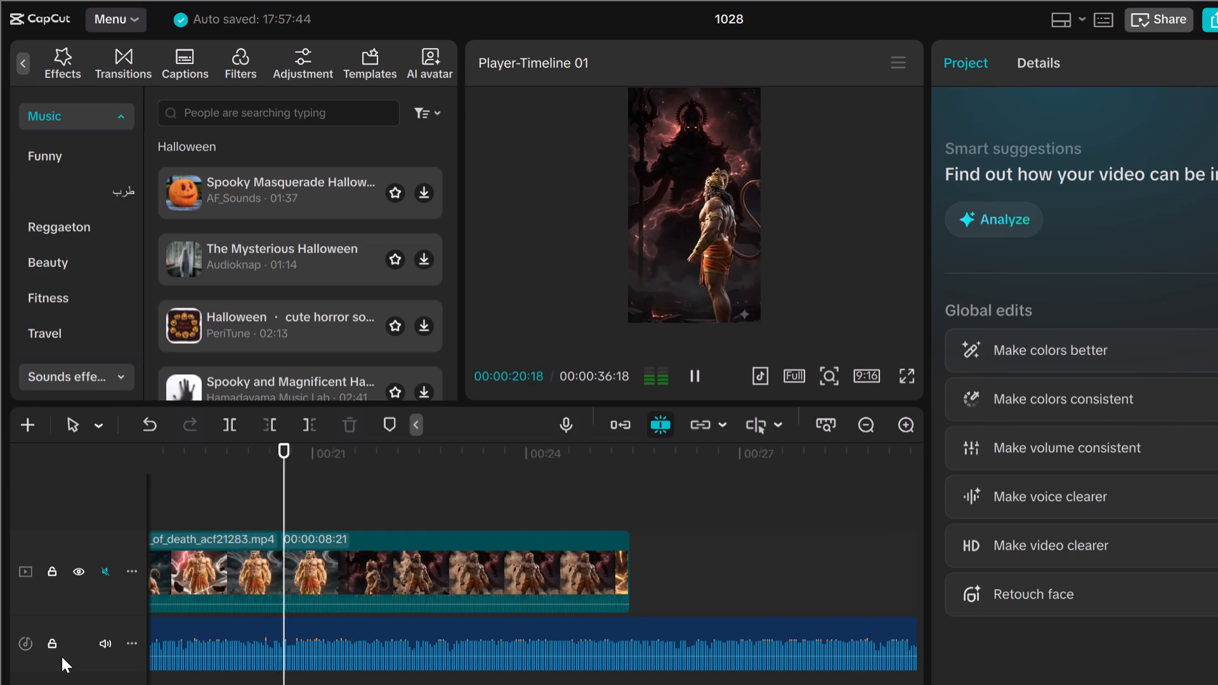
drag(389, 494, 367, 501)
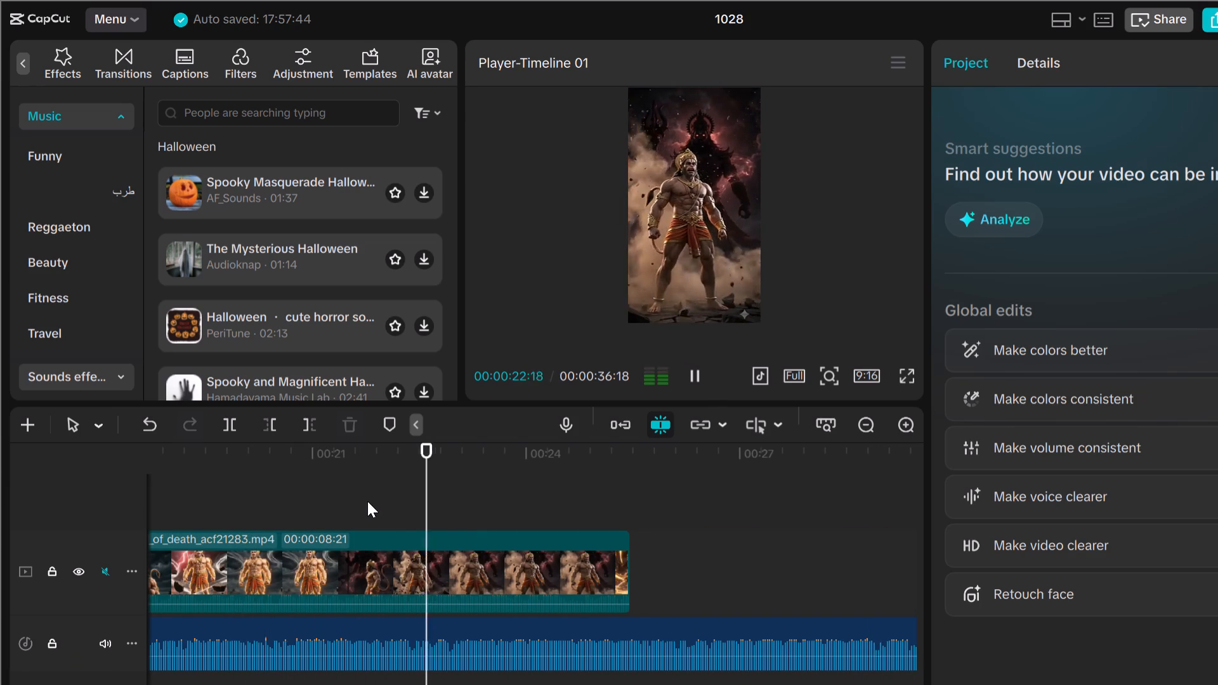
drag(367, 501, 369, 500)
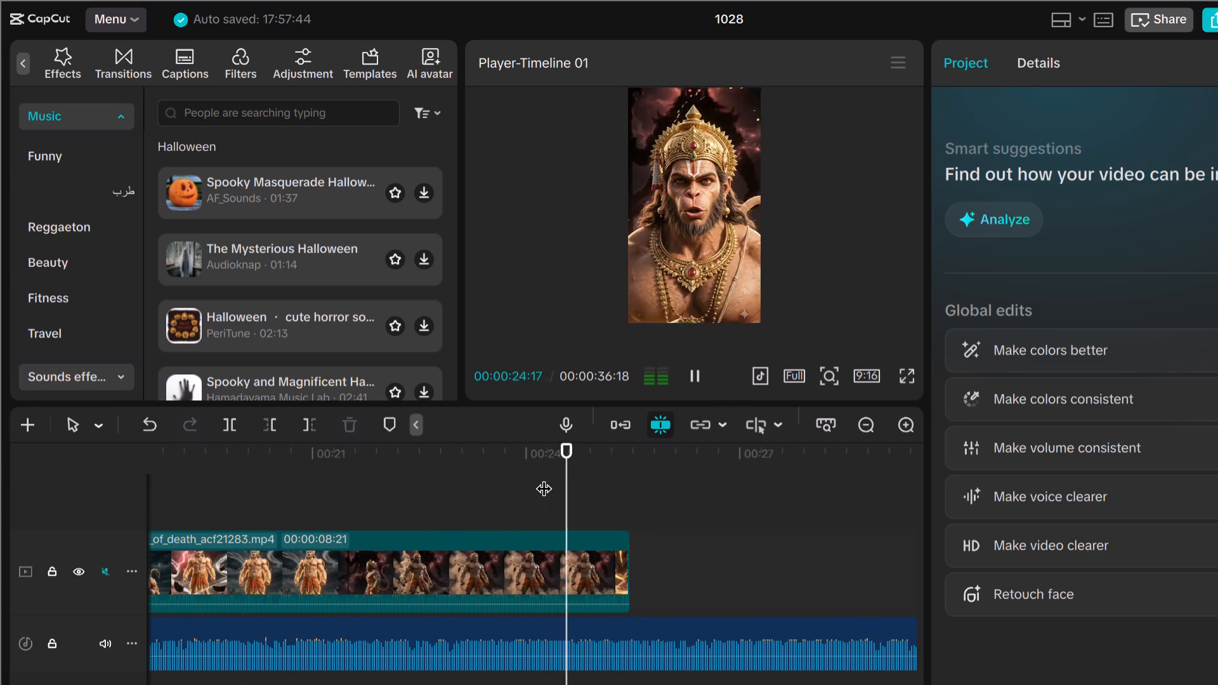
drag(694, 476, 701, 474)
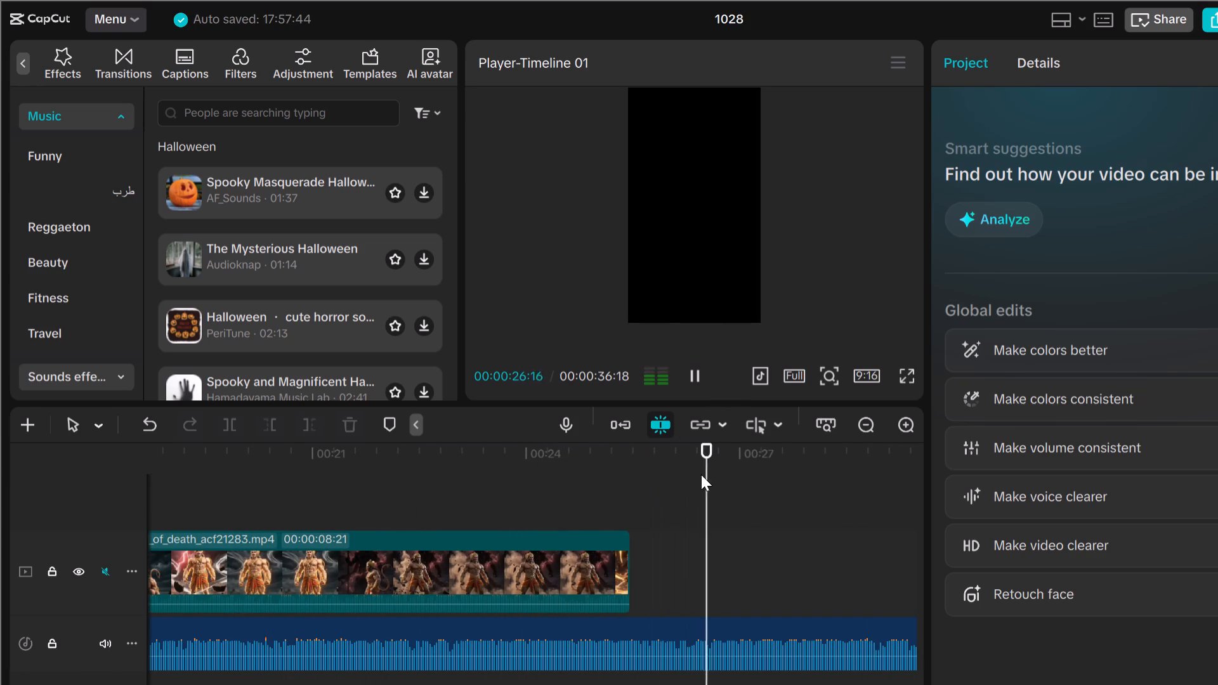
drag(701, 474, 717, 474)
click(726, 473)
Place the playhead at the main-track clip's end, 25:14, open the media import and browse the Downloads folder for another clip.
drag(733, 483, 654, 523)
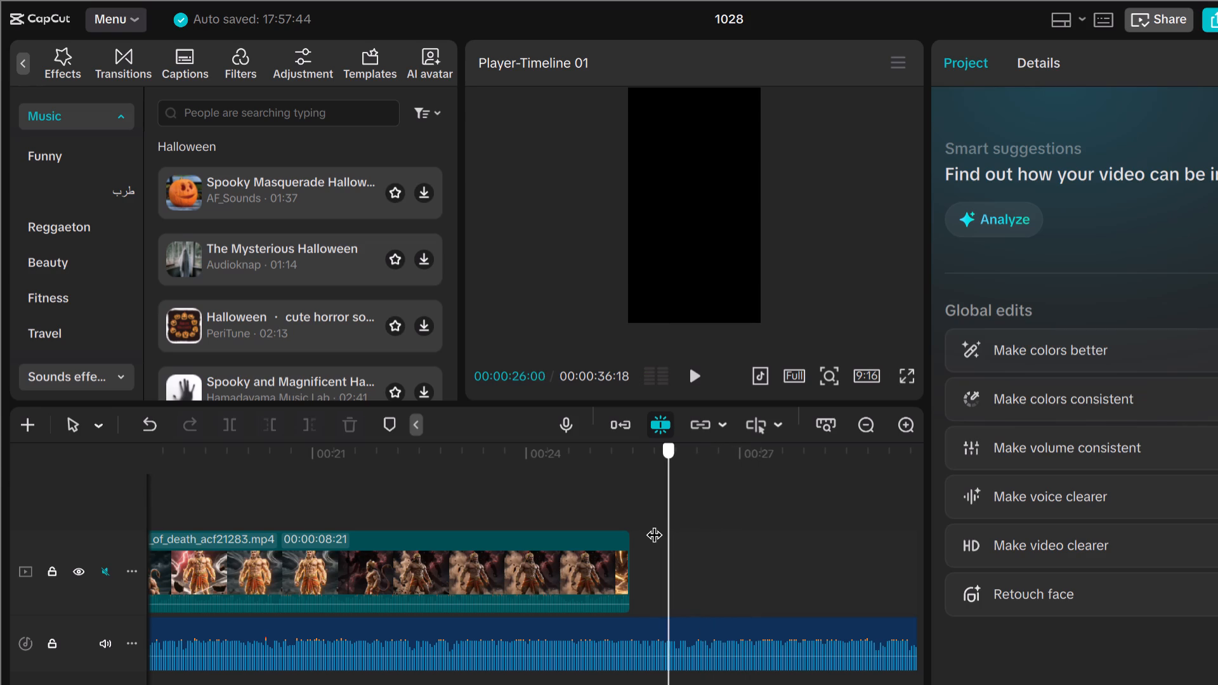
drag(654, 523, 635, 534)
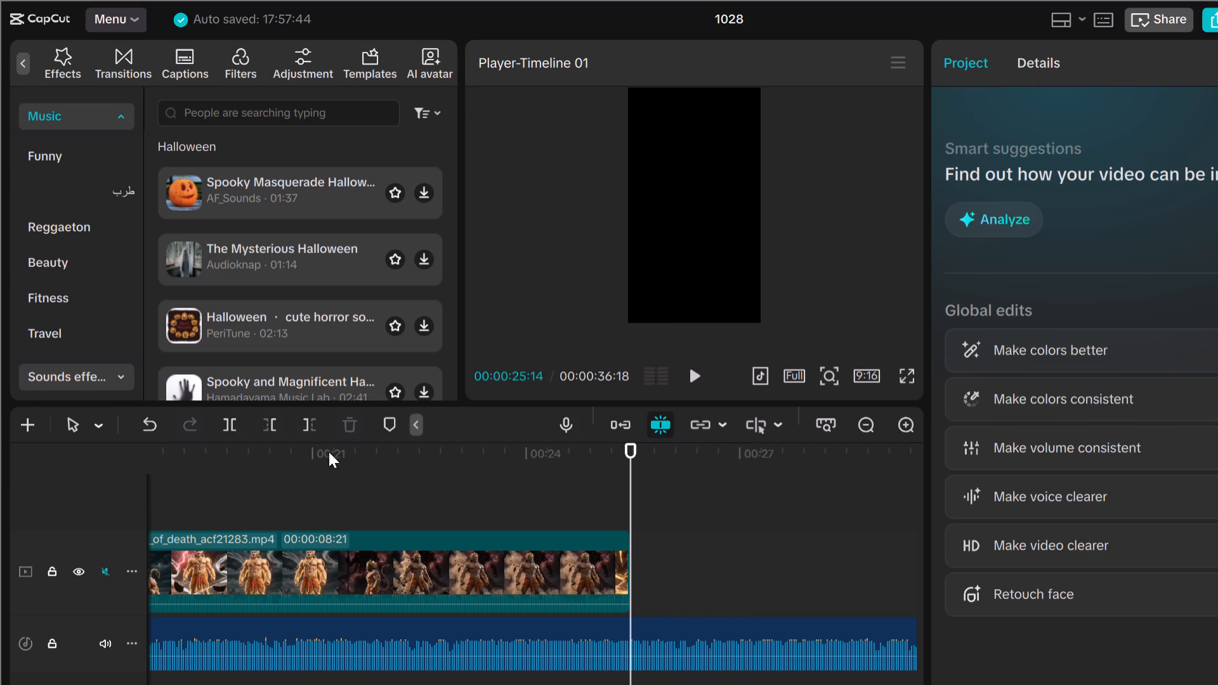
click(27, 69)
click(39, 72)
click(184, 122)
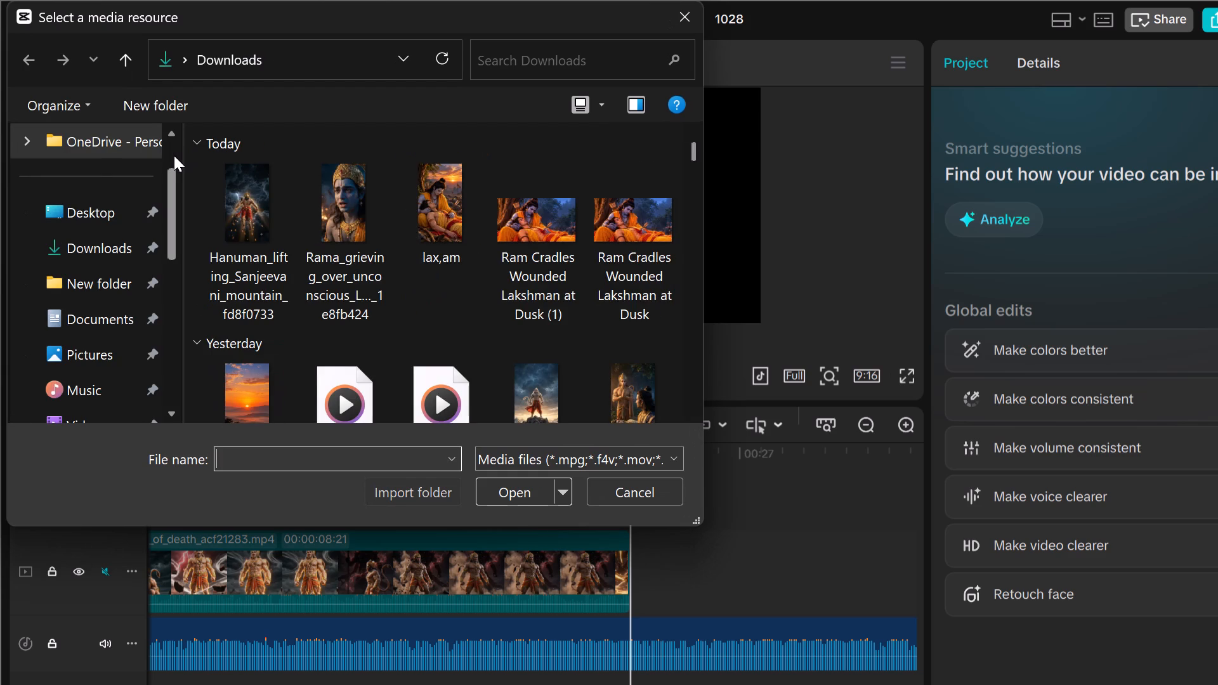
scroll(410, 252, down, 2)
scroll(410, 252, up, 1)
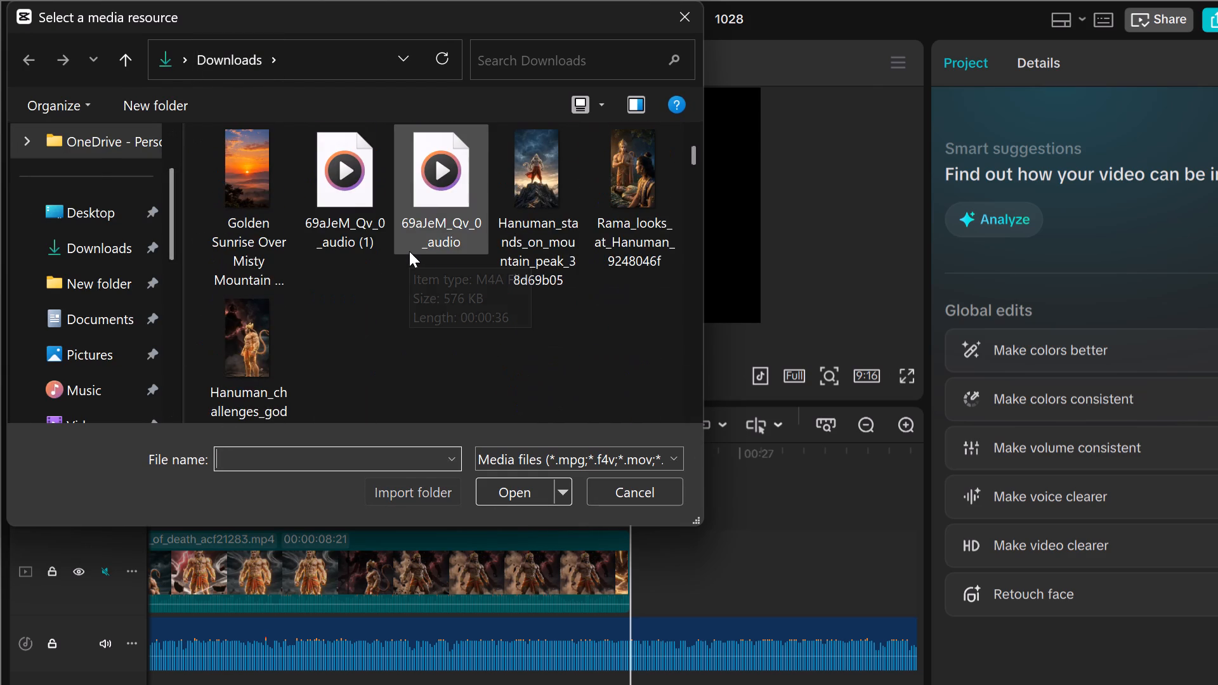
scroll(410, 251, up, 1)
scroll(513, 252, up, 1)
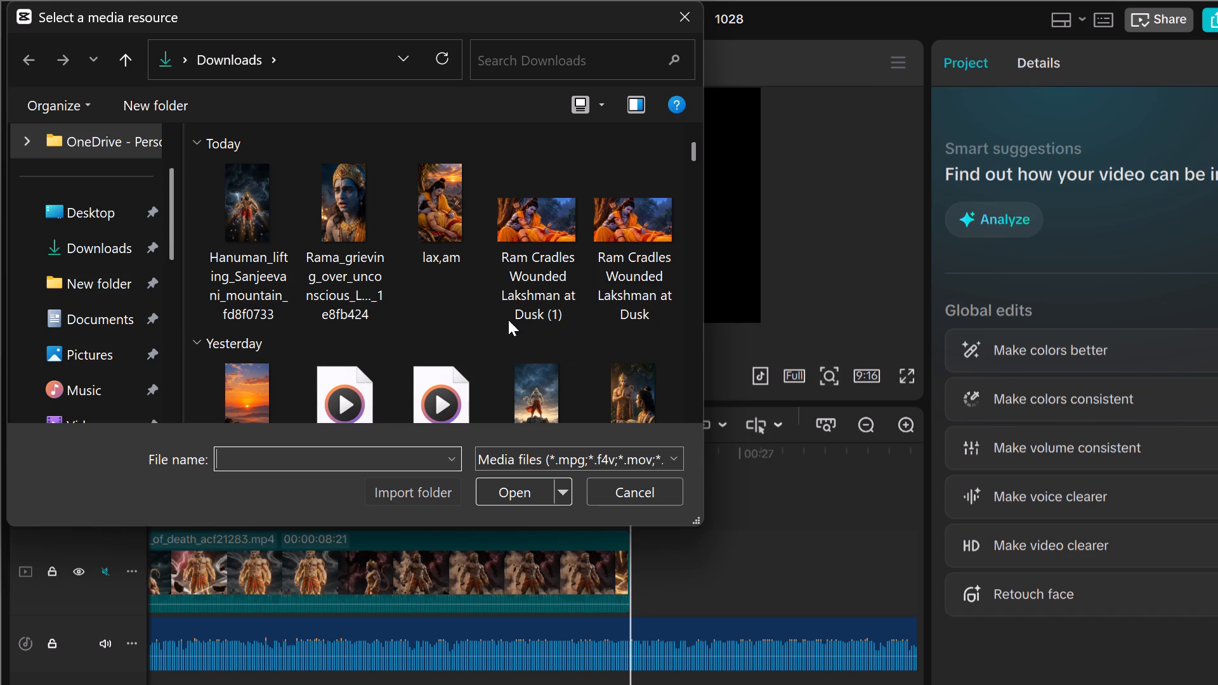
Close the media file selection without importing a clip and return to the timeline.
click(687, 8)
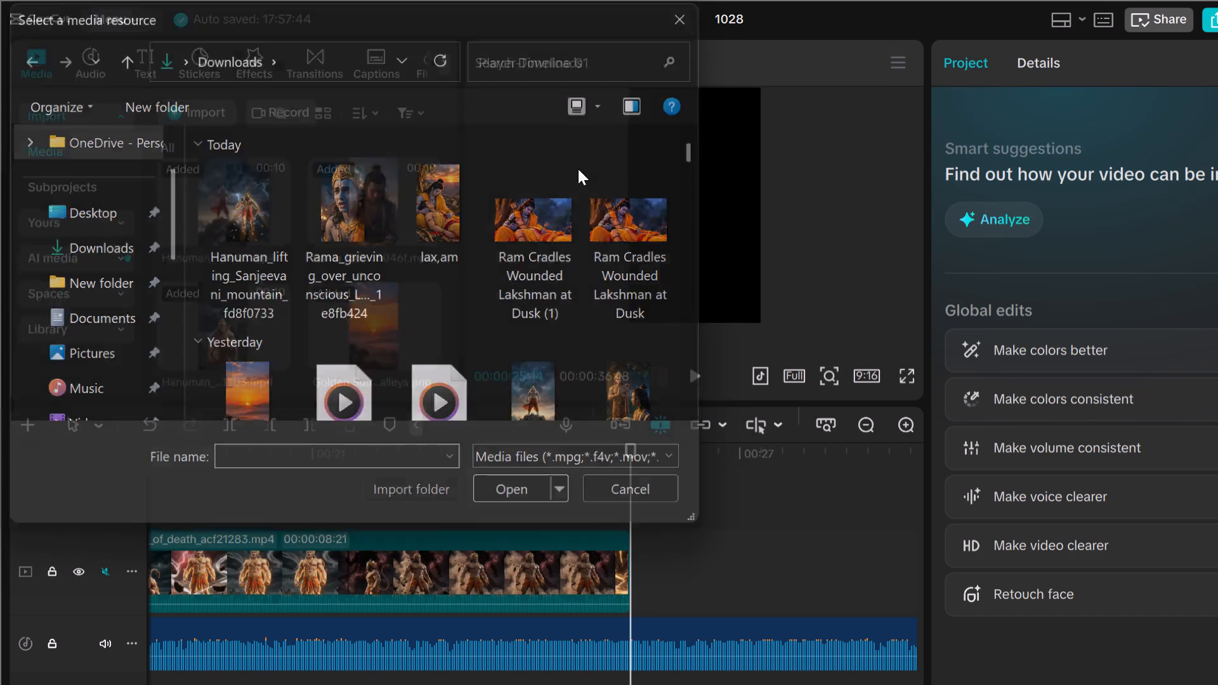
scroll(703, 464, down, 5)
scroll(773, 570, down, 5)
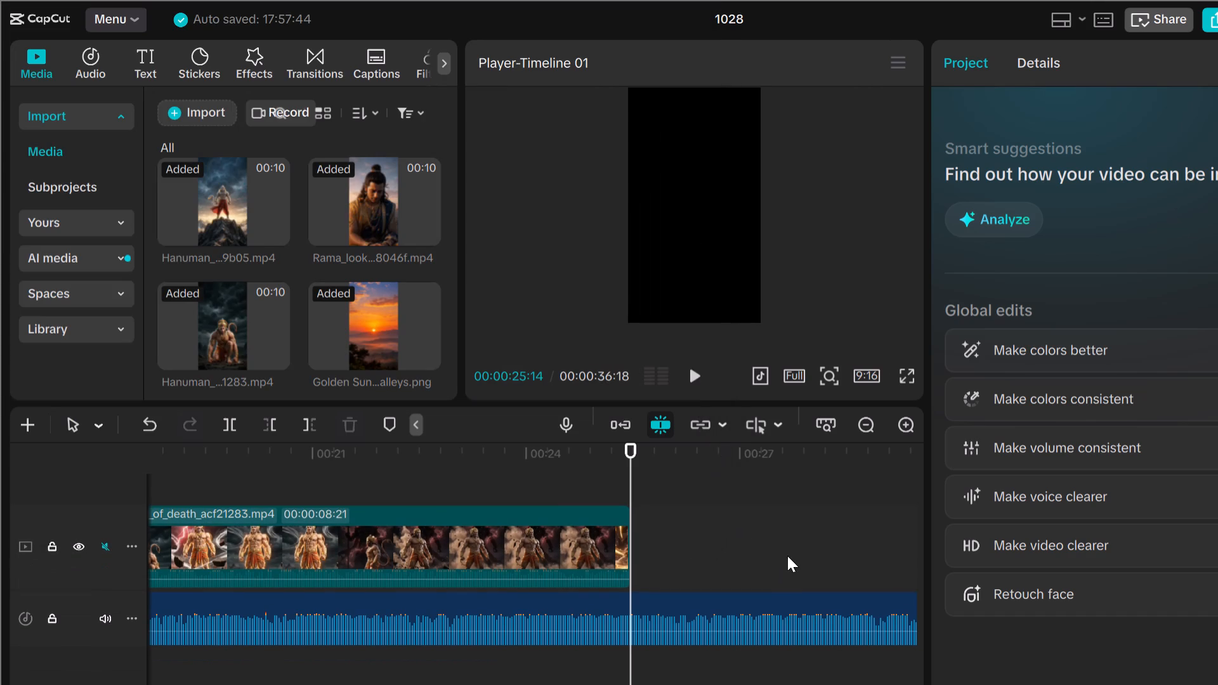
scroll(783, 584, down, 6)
Bring up the overview of all open windows to switch away from CapCut.
drag(726, 629, 649, 631)
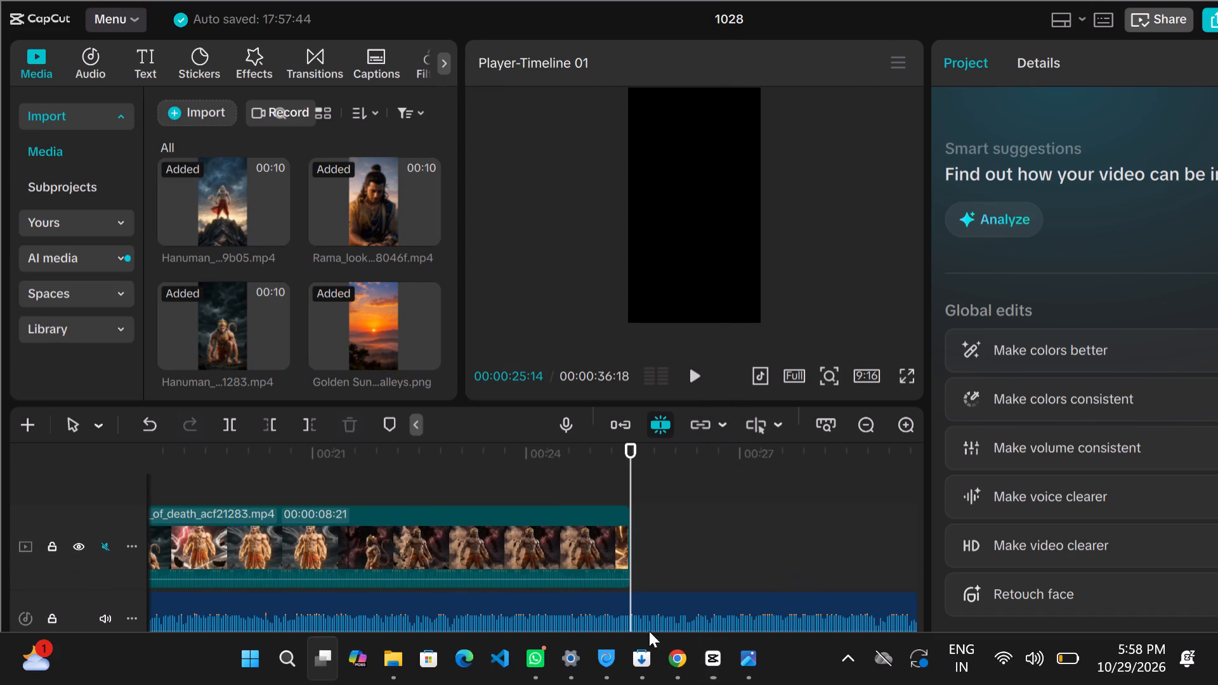
drag(649, 631, 584, 645)
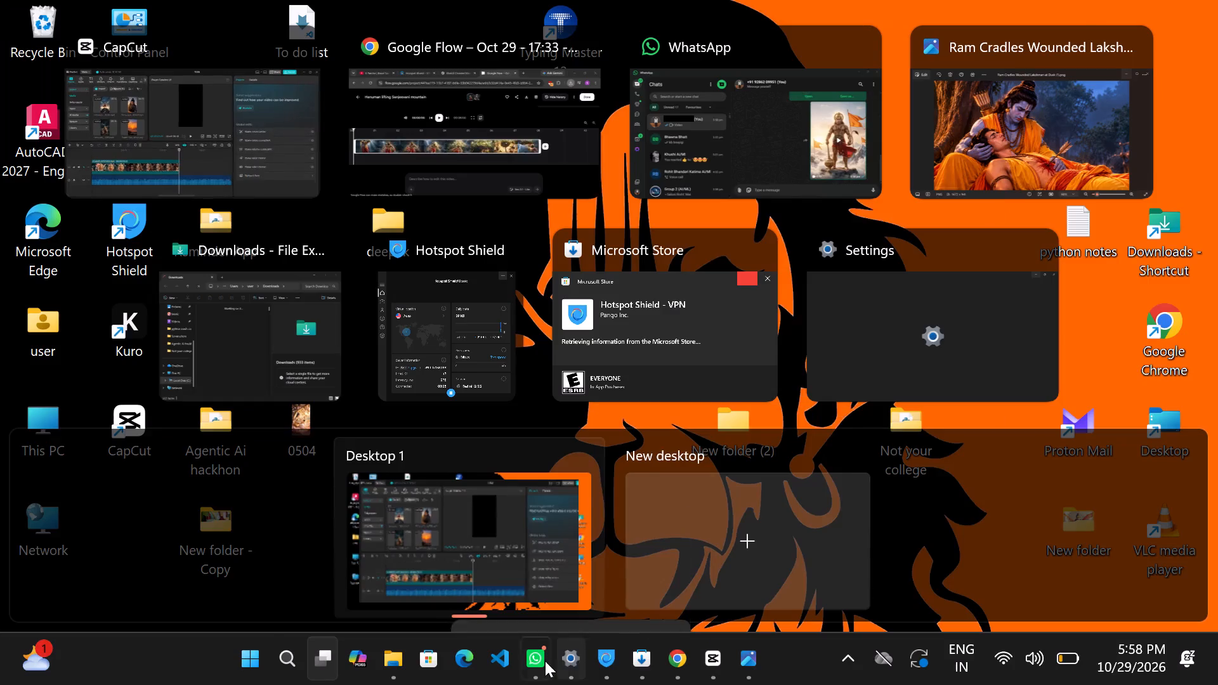
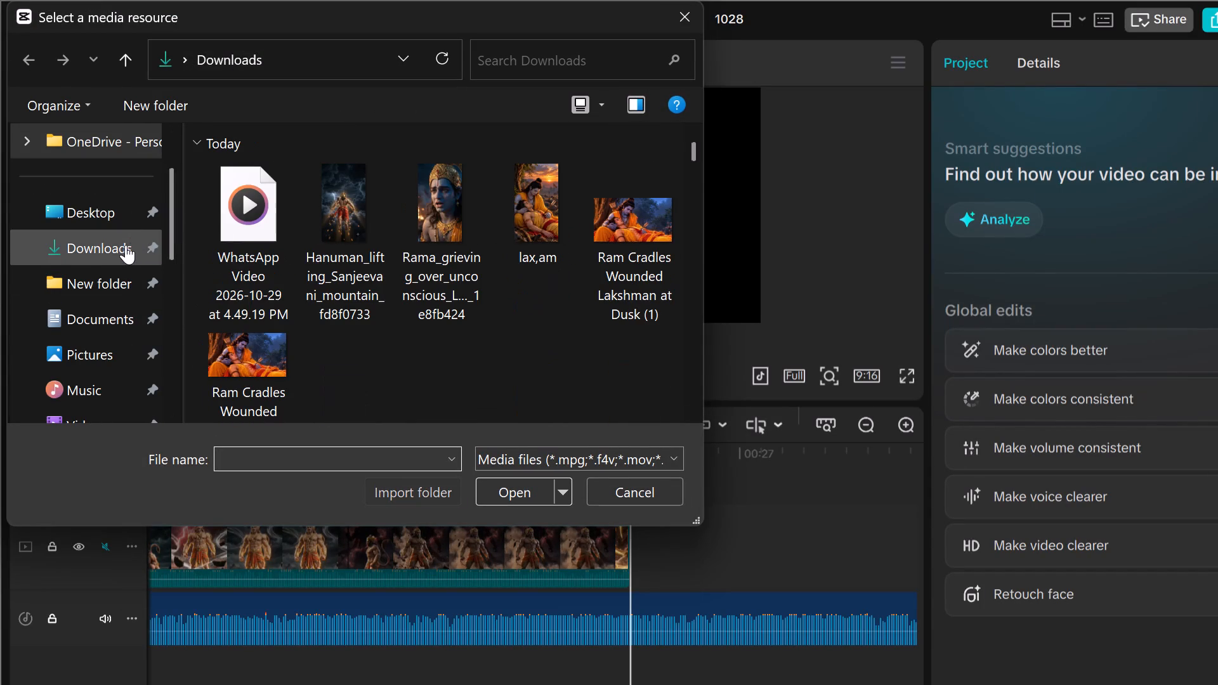
Import WhatsApp Video 2026-10-29 at 4.49.19 PM from Downloads and add it to the main track at 25:14.
click(223, 212)
click(523, 492)
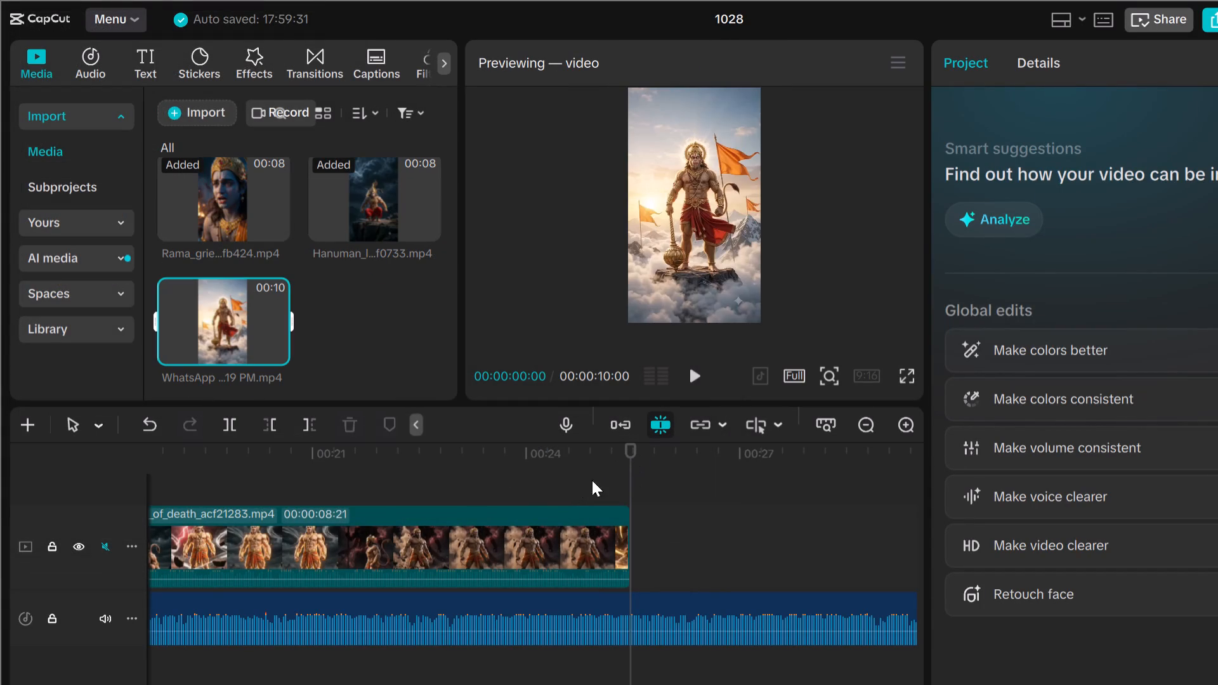
click(264, 353)
click(272, 350)
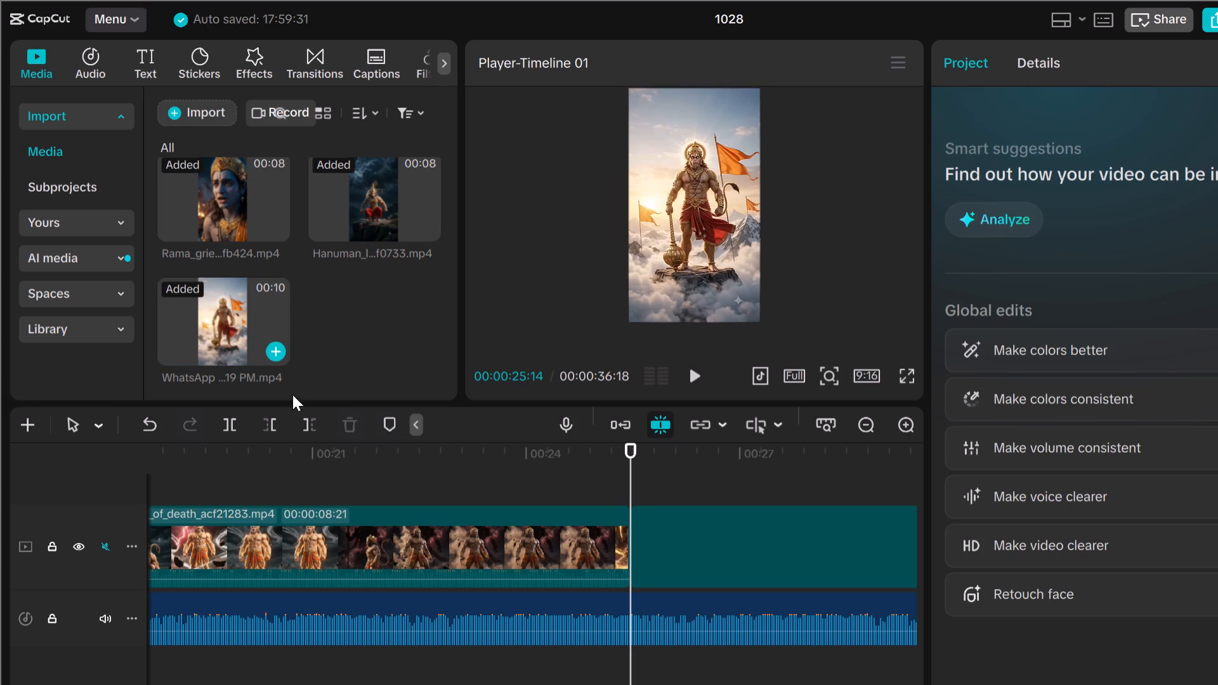
Play and scrub through the newly added WhatsApp clip to about 35:02, checking how its scenes fit the audio.
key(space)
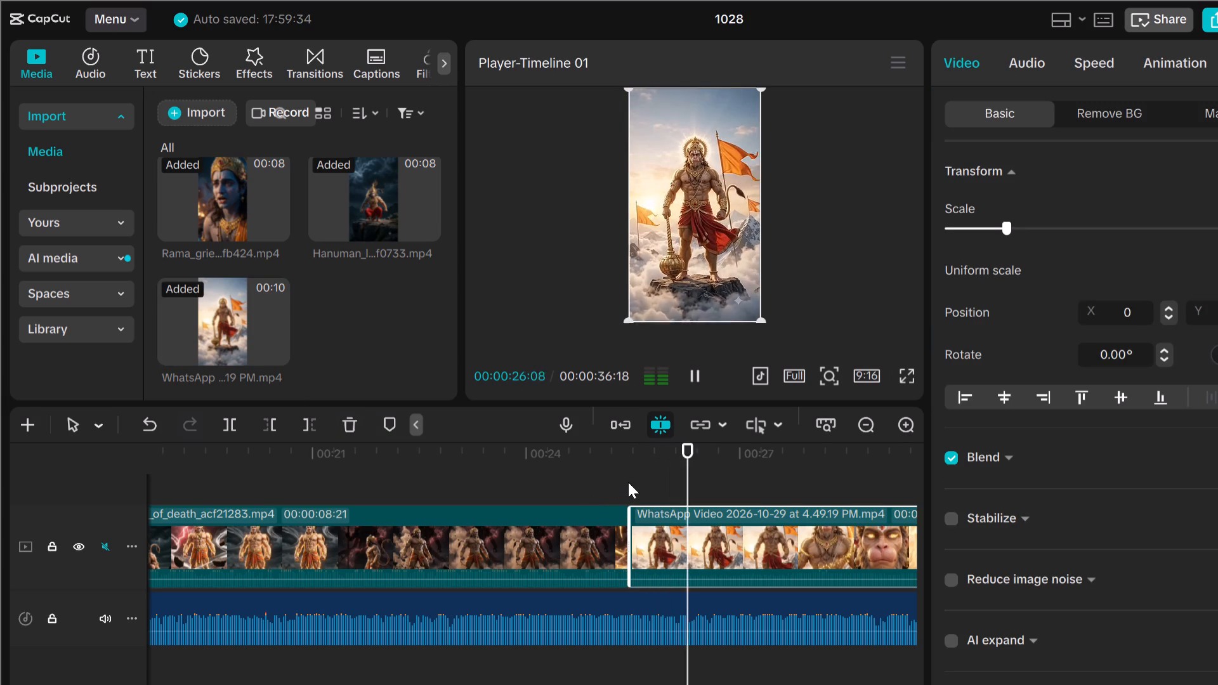
scroll(636, 476, up, 3)
scroll(696, 450, up, 2)
scroll(754, 434, up, 2)
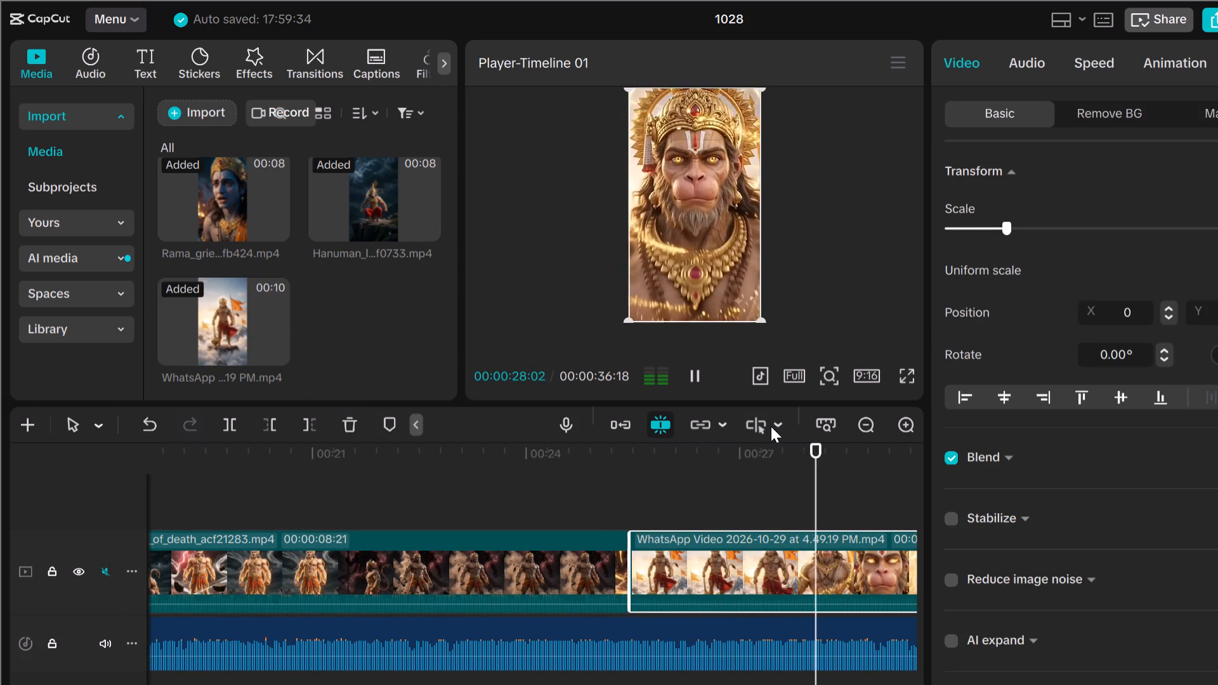
scroll(771, 426, up, 1)
scroll(825, 414, up, 1)
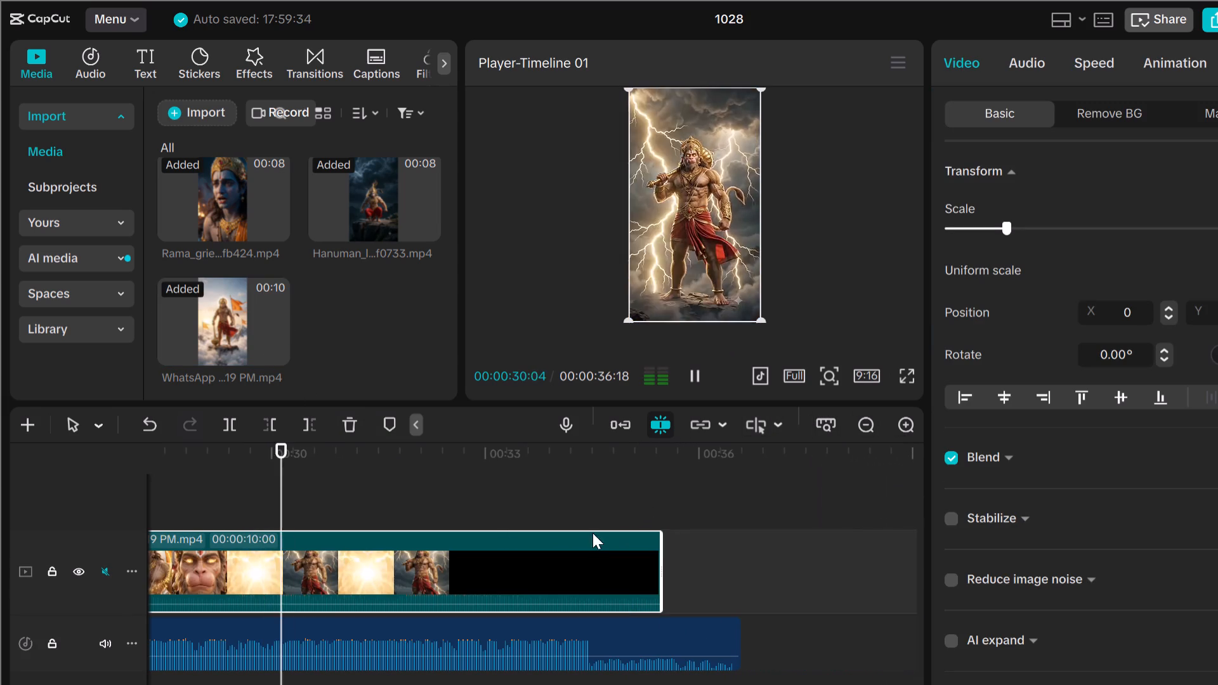
drag(426, 475, 430, 469)
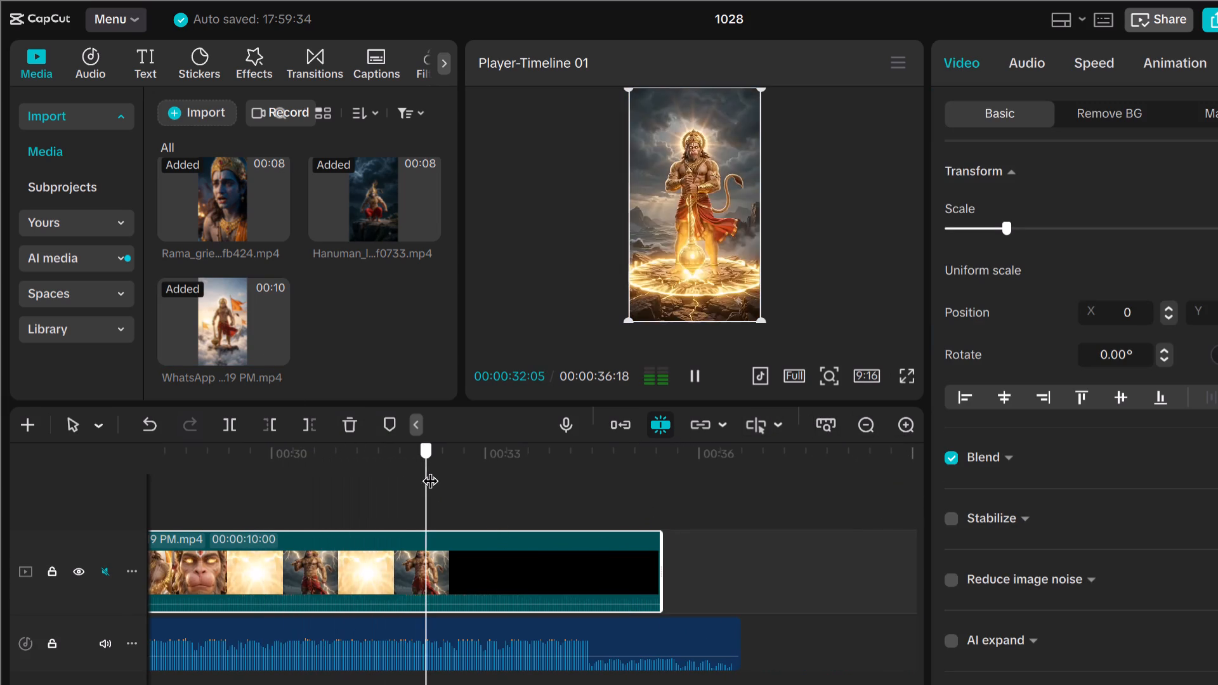
drag(430, 469, 433, 466)
drag(435, 464, 419, 471)
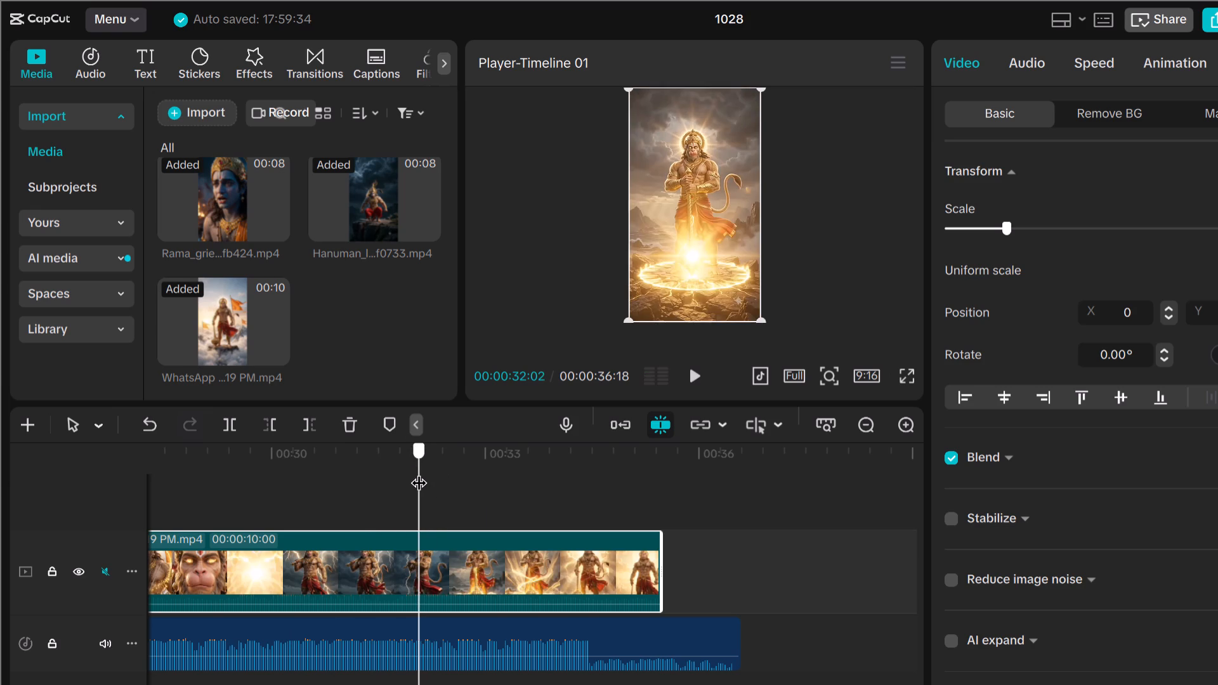
drag(419, 471, 432, 473)
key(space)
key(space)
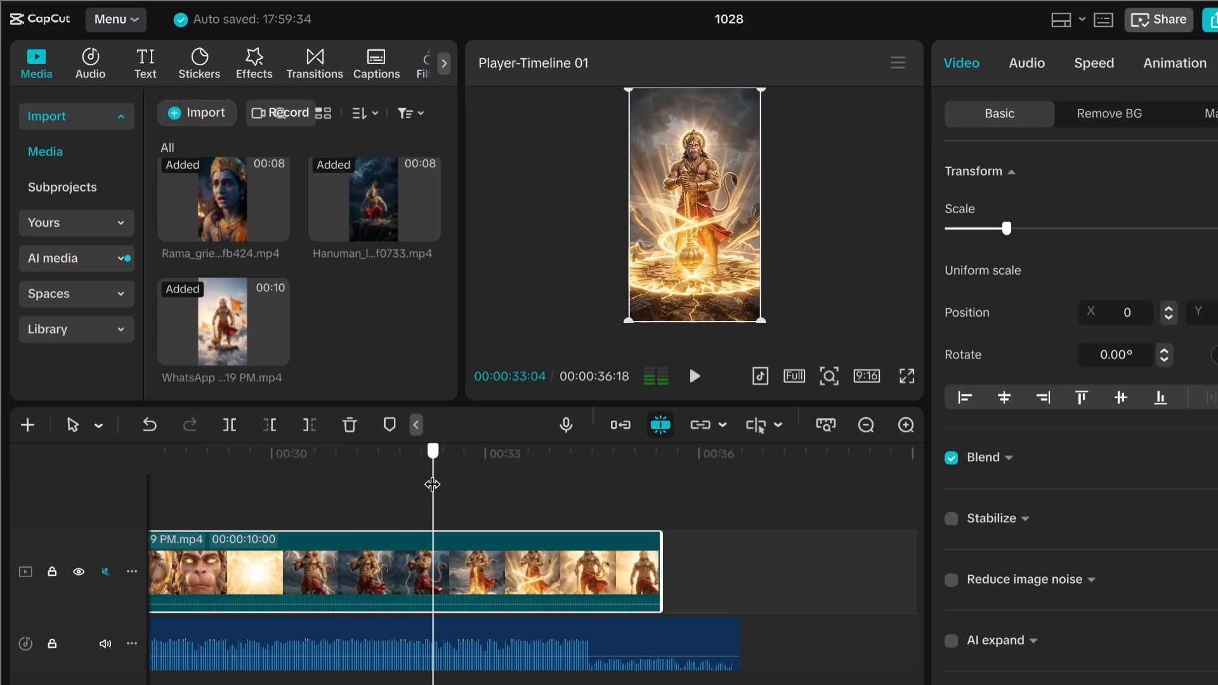
drag(432, 473, 432, 473)
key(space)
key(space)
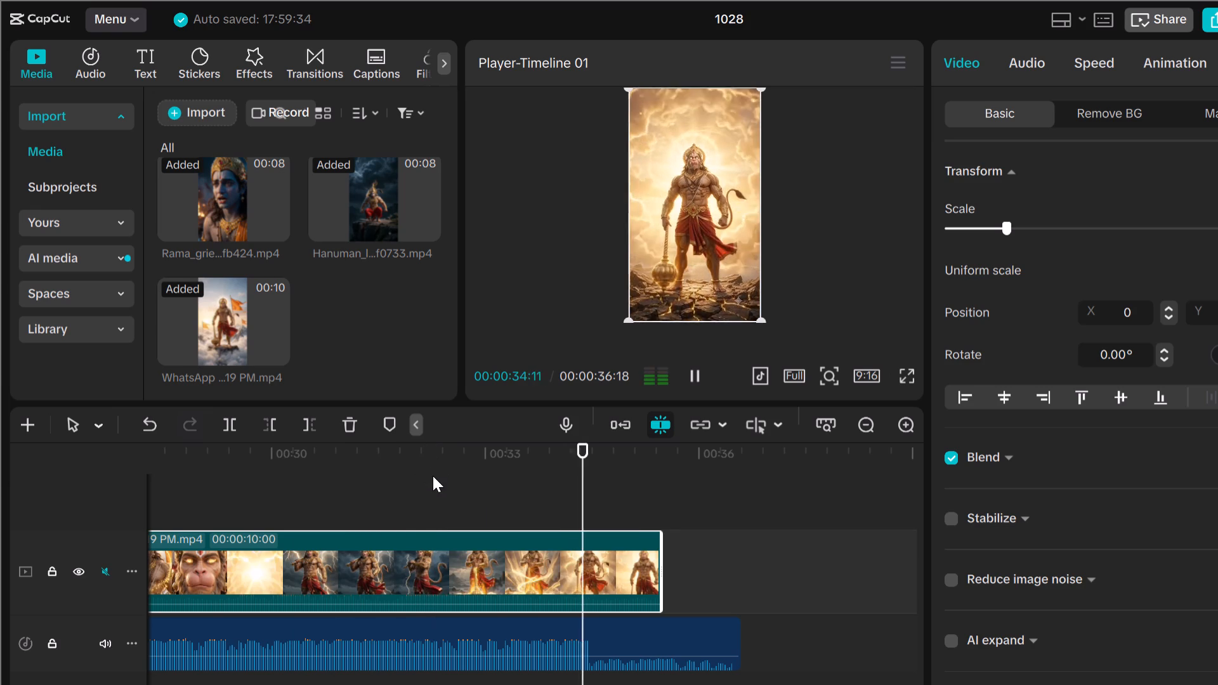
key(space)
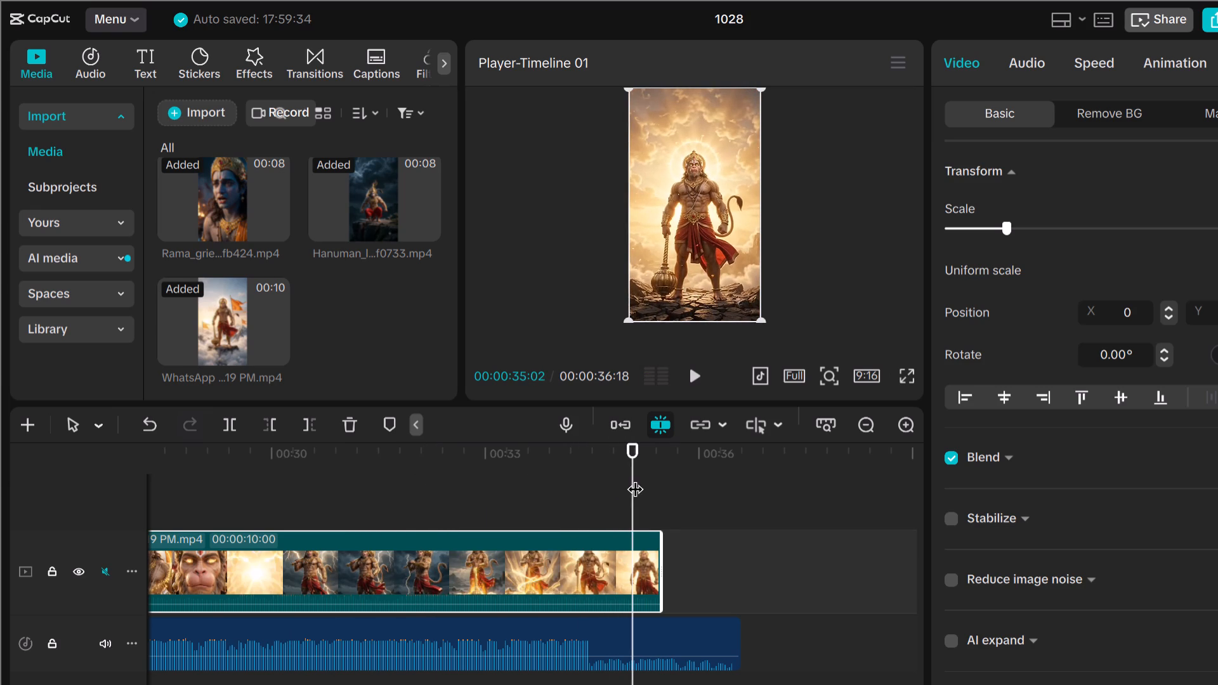
Apply the trending "Dynam...osite" In animation to the first Rama clip at the start of the timeline.
drag(635, 478, 25, 549)
key(space)
key(space)
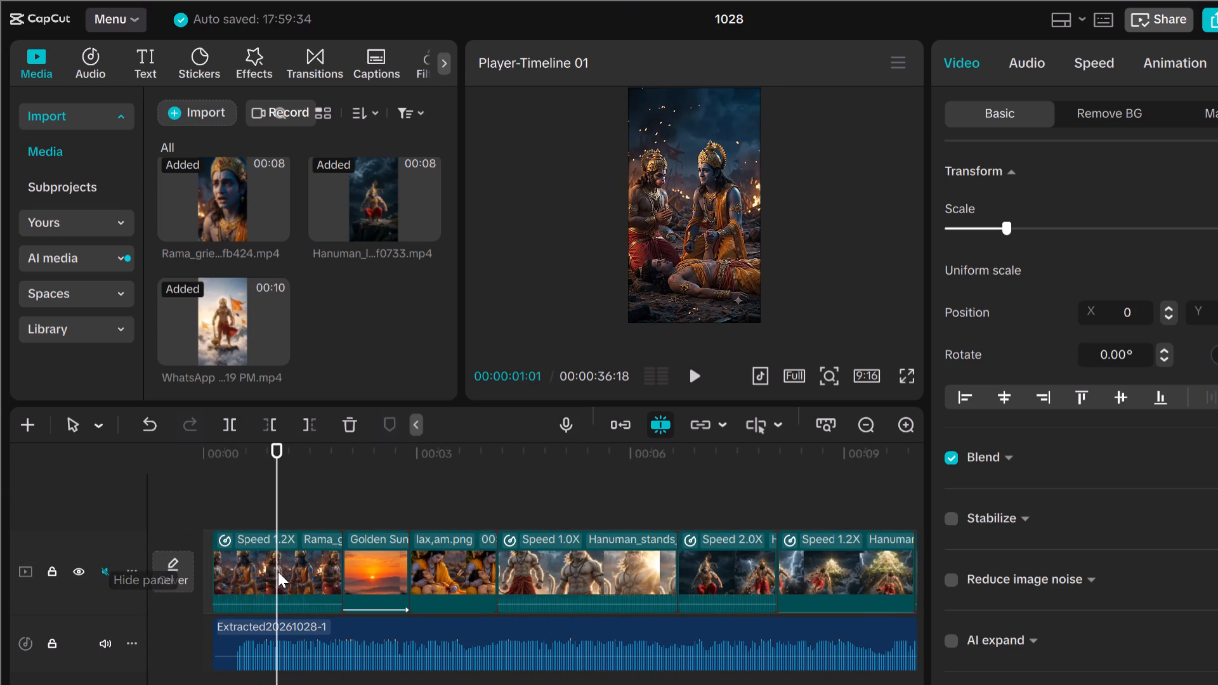
click(278, 571)
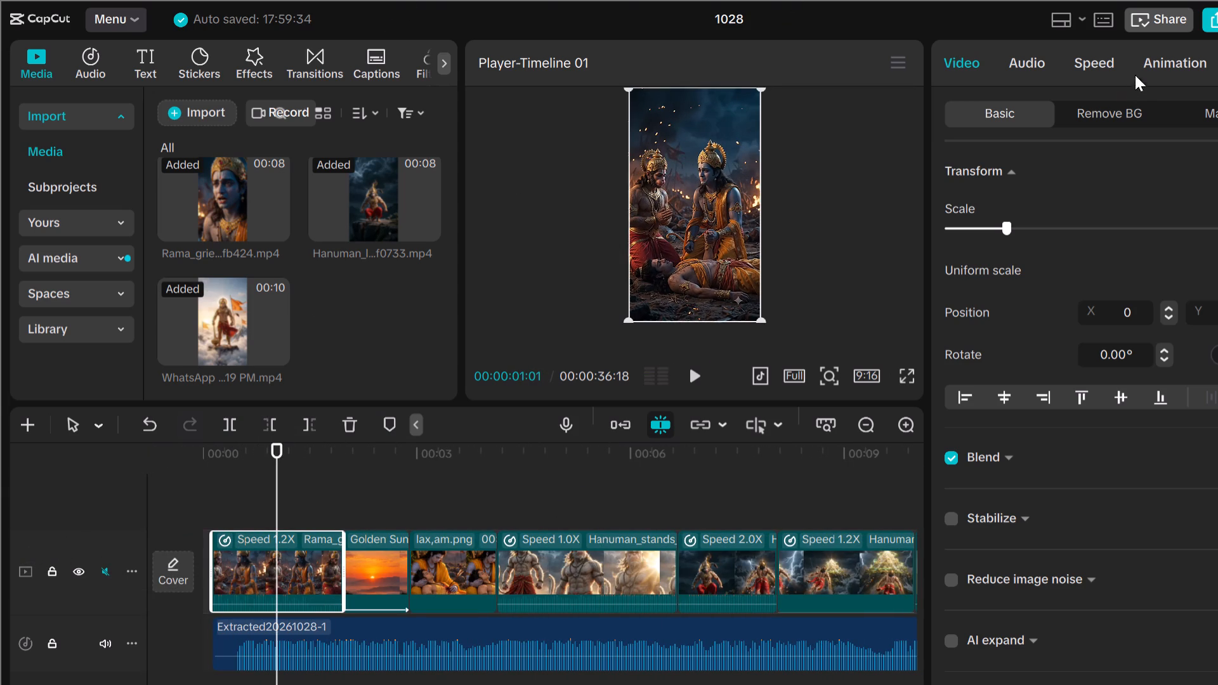
click(1158, 65)
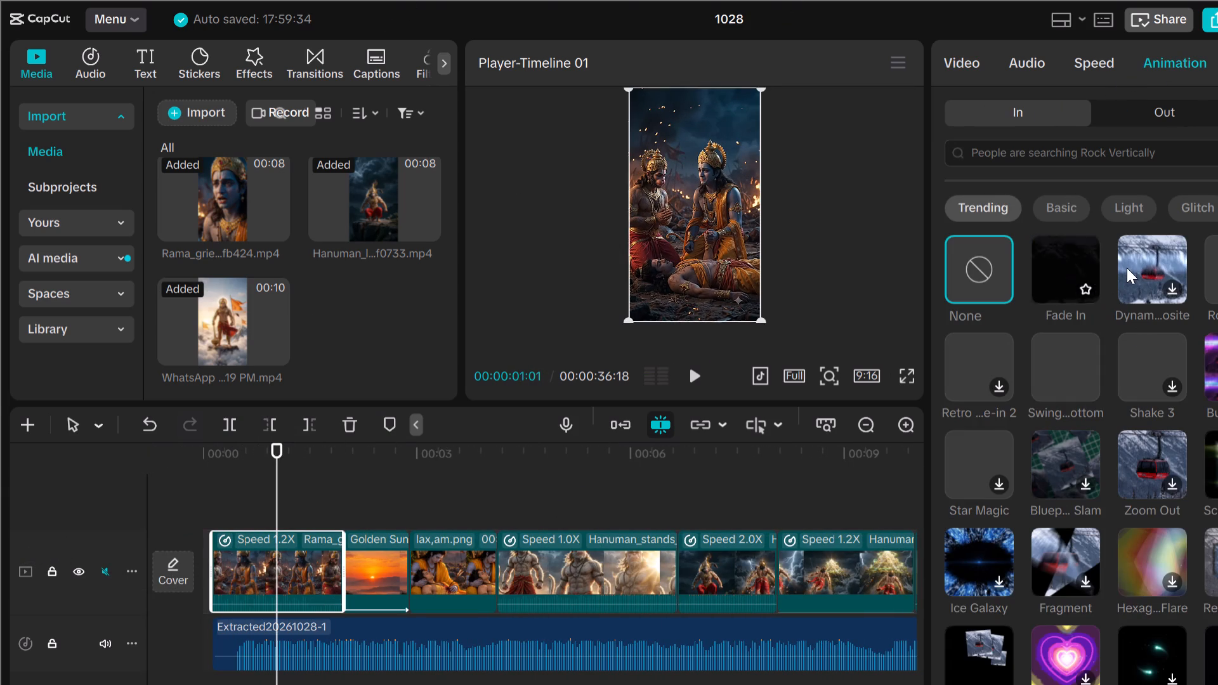
click(1132, 266)
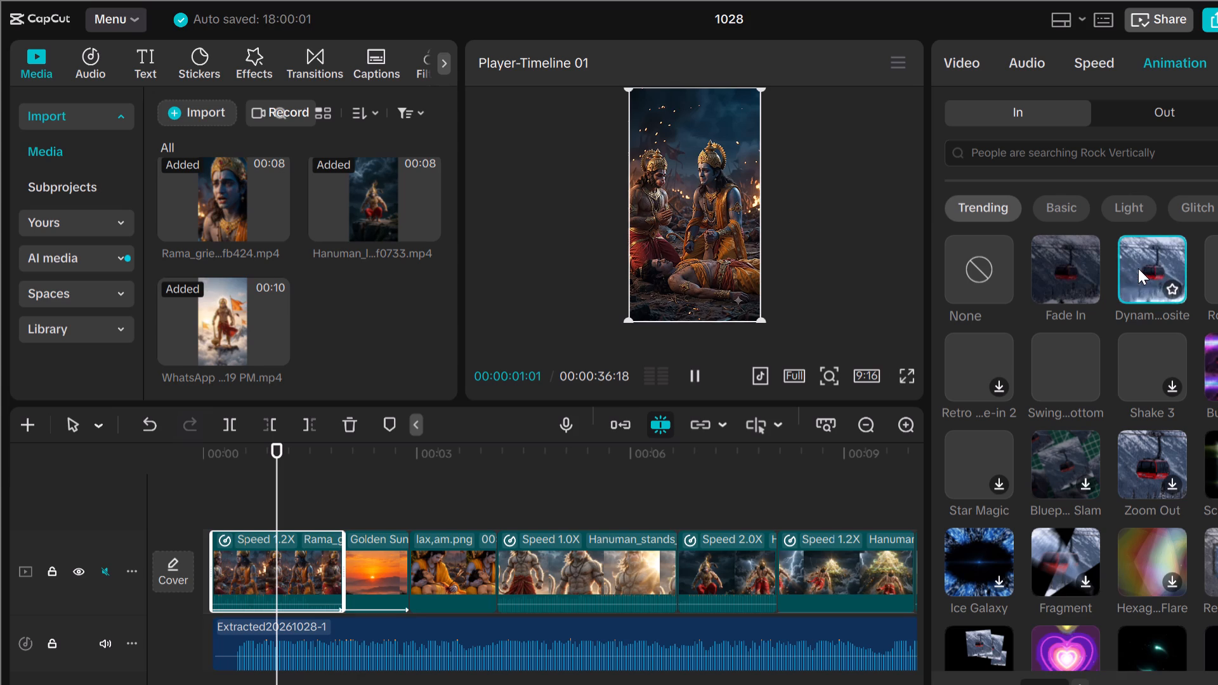
click(1138, 268)
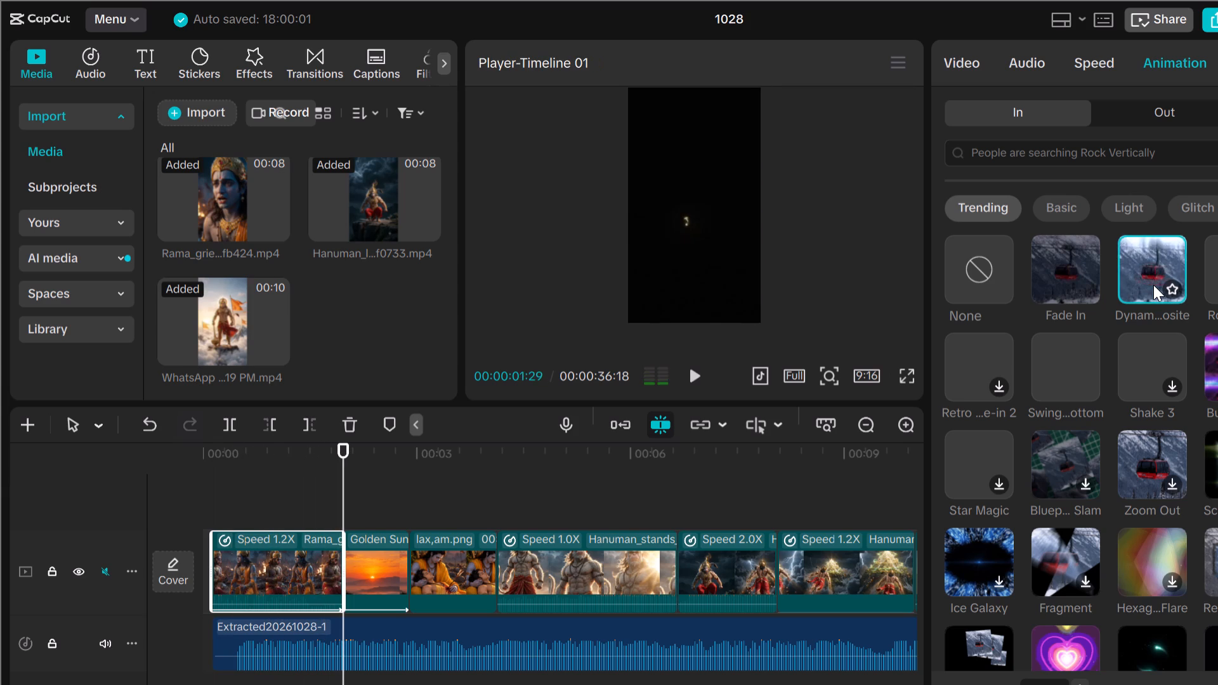
Switch the workspace layout from Attributes to Default.
drag(1117, 302, 1033, 302)
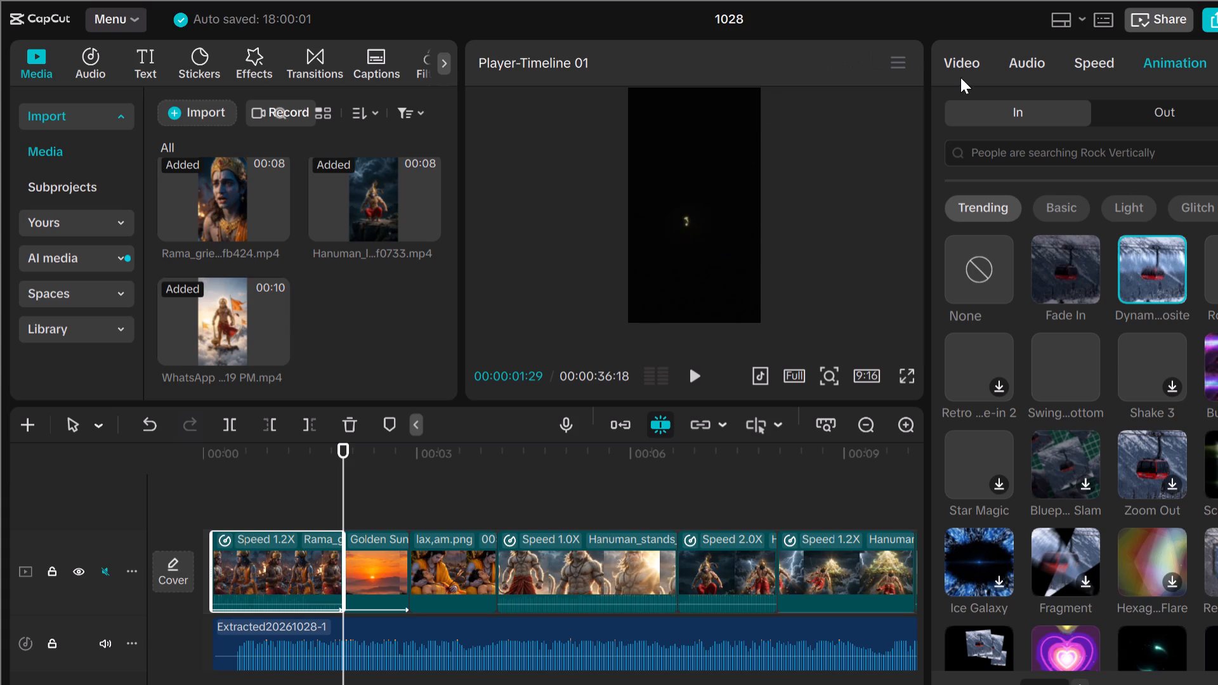
drag(928, 91, 862, 110)
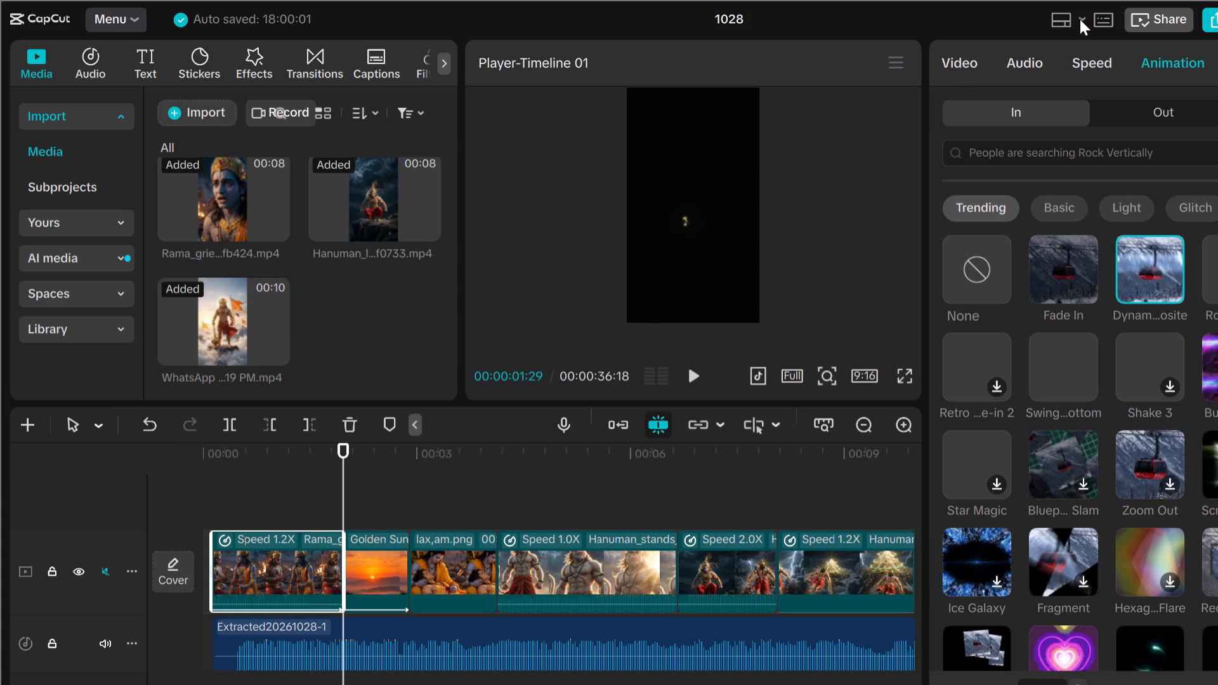
click(1080, 19)
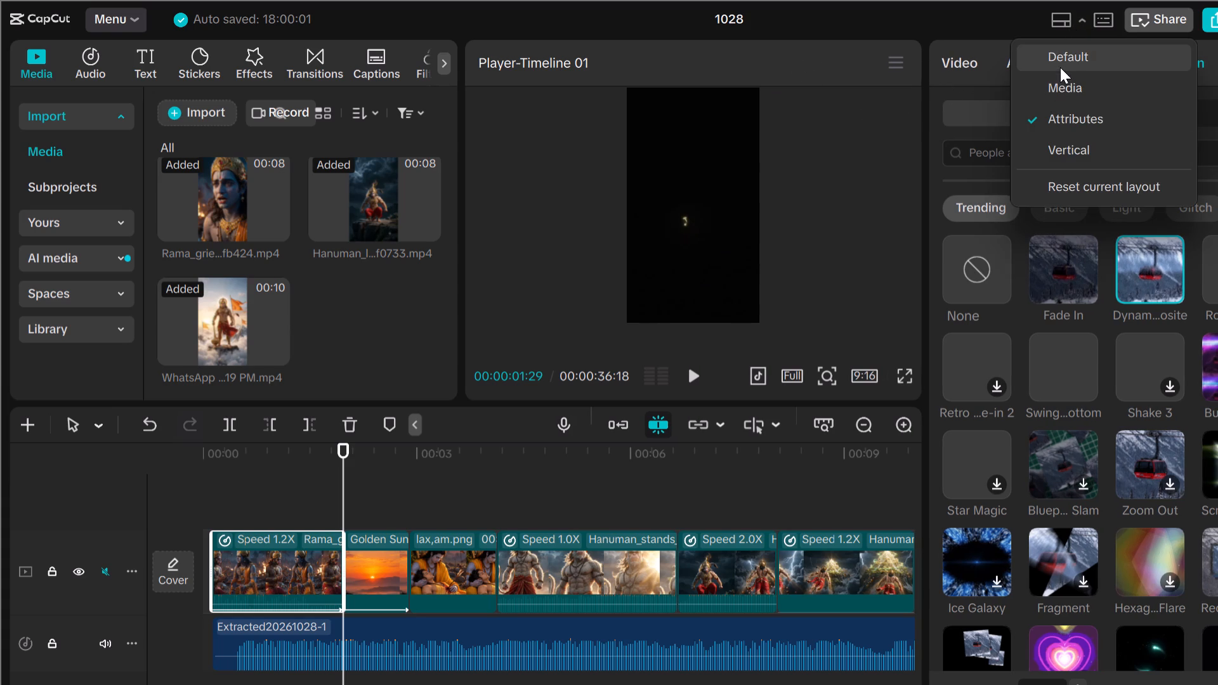
click(1060, 67)
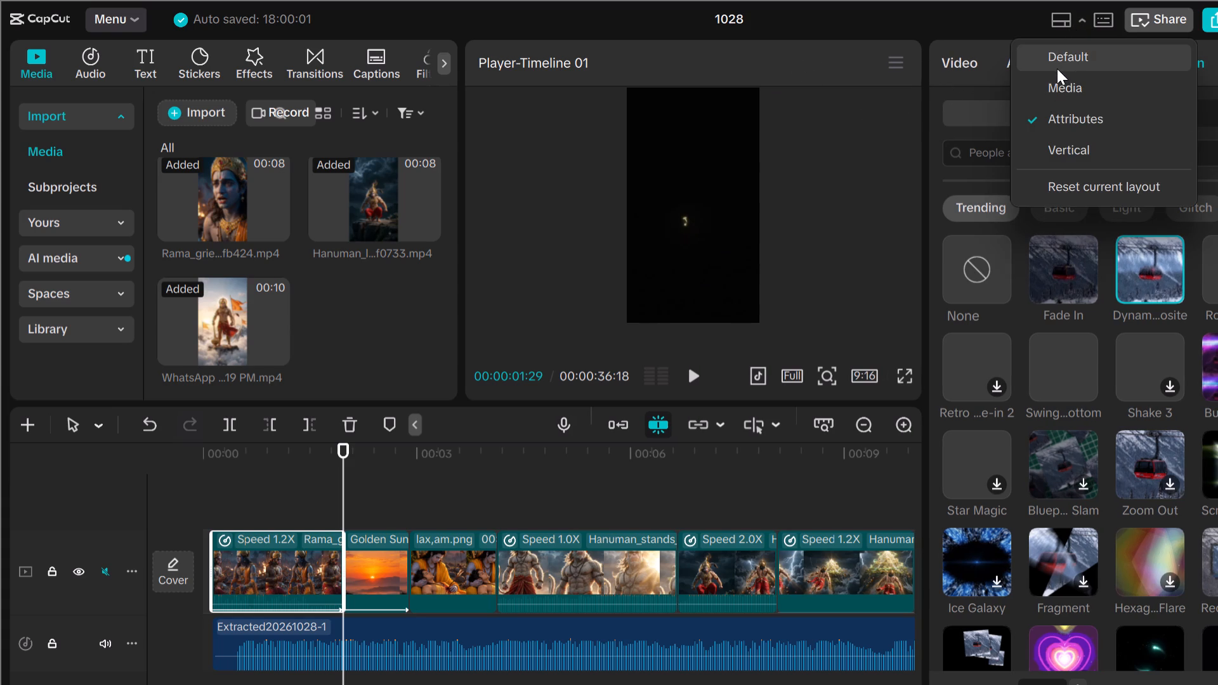
click(1057, 68)
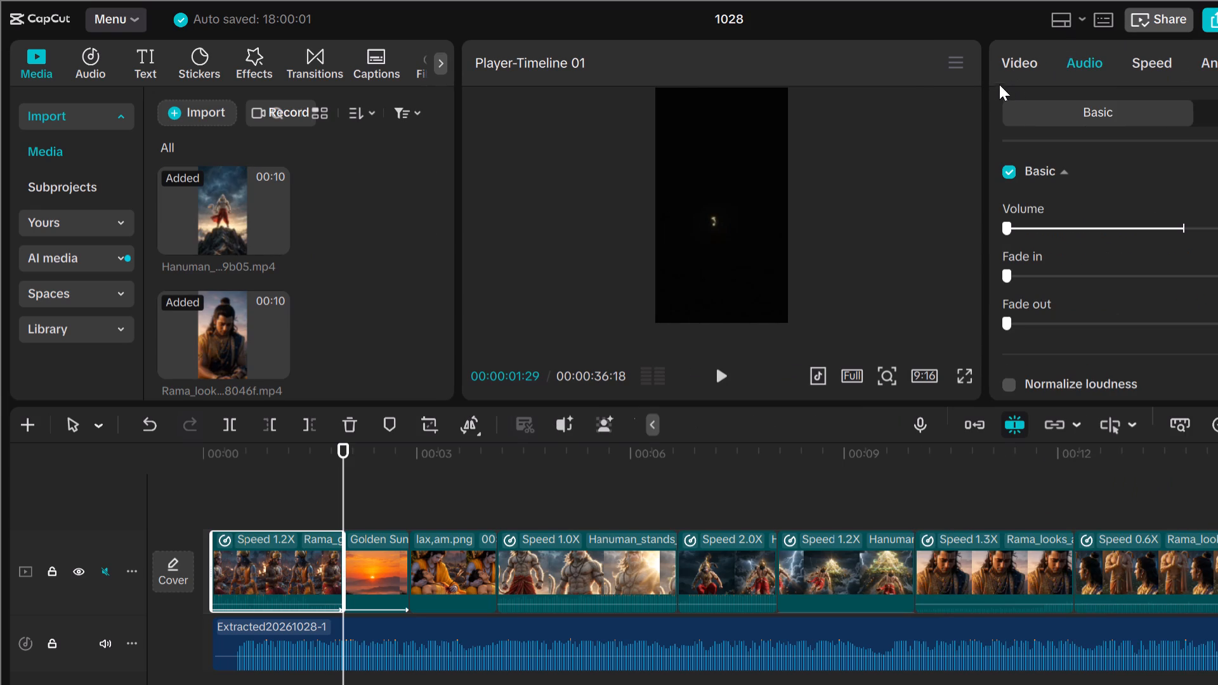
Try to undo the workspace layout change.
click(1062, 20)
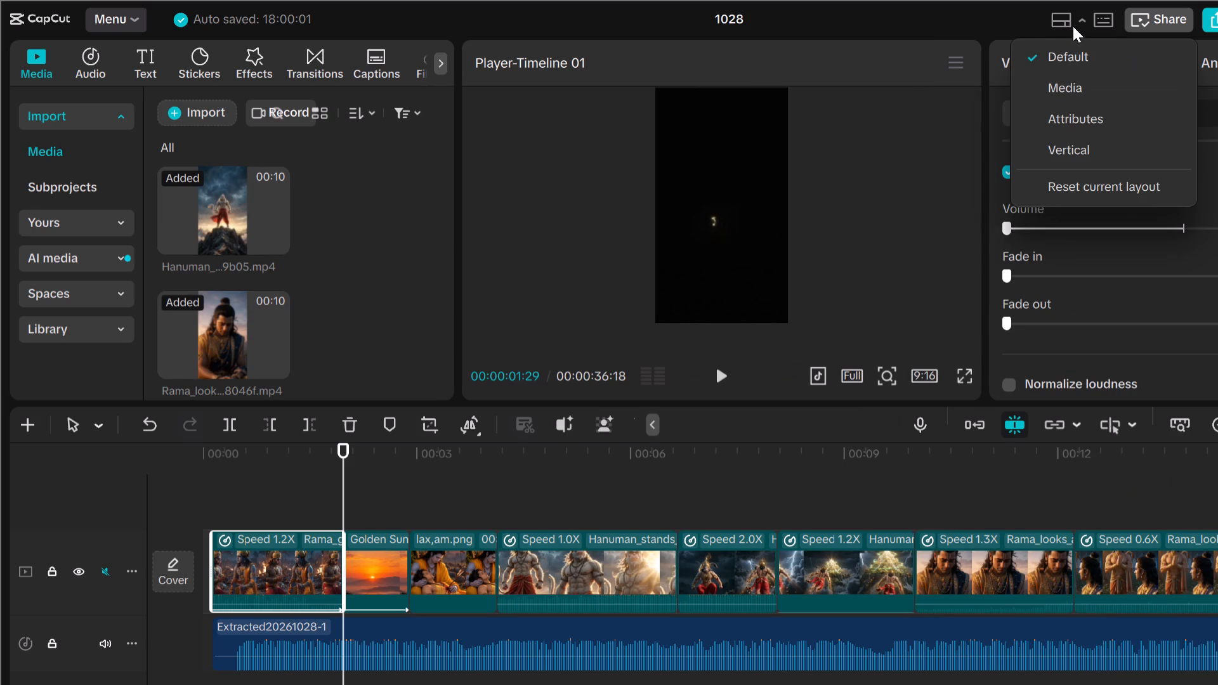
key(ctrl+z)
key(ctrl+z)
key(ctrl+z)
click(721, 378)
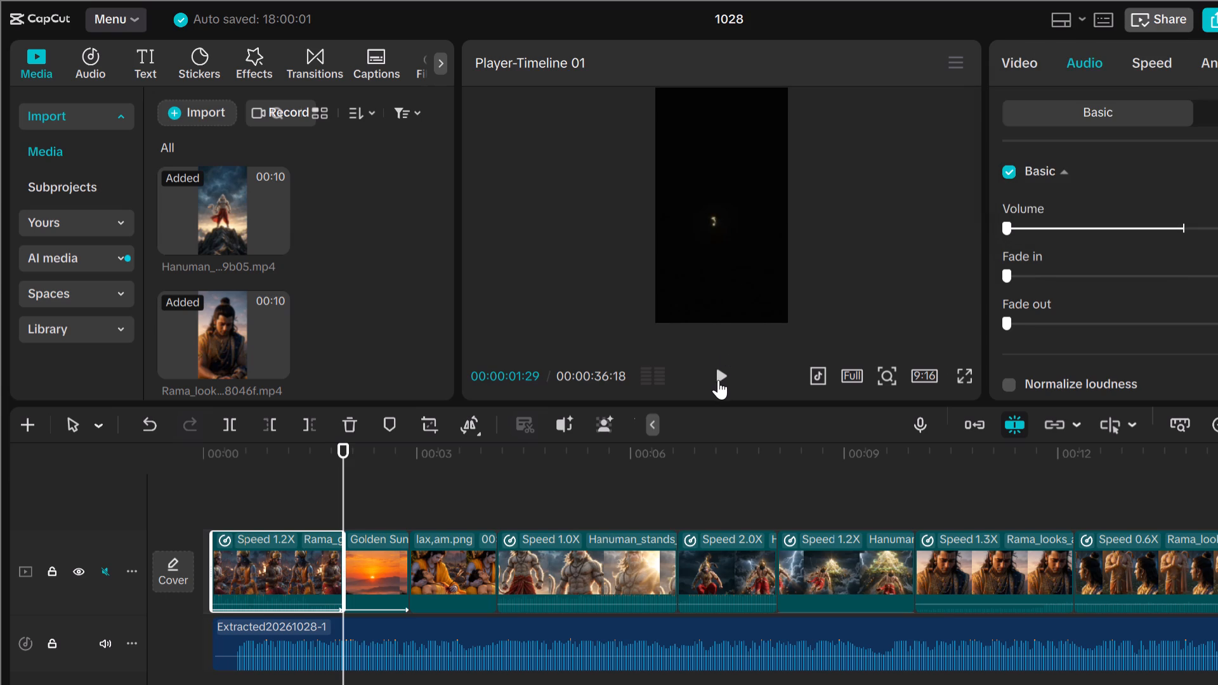
Play from the first clip's end to the lax,am.png image and open that image's In animations.
click(718, 380)
click(727, 375)
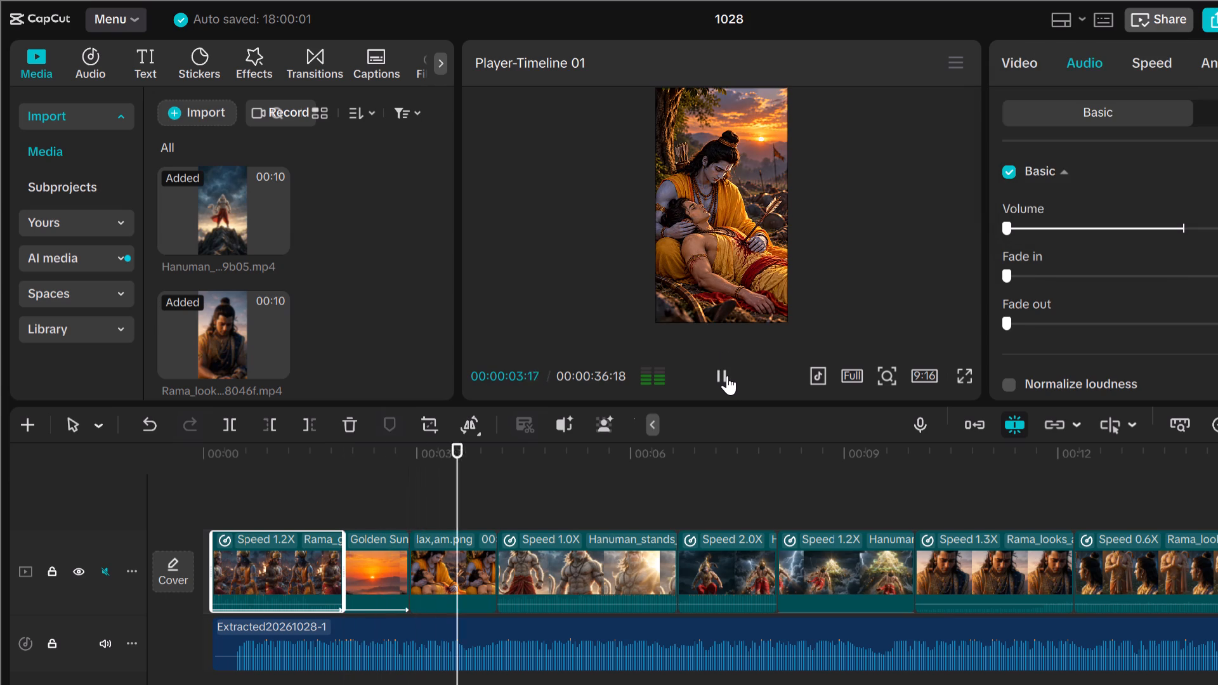
click(482, 567)
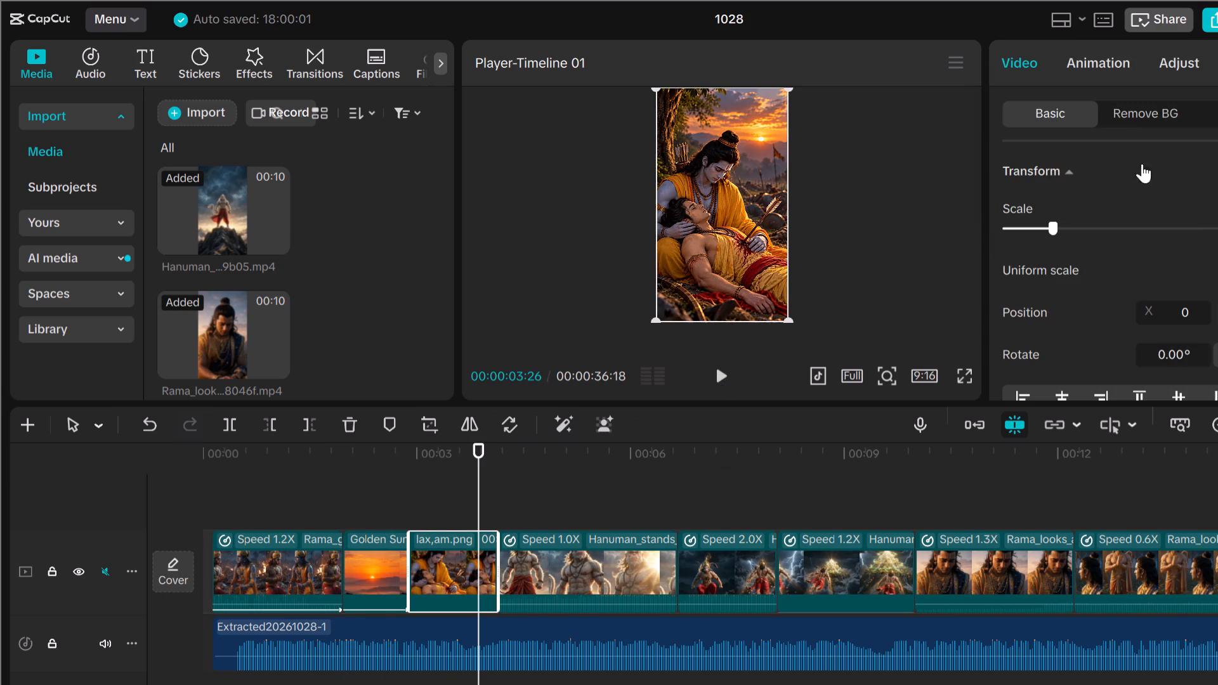
click(1114, 74)
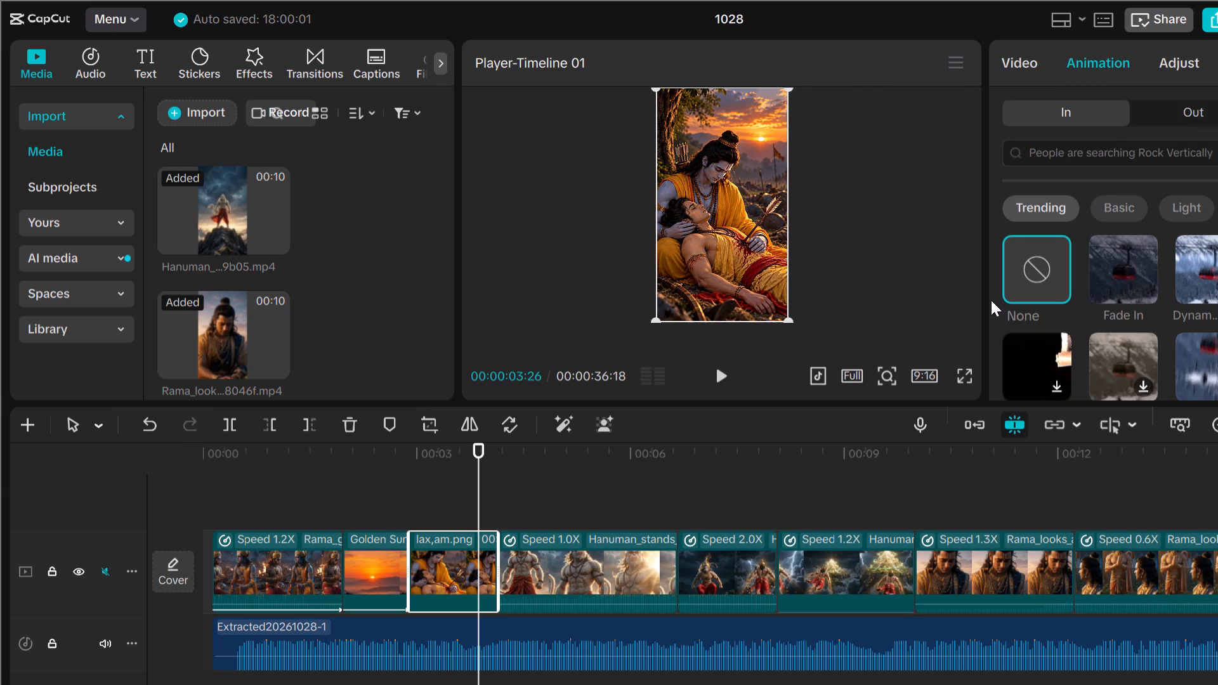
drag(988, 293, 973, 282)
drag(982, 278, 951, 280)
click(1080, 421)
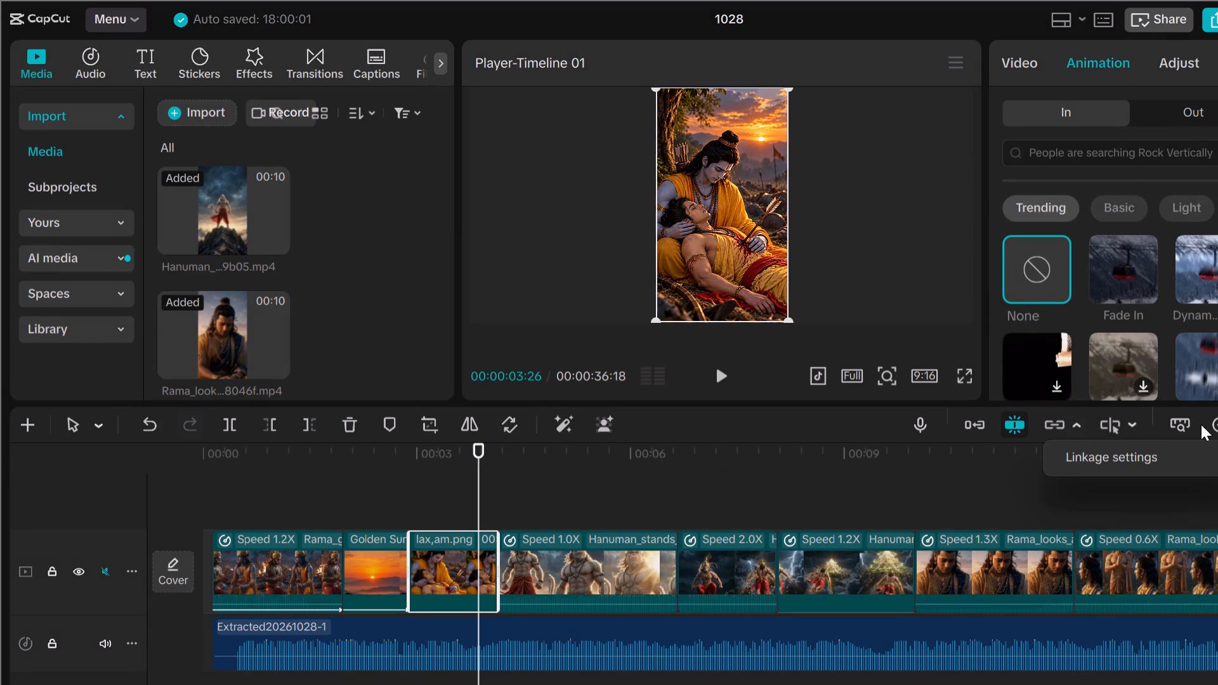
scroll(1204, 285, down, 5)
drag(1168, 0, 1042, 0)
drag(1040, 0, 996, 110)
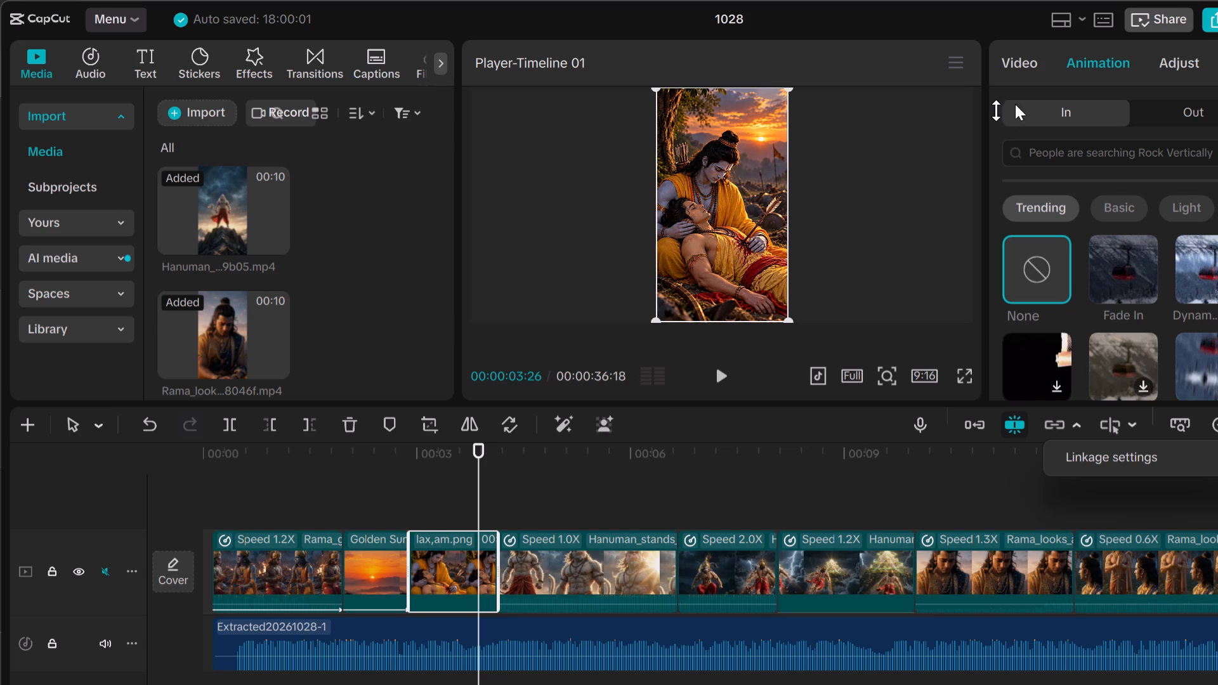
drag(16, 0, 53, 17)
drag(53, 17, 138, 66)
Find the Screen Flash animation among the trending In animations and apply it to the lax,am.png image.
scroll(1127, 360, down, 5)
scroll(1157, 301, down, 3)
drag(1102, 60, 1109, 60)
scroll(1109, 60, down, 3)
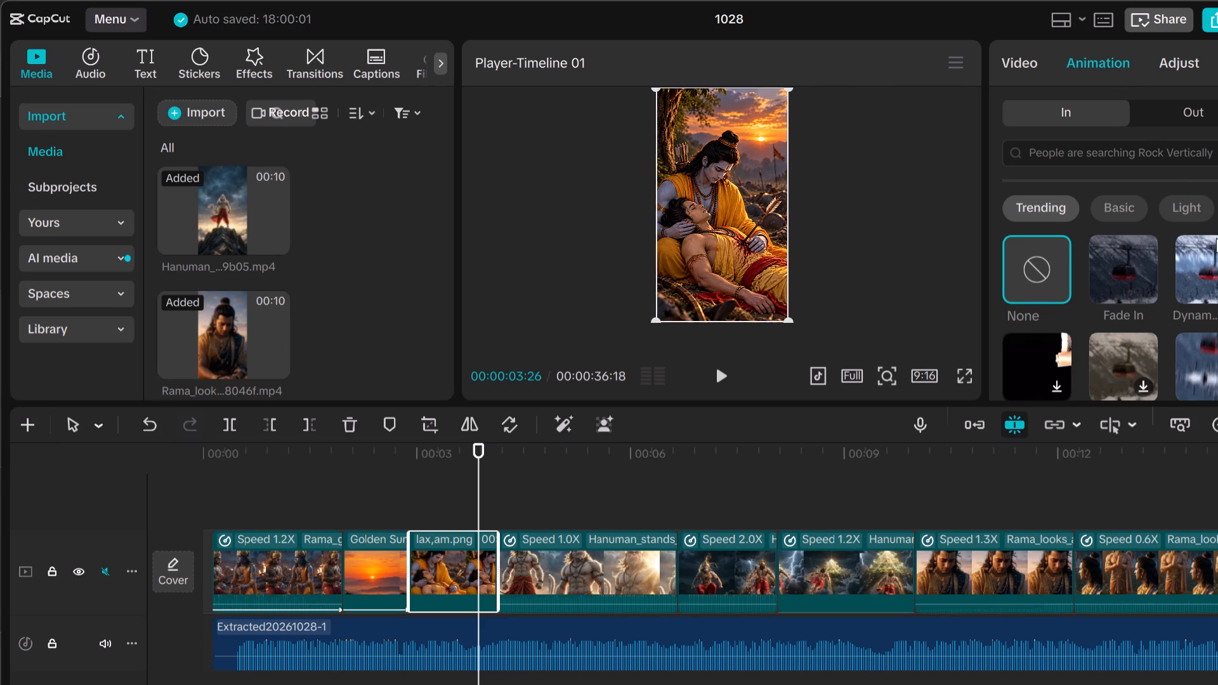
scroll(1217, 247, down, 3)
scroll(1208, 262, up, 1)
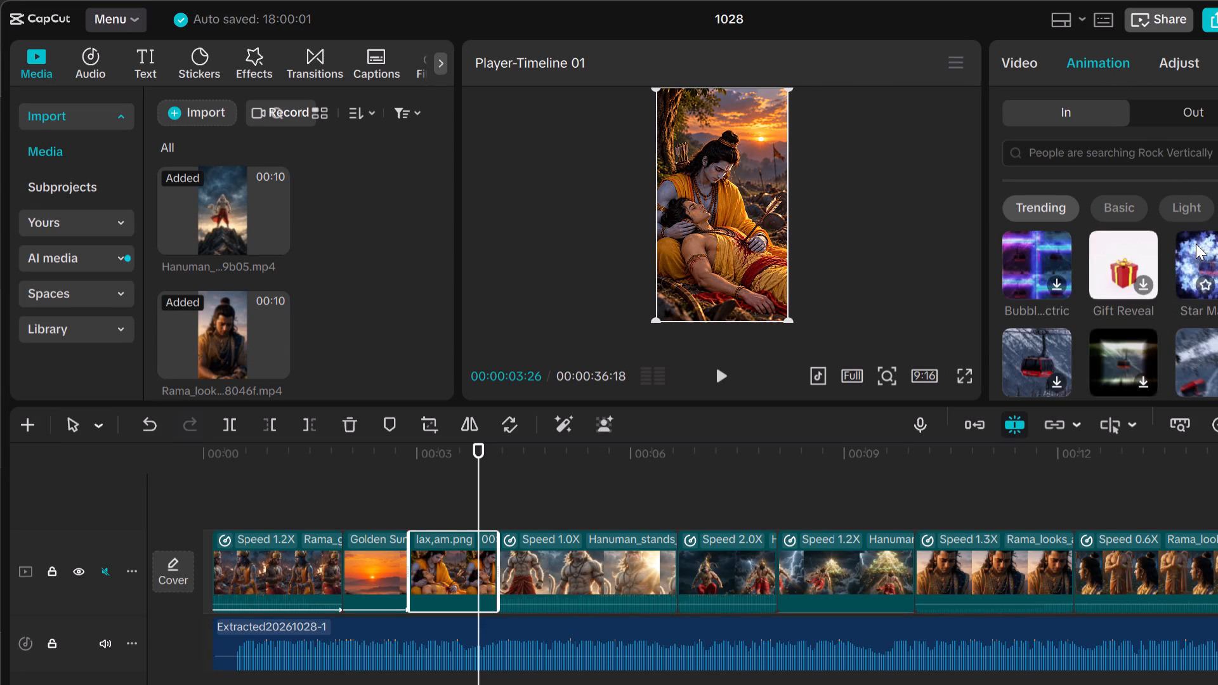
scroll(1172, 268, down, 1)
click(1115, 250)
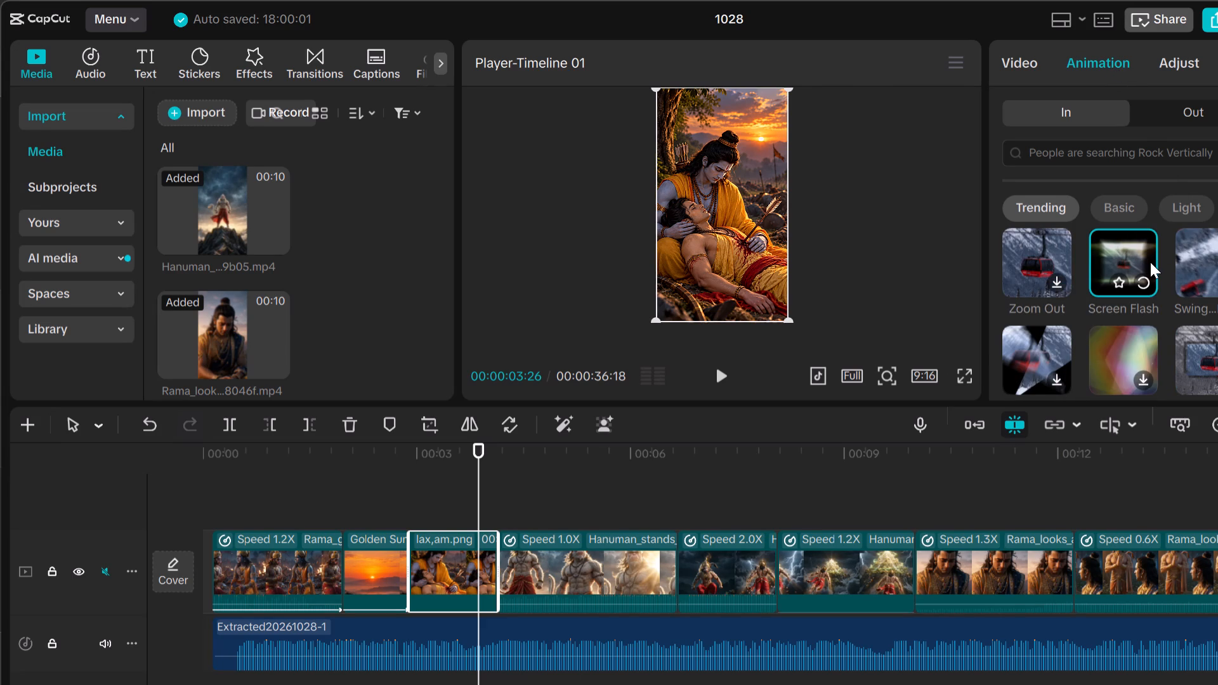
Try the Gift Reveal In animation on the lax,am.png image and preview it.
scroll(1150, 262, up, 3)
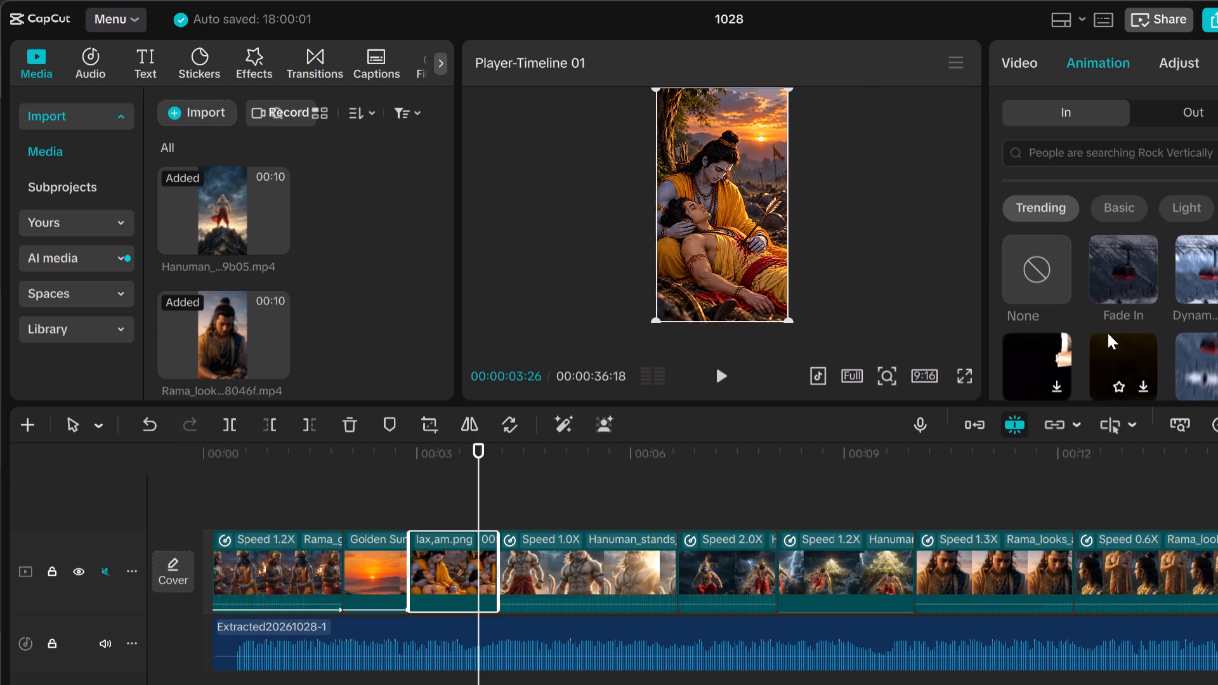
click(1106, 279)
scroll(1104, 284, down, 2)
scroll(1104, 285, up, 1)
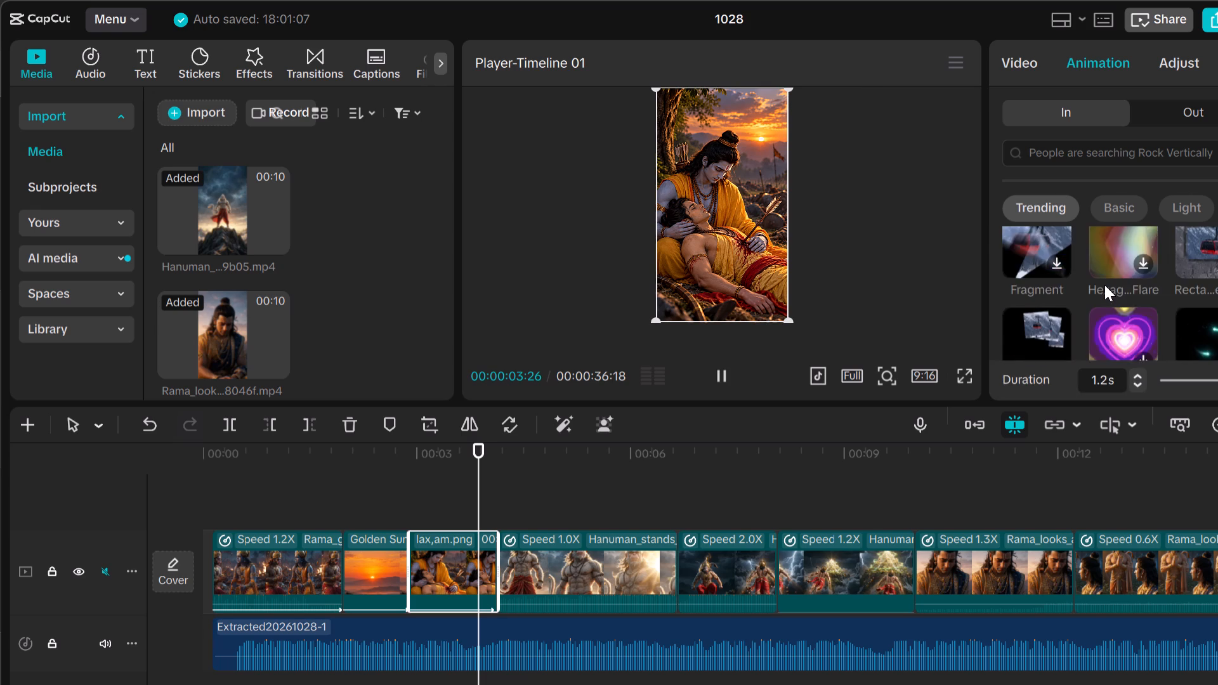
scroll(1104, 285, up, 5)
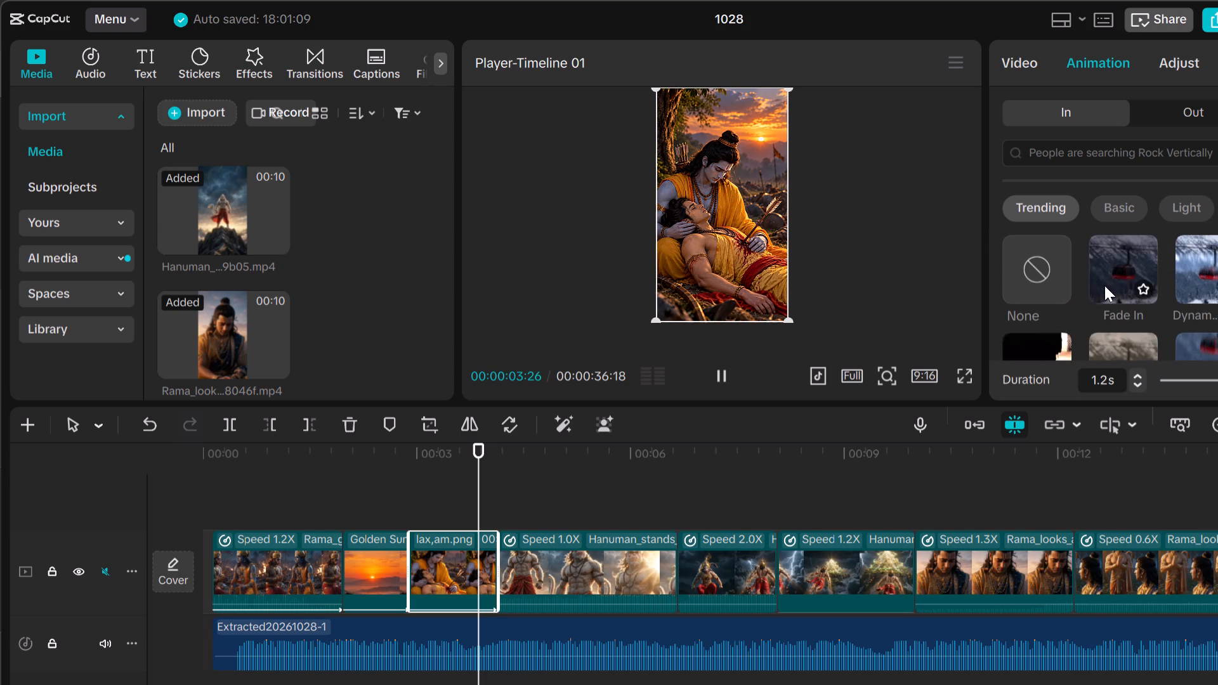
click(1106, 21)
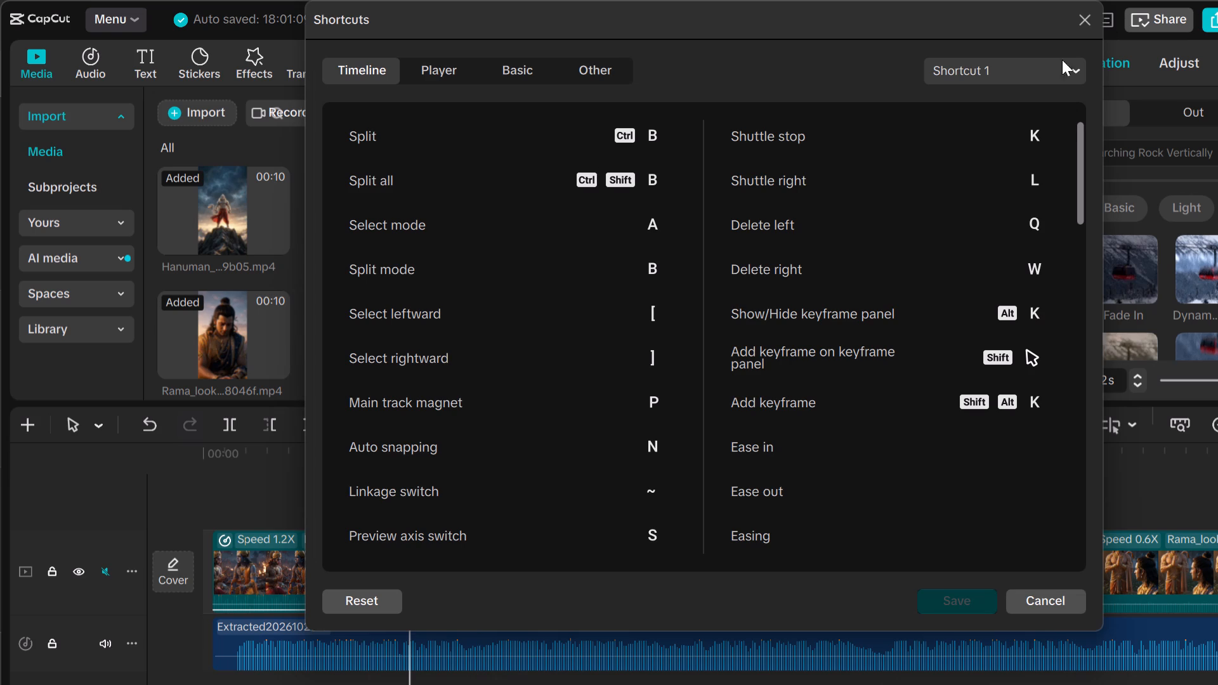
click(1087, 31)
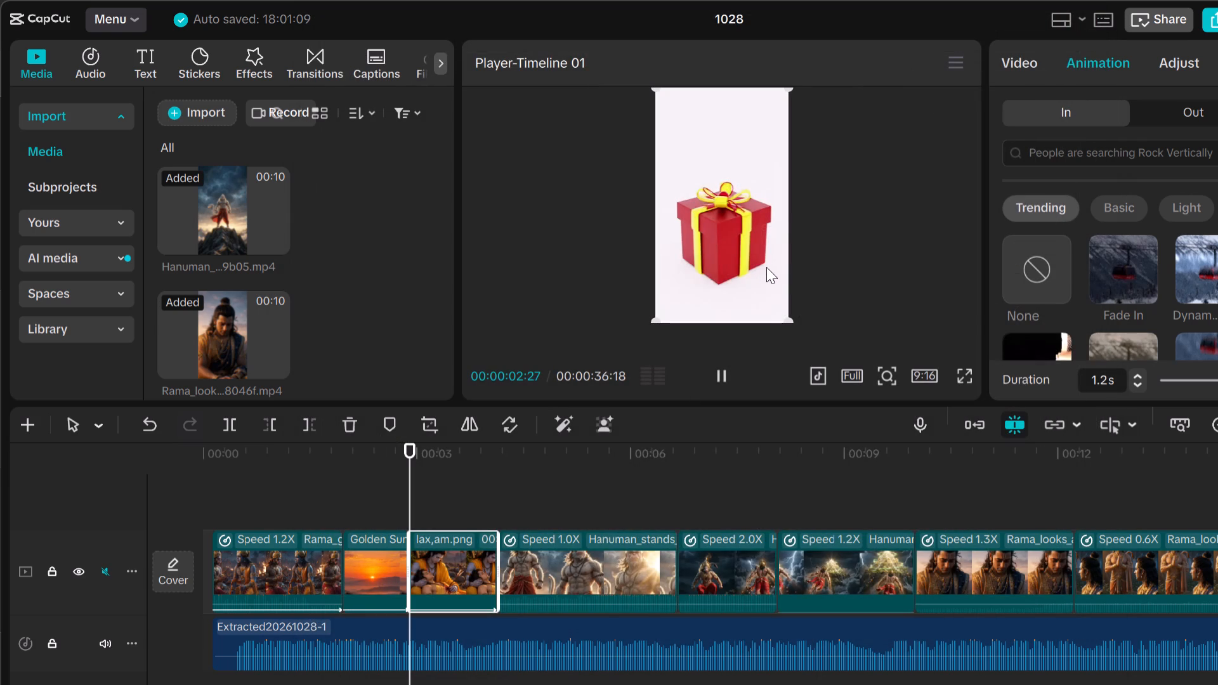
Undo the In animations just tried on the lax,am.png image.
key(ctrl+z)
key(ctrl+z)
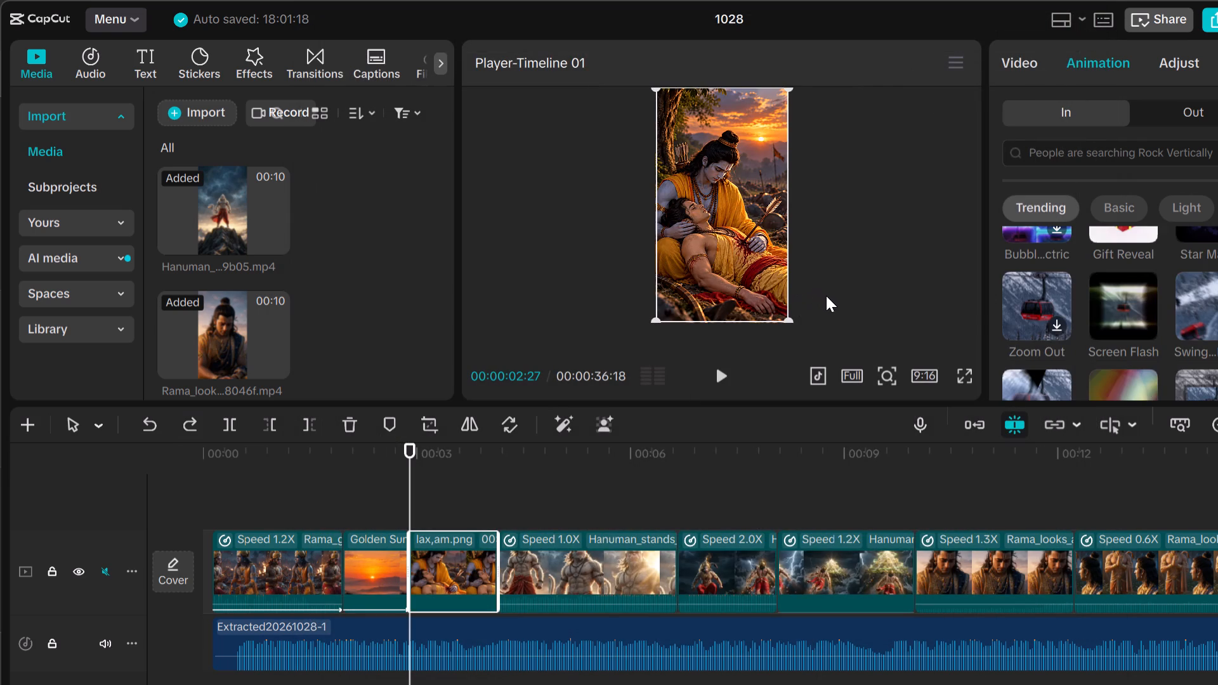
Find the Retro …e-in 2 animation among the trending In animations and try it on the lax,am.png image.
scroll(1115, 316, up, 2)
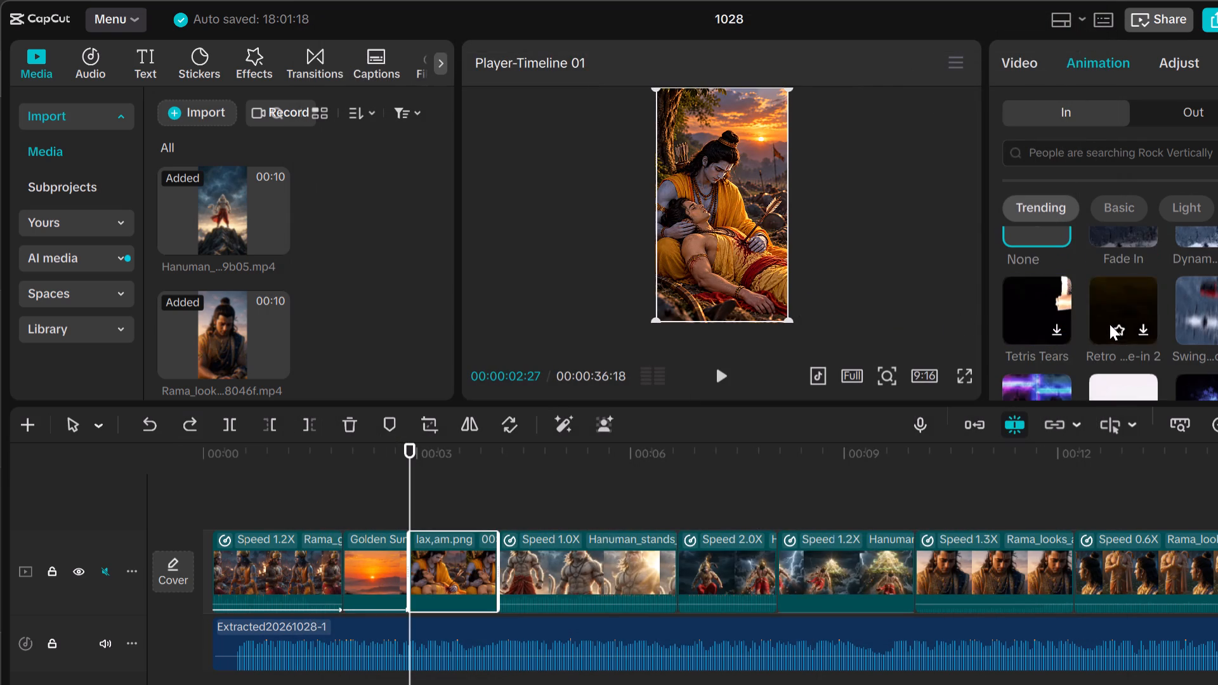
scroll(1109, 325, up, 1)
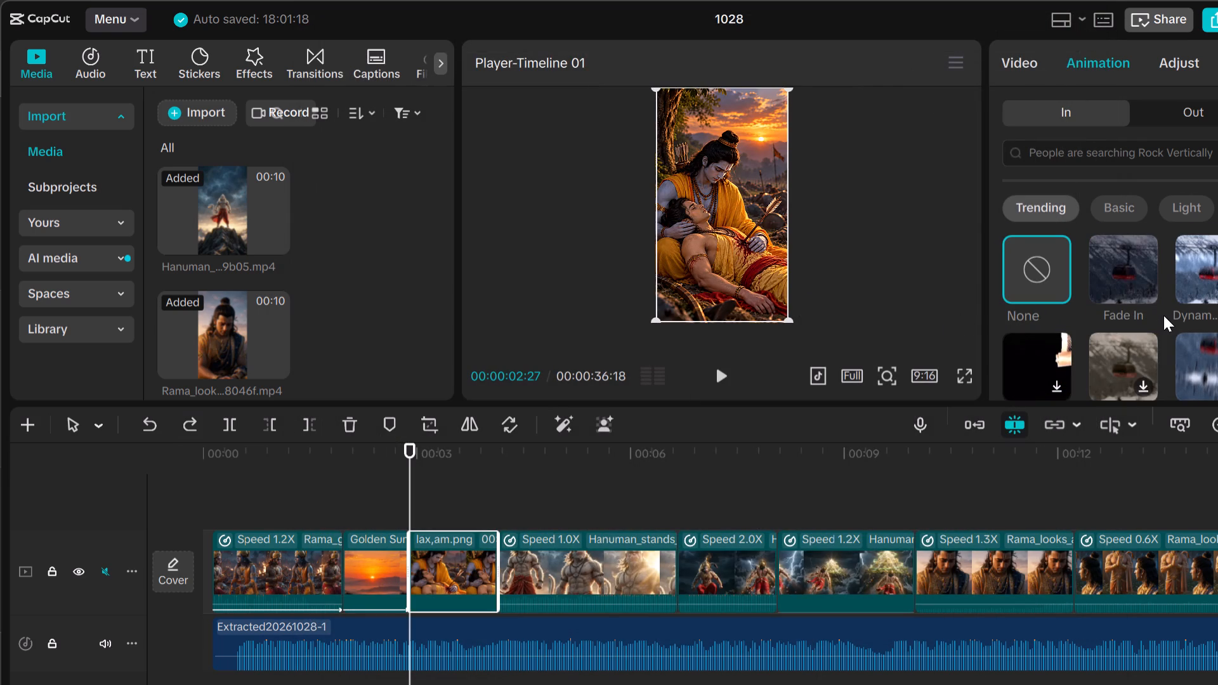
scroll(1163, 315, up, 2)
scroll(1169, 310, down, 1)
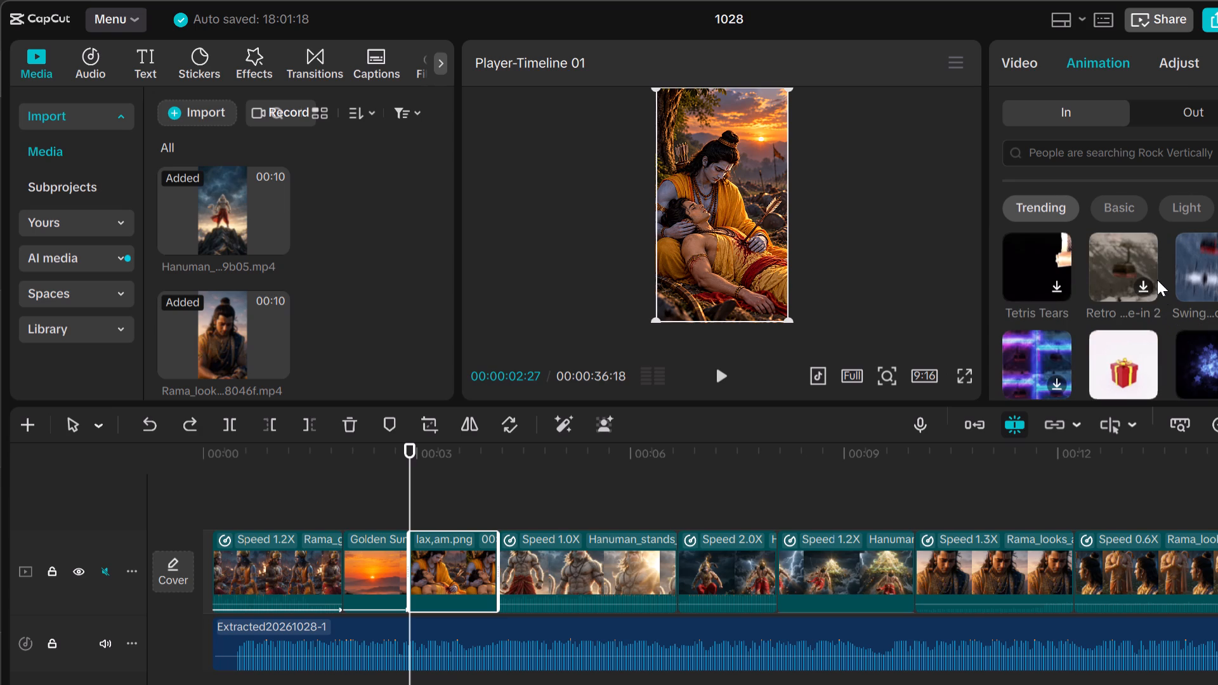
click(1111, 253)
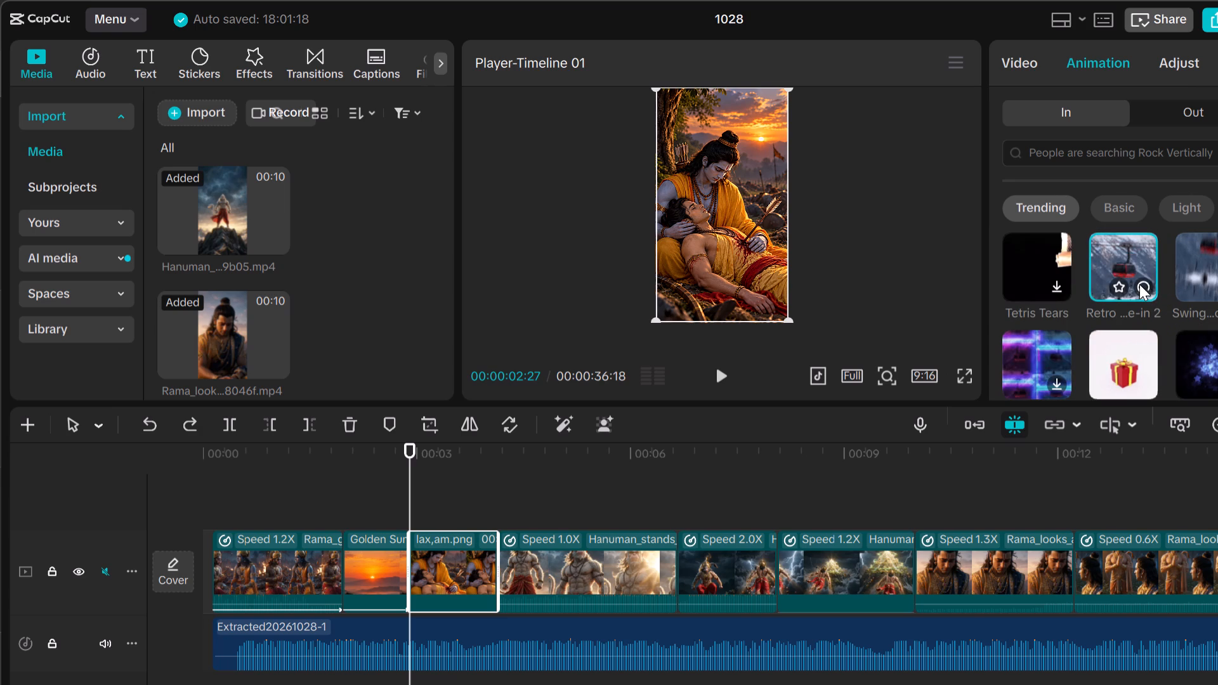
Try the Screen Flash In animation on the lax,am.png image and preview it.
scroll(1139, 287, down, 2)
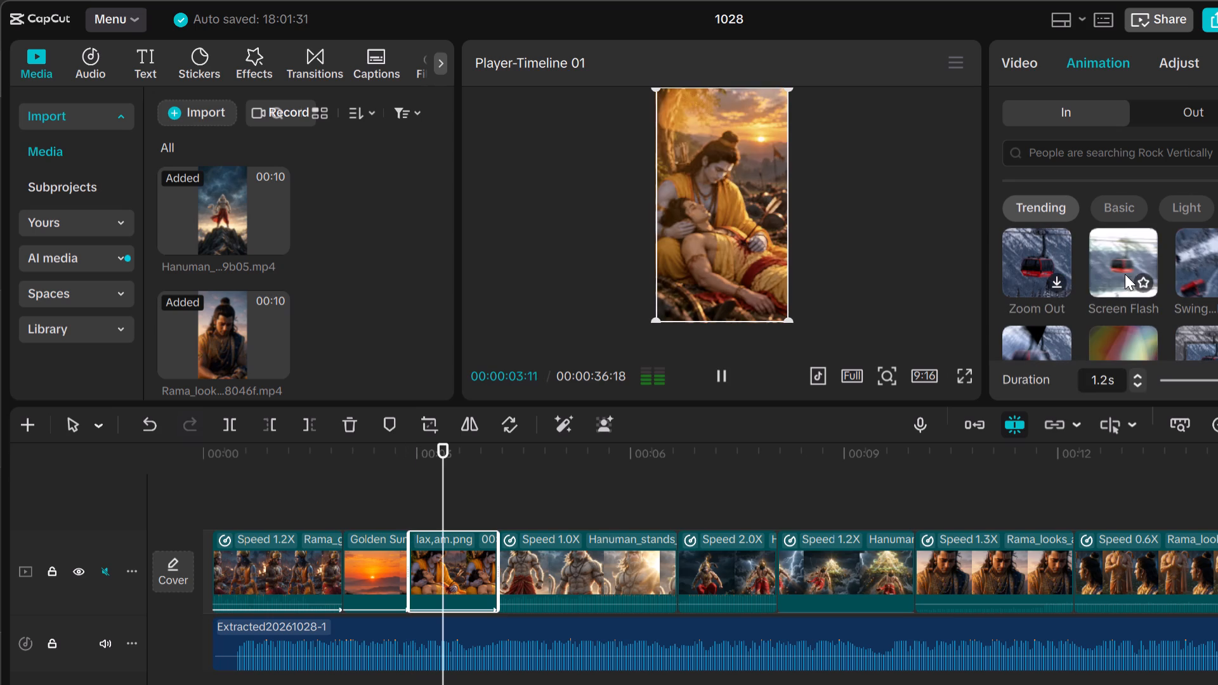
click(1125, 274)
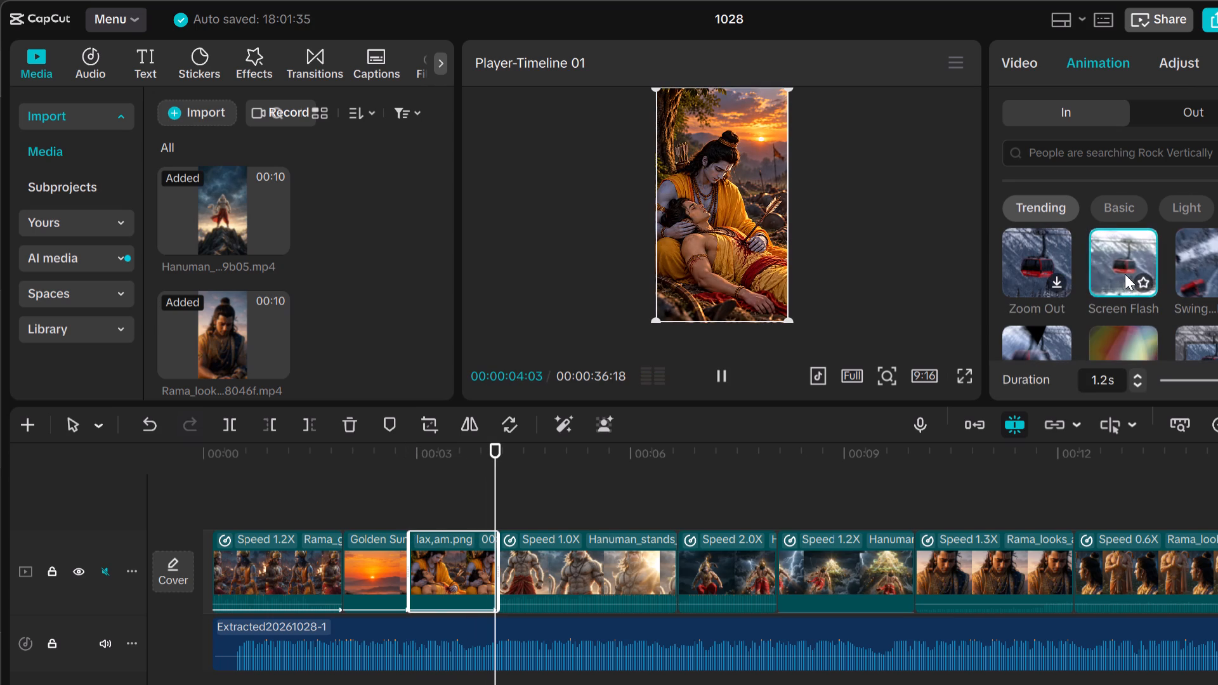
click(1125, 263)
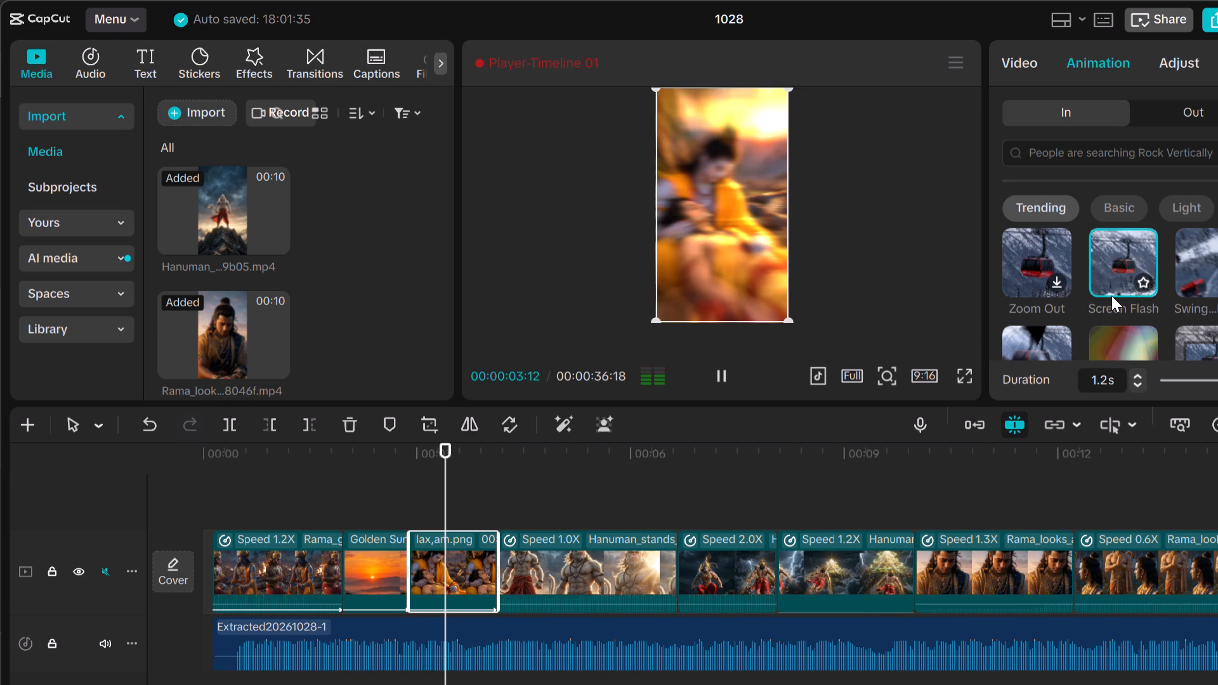
Find the Flare Tremors animation among the trending In animations and apply it to the lax,am.png image.
scroll(1129, 289, down, 1)
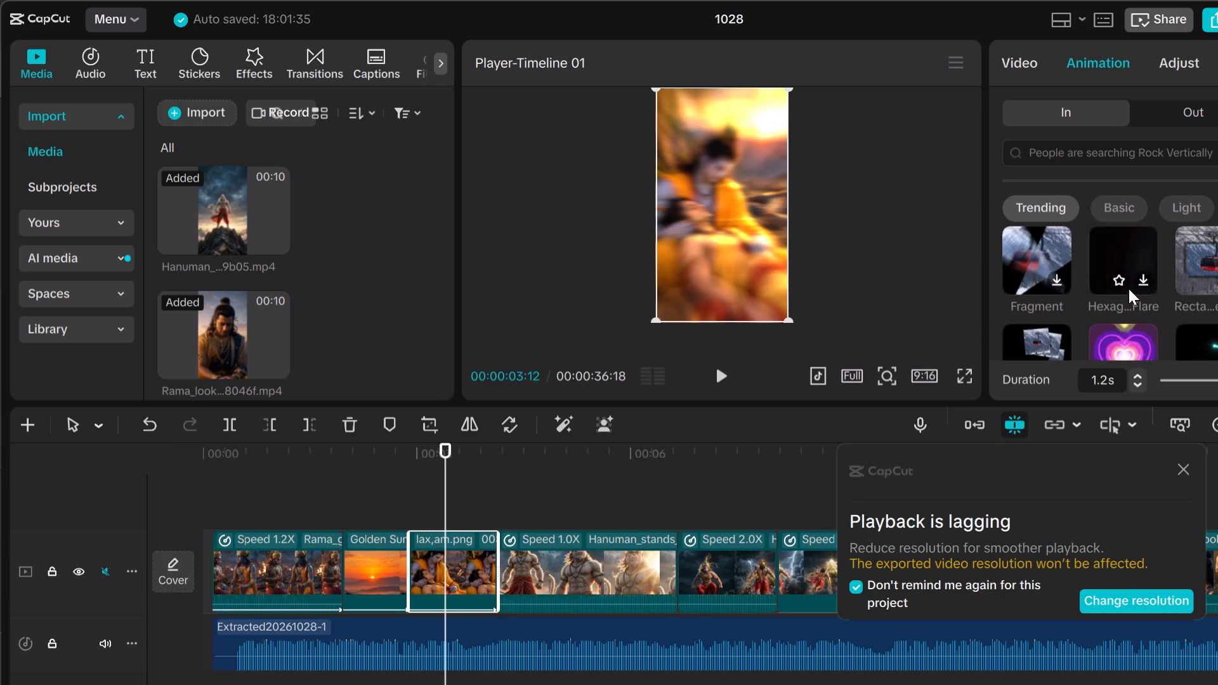
scroll(1170, 291, down, 5)
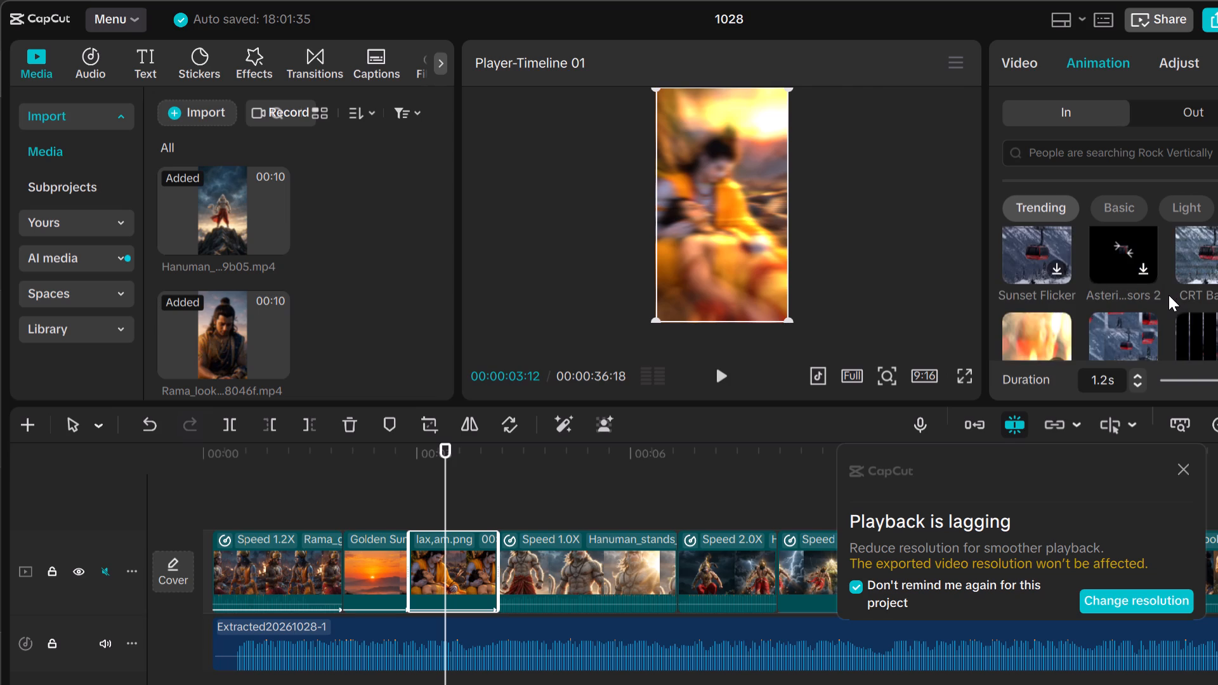
scroll(1168, 296, down, 4)
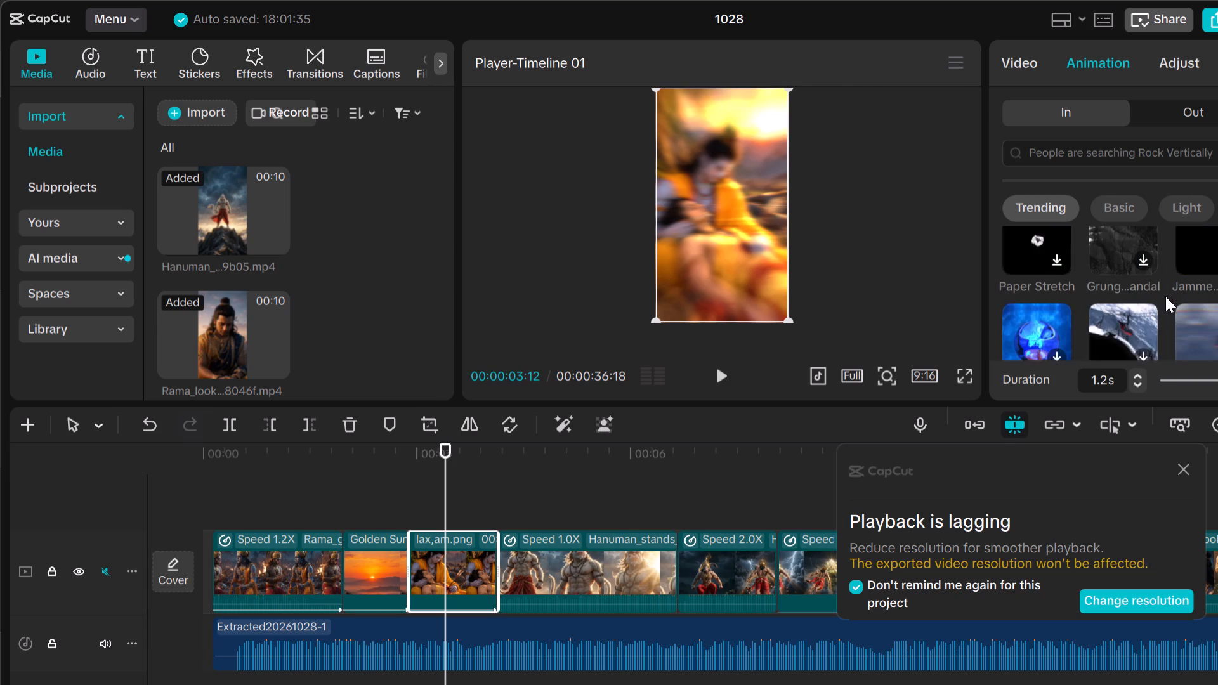
scroll(1165, 296, down, 4)
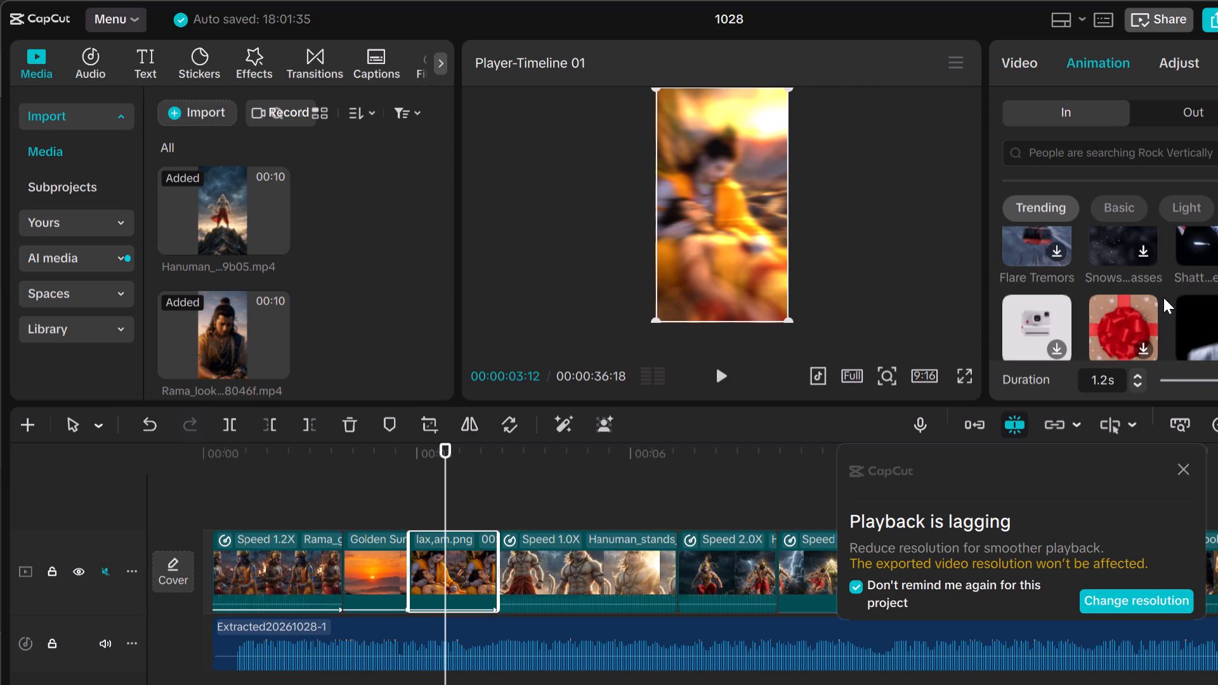
click(1038, 244)
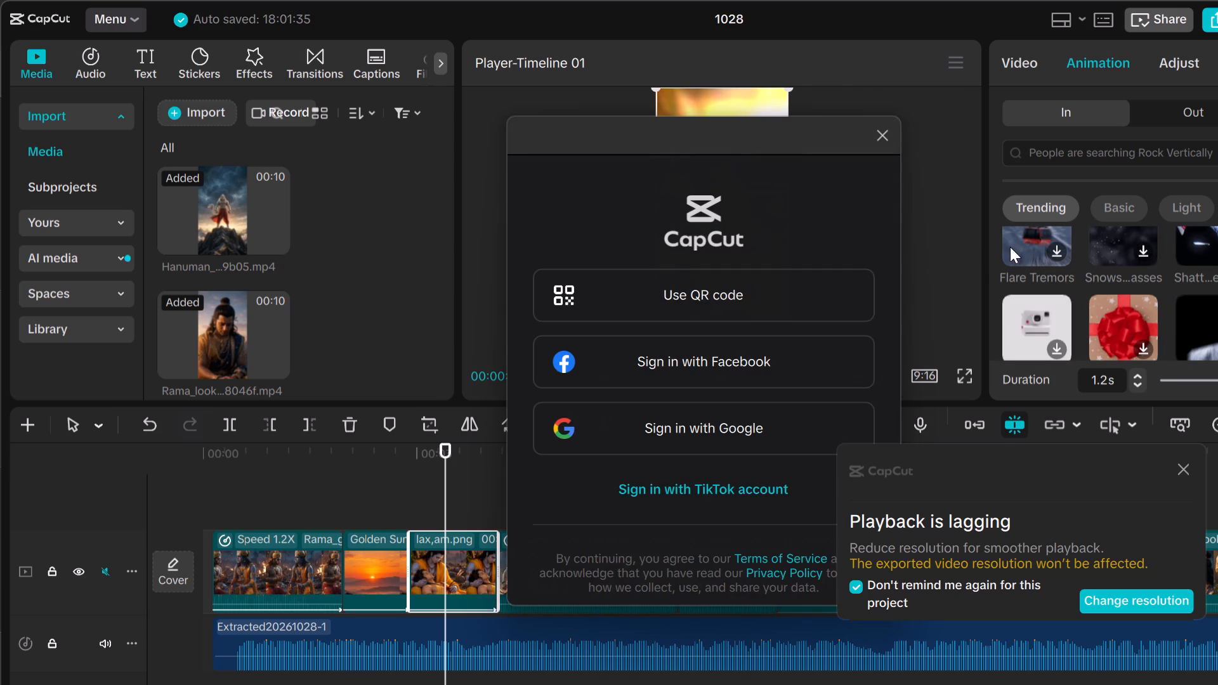
click(881, 134)
scroll(969, 249, up, 2)
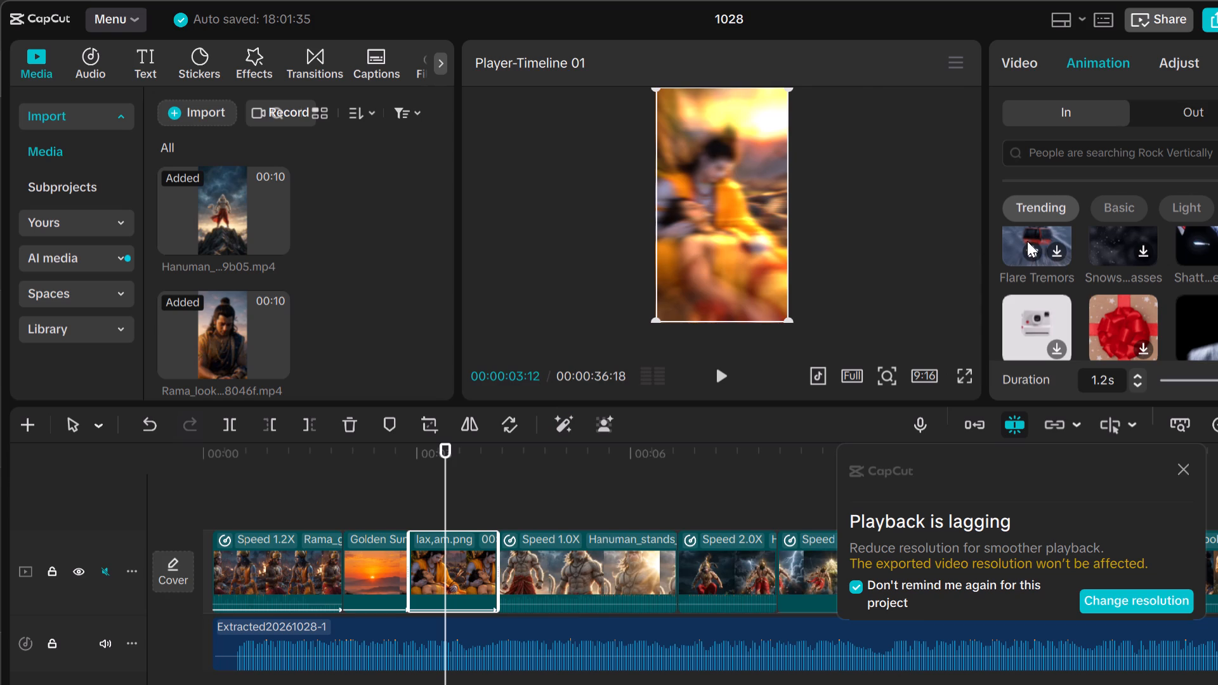
click(1010, 234)
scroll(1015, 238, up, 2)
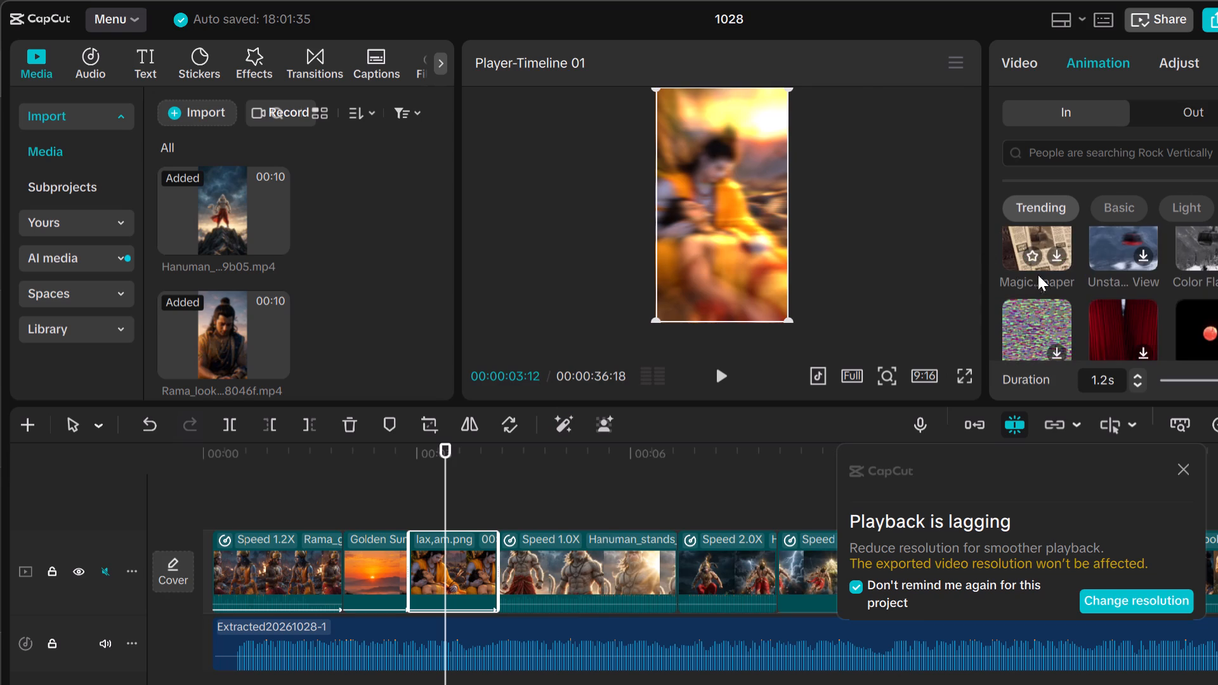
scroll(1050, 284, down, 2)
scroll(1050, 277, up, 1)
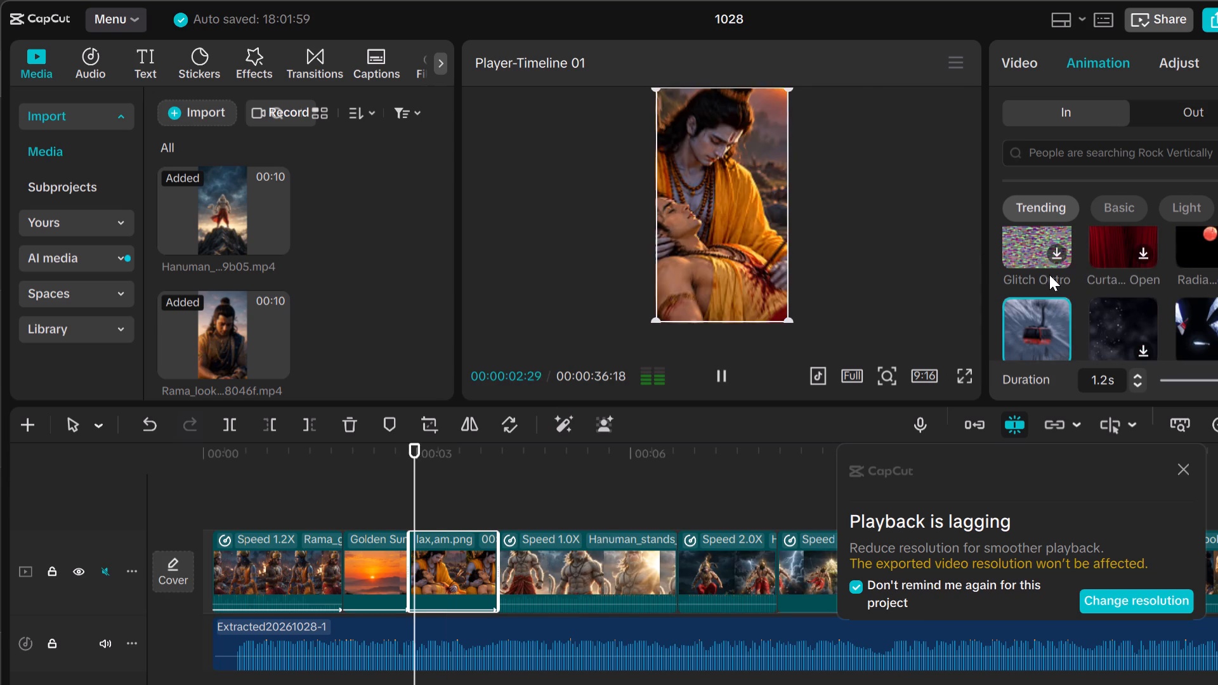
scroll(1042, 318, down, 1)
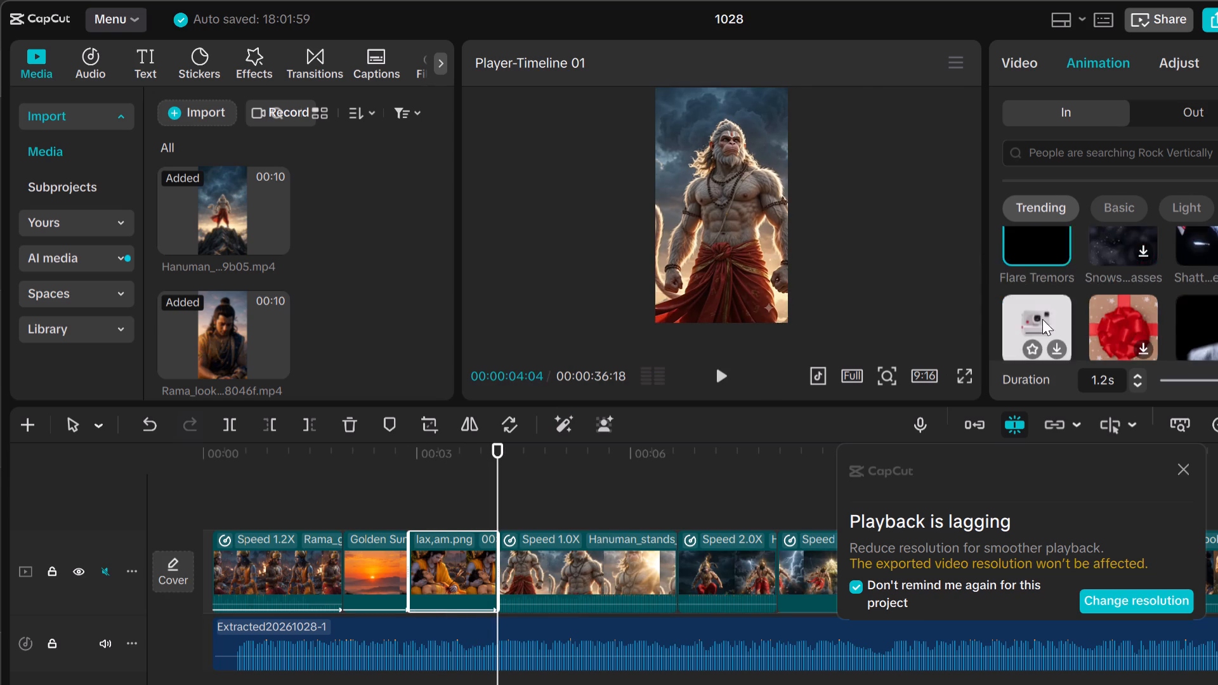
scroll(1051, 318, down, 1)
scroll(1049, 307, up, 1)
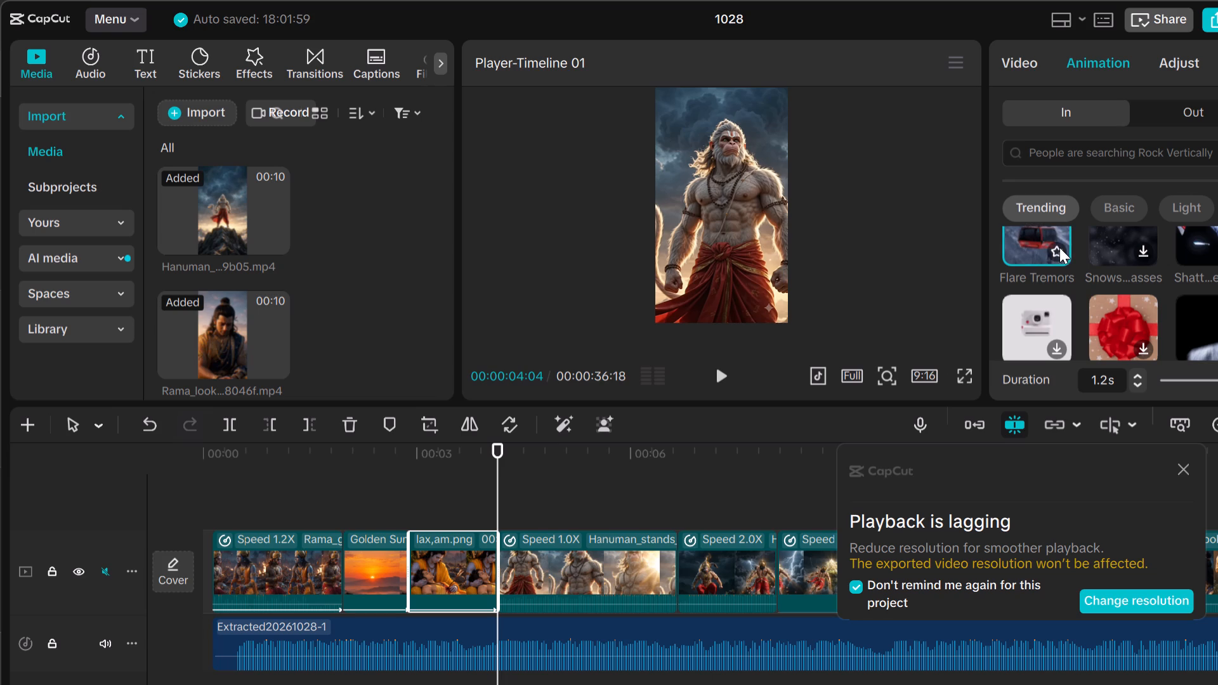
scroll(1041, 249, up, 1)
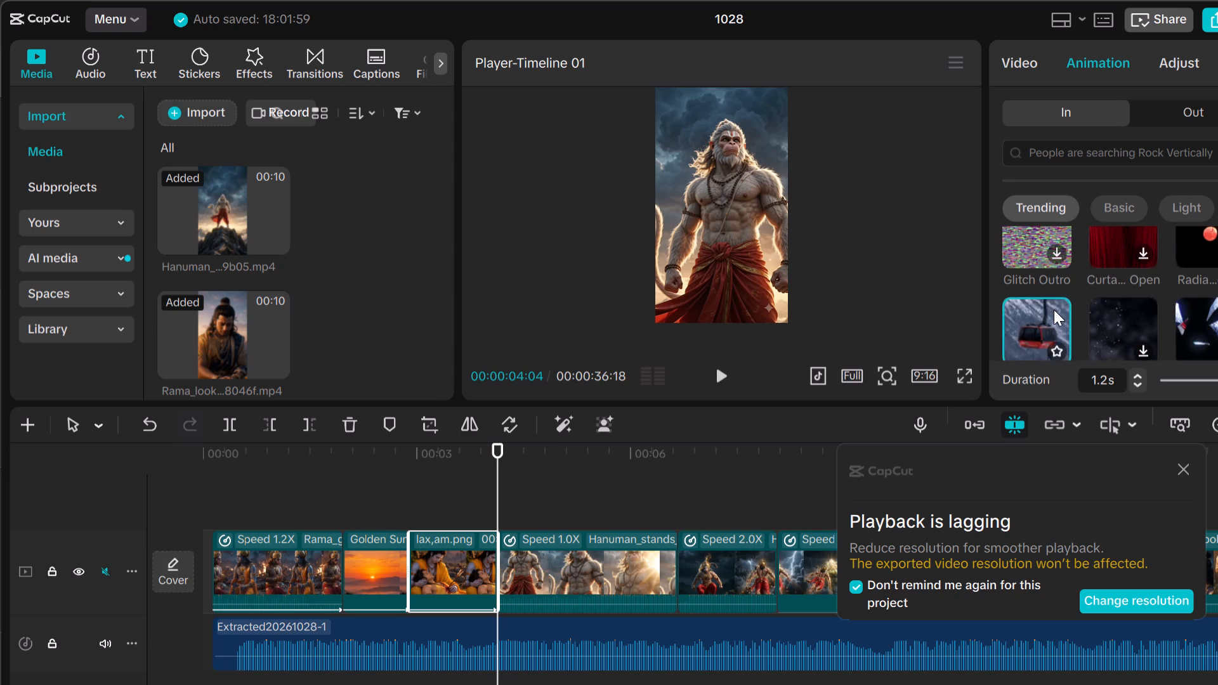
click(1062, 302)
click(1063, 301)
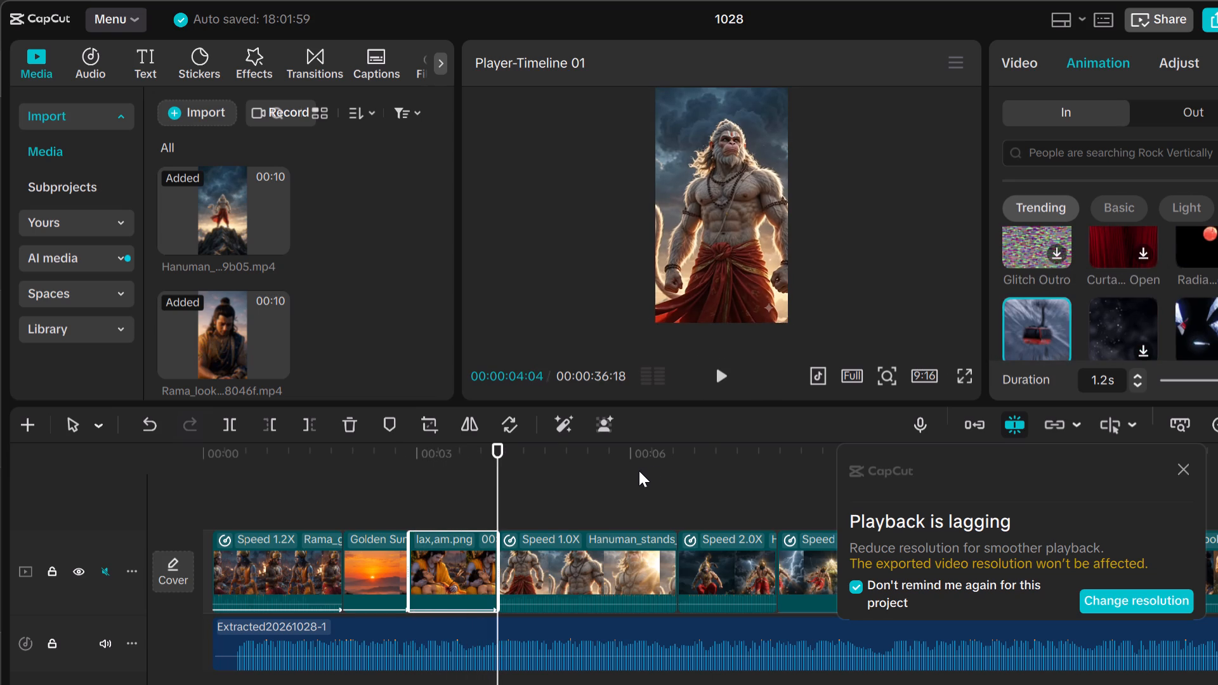
Play back the opening clips through the end of the lax,am.png image to check its Flare Tremors animation.
drag(497, 474, 337, 511)
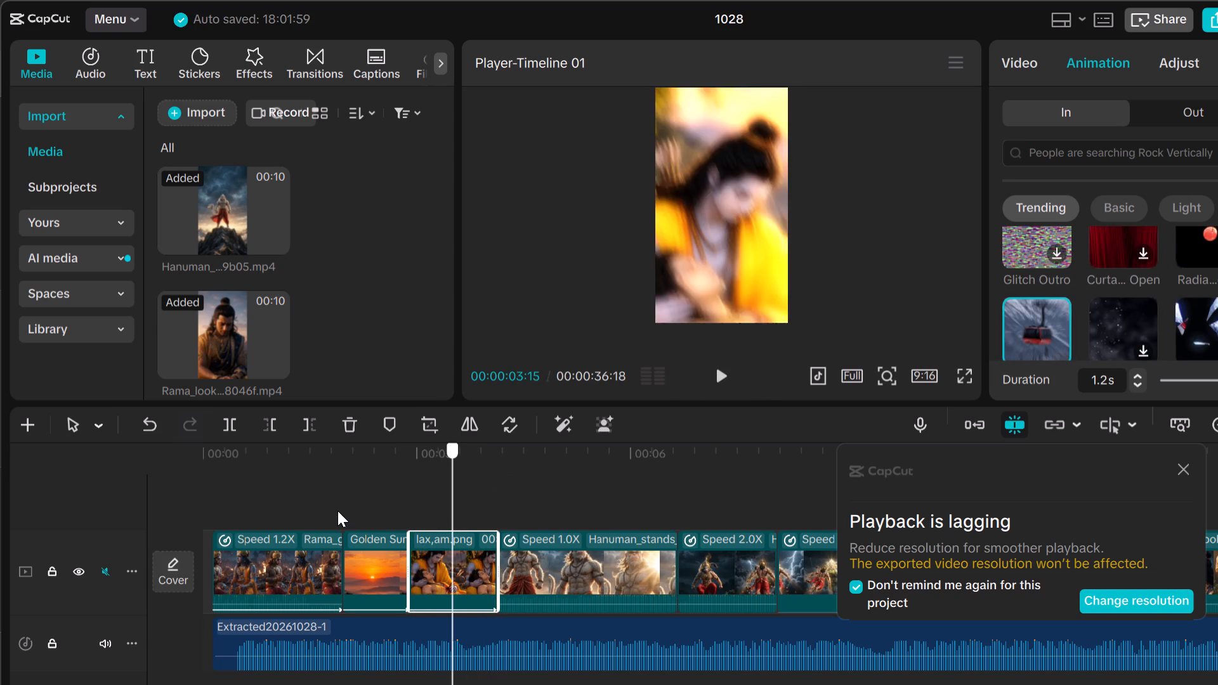
drag(337, 511, 181, 523)
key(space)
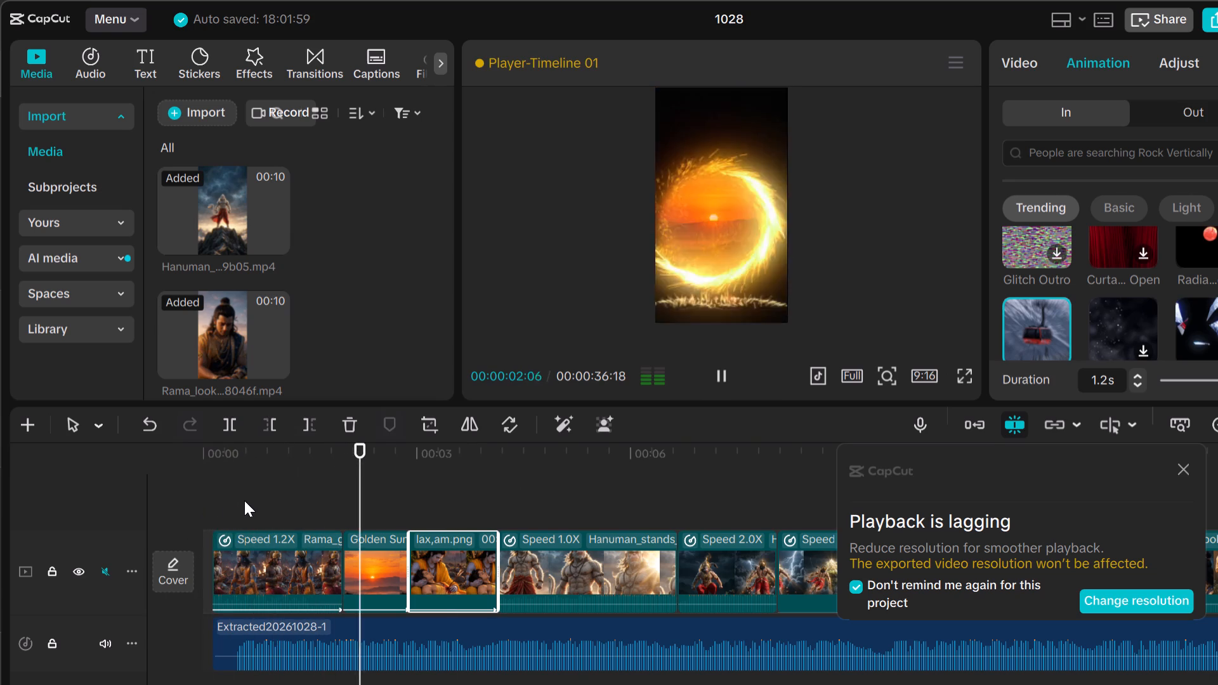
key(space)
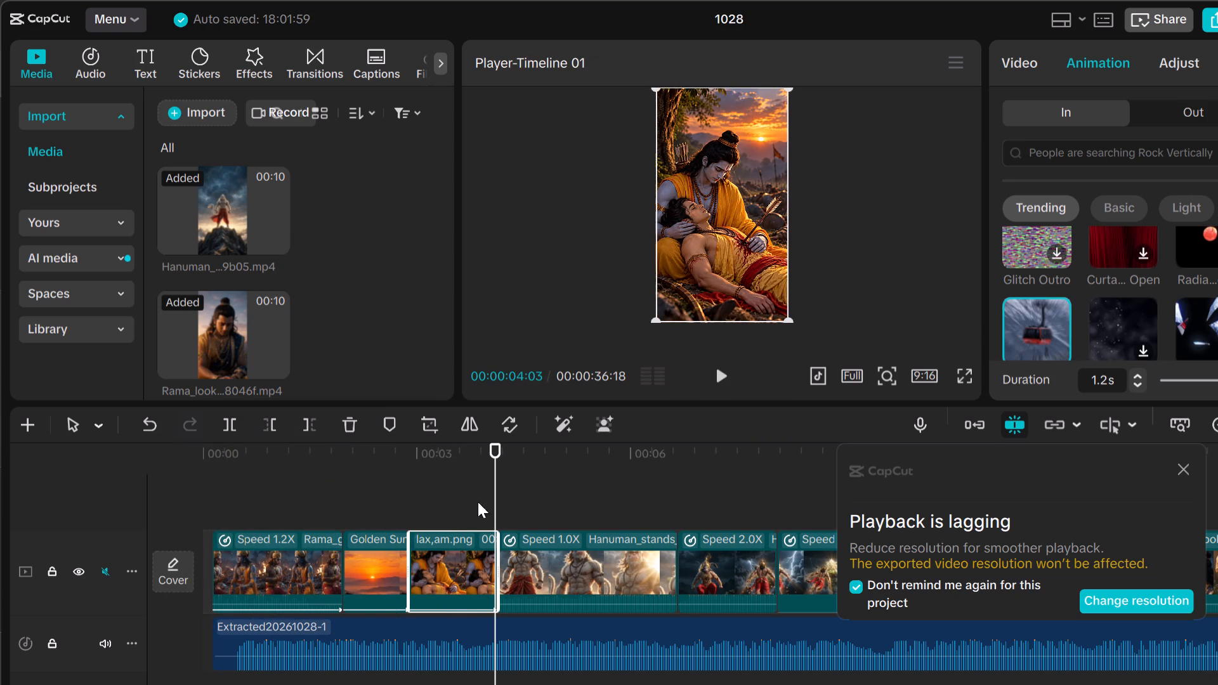
Remove the In animation from the first Rama clip, the one at 1.2X speed, by setting it to None.
drag(495, 484, 287, 542)
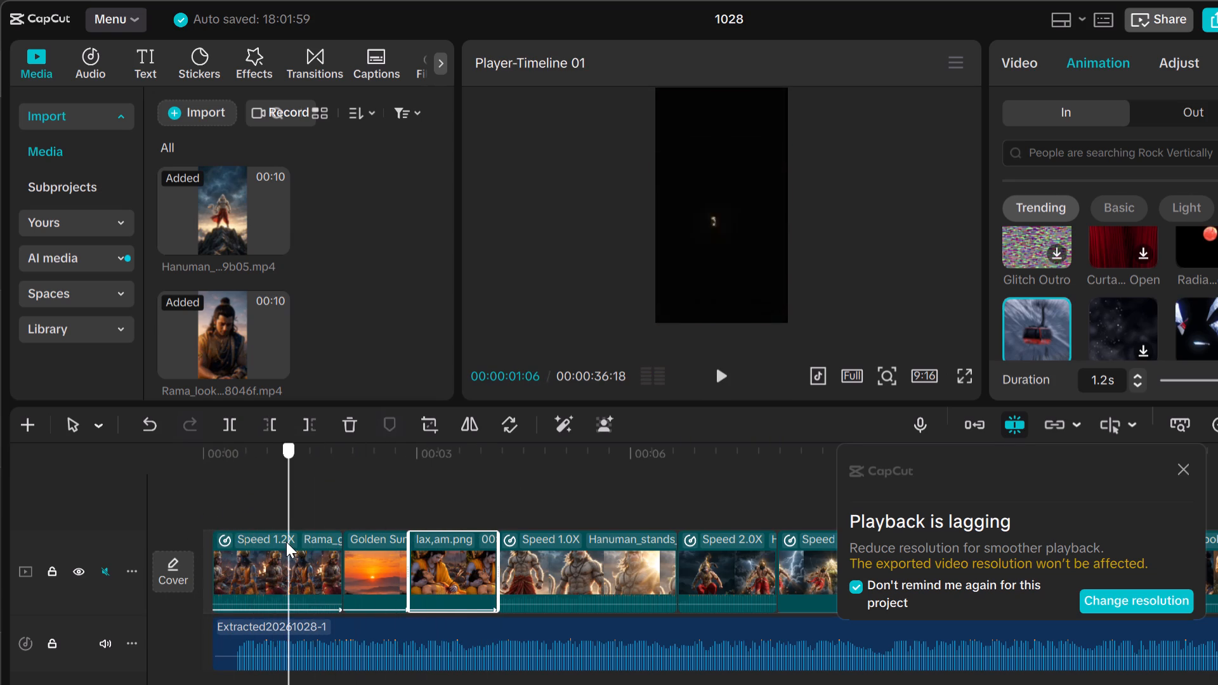
click(285, 542)
click(285, 554)
click(1040, 294)
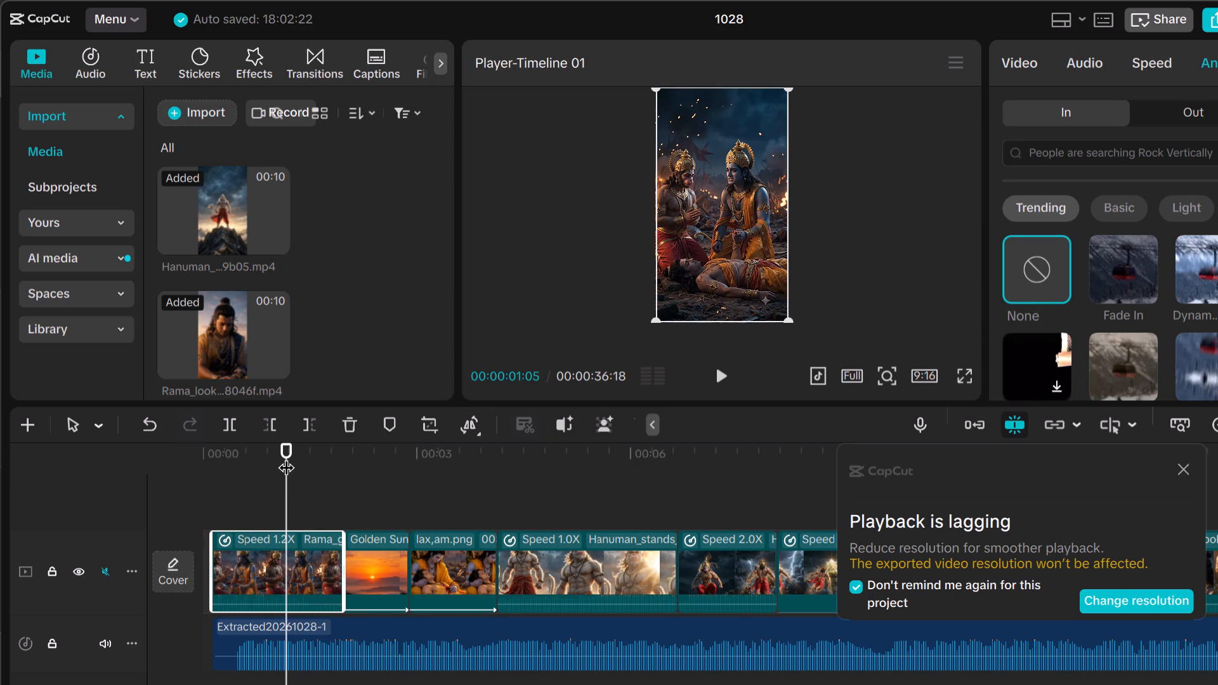
Preview the opening from the video's start into the Hanuman_stands clip, and replay it from the Golden Sun clip.
drag(286, 456, 190, 486)
key(space)
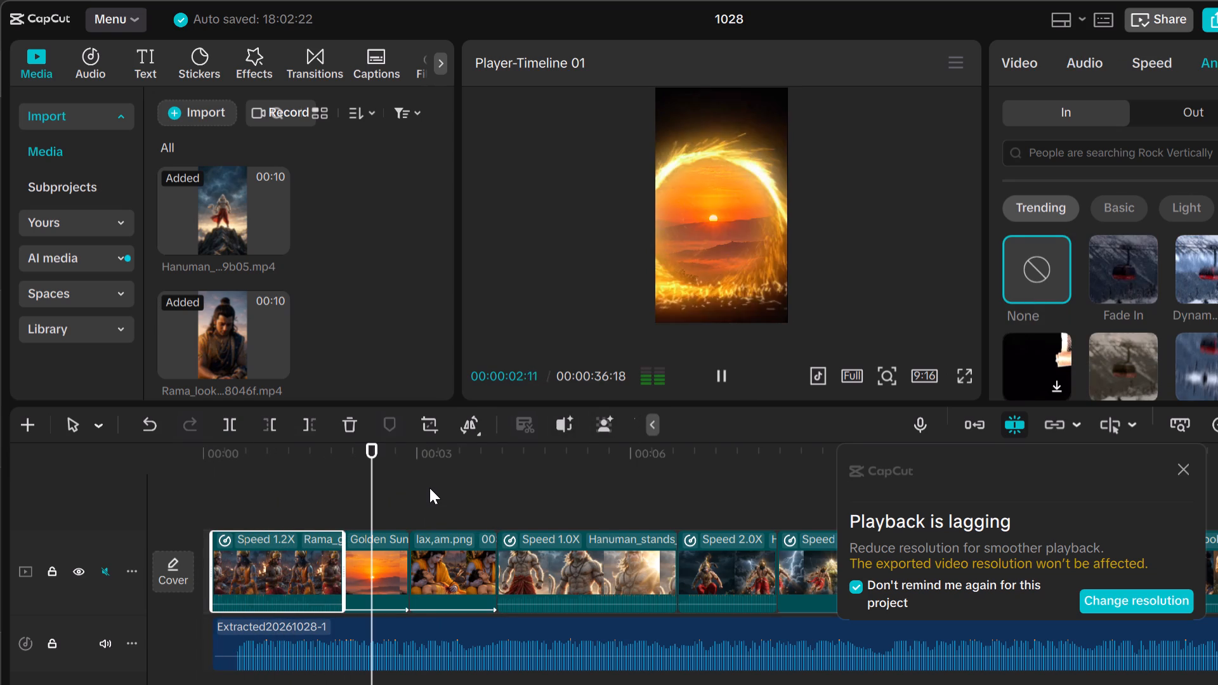
key(space)
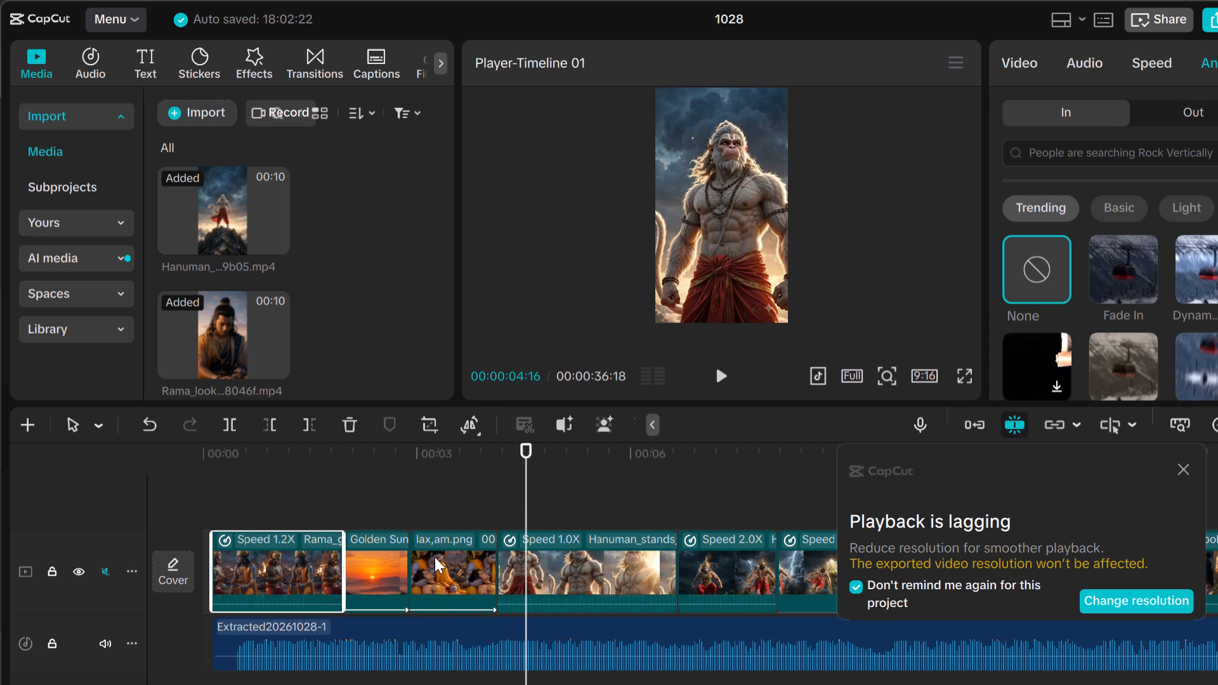
drag(530, 488, 373, 540)
key(space)
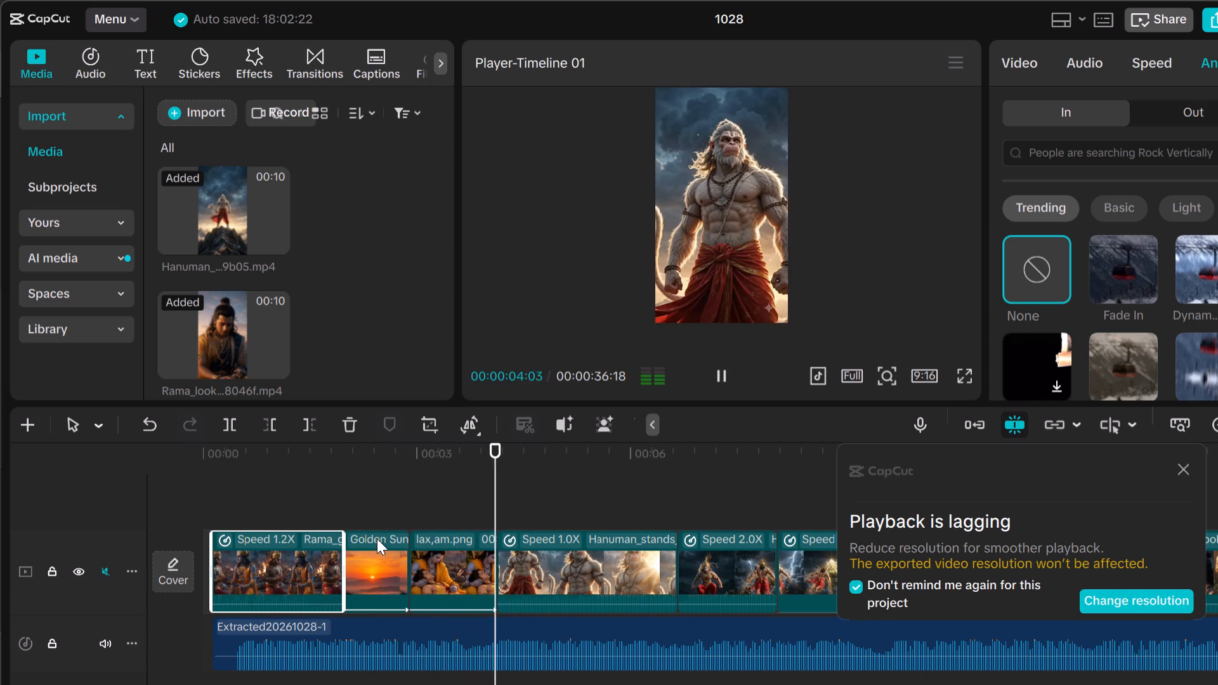
key(space)
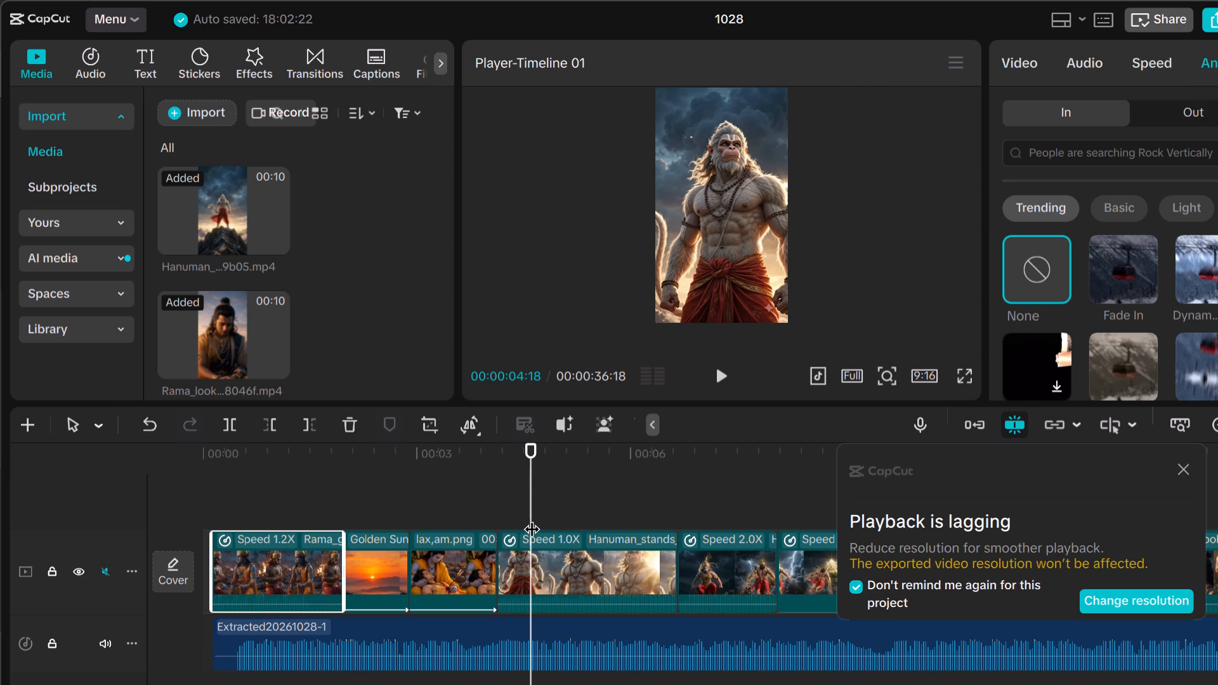
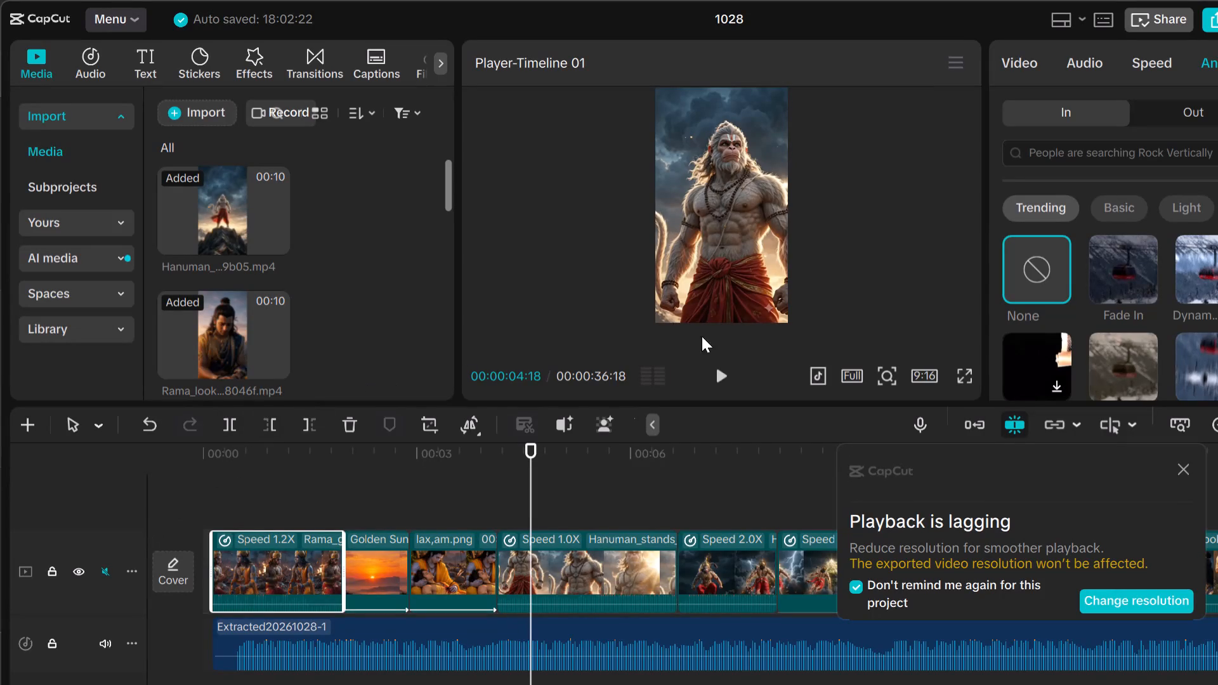
Preview the video from the Hanuman_stands clip into the 1.2X speed Hanuman clip.
click(718, 370)
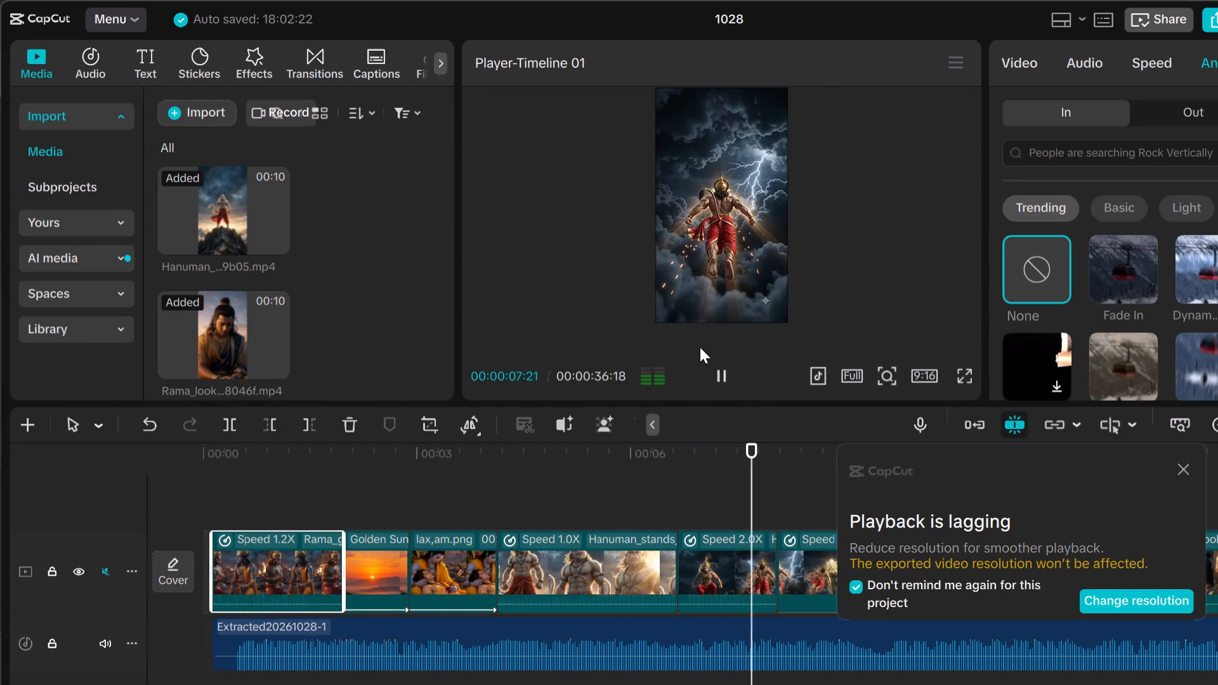
drag(813, 473, 821, 469)
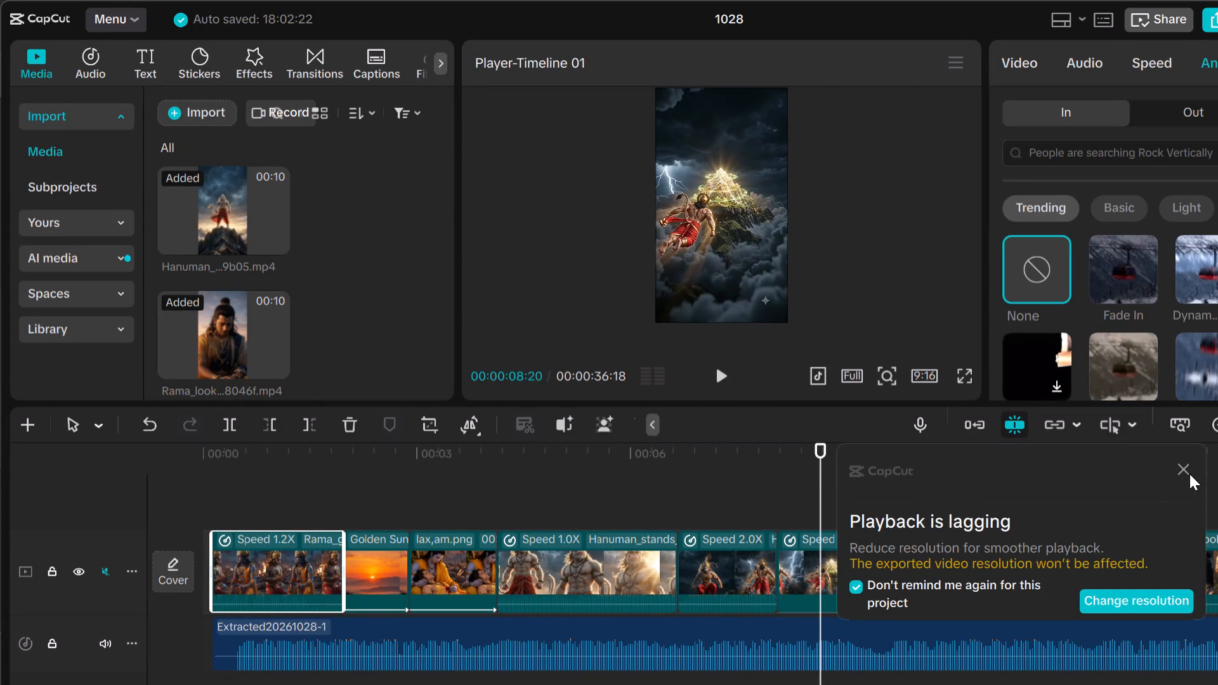
Dismiss the playback lagging notice without changing the preview resolution.
click(1189, 474)
click(1186, 472)
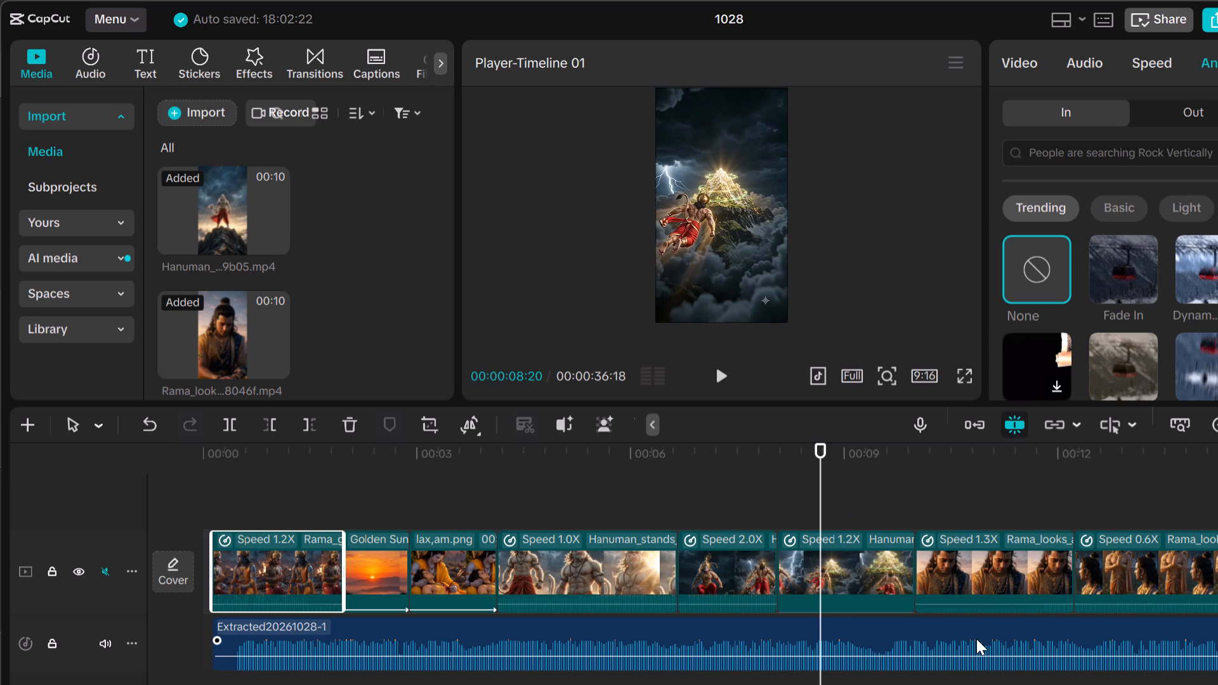
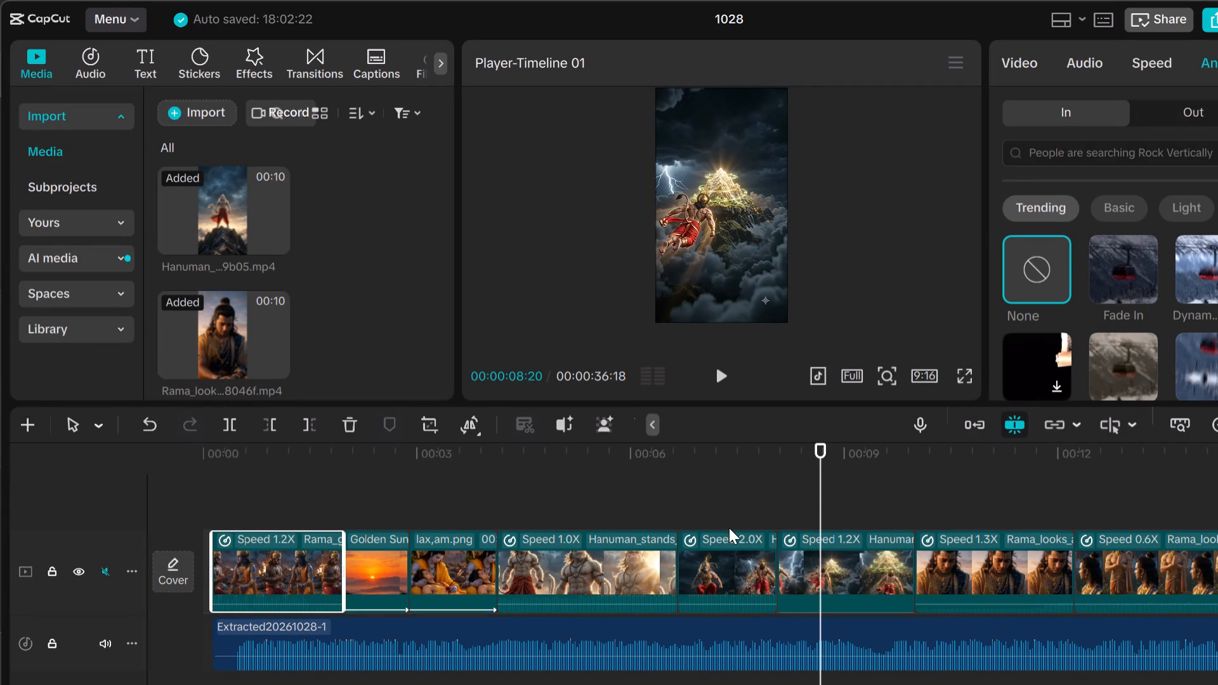
Play the video from the 1.2X Hanuman clip into the Hanuman_challenges_god_of_death clip.
click(728, 379)
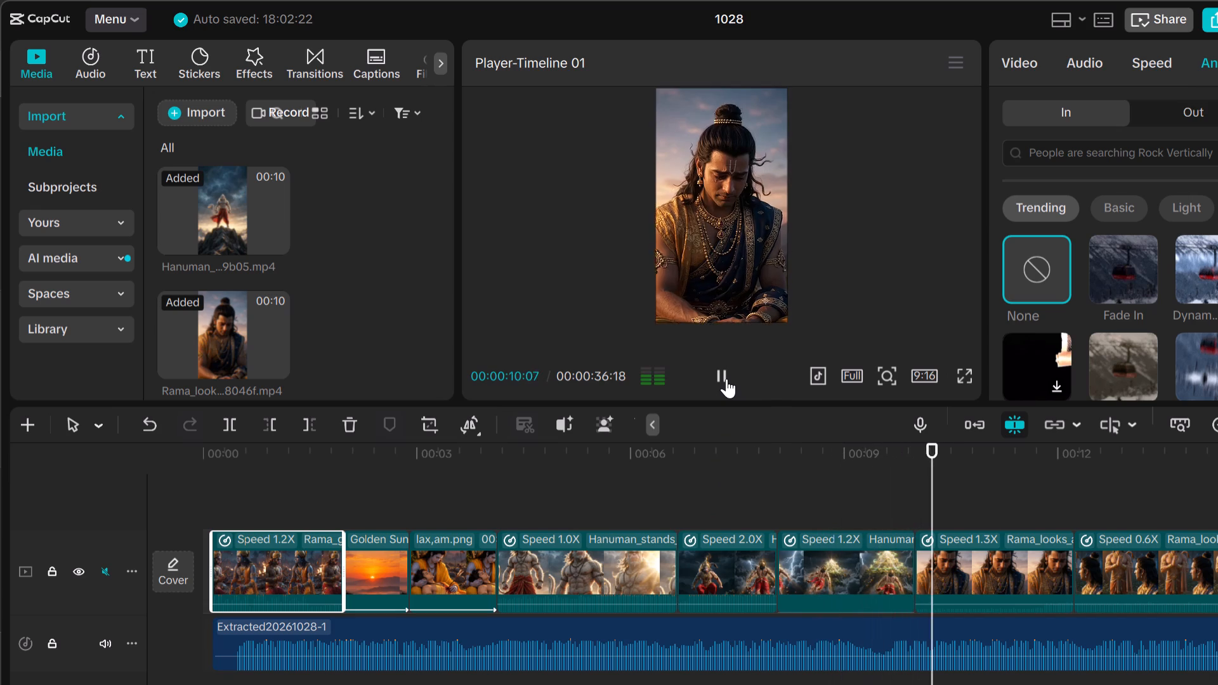
click(546, 598)
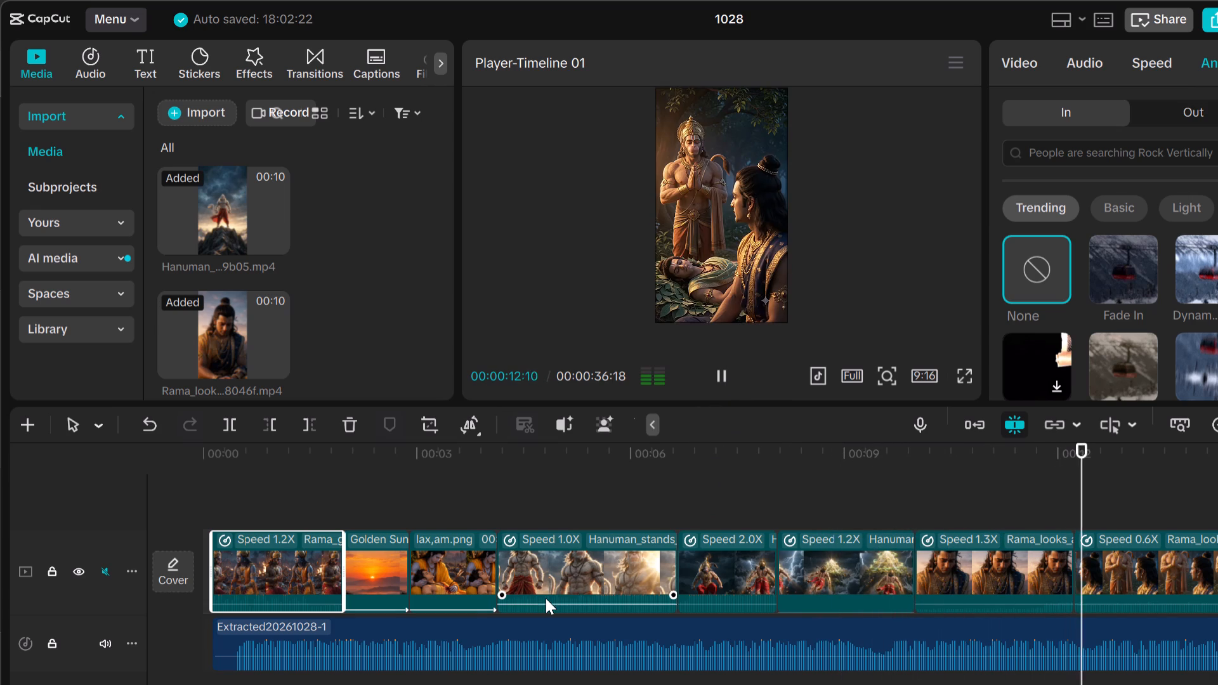
click(467, 566)
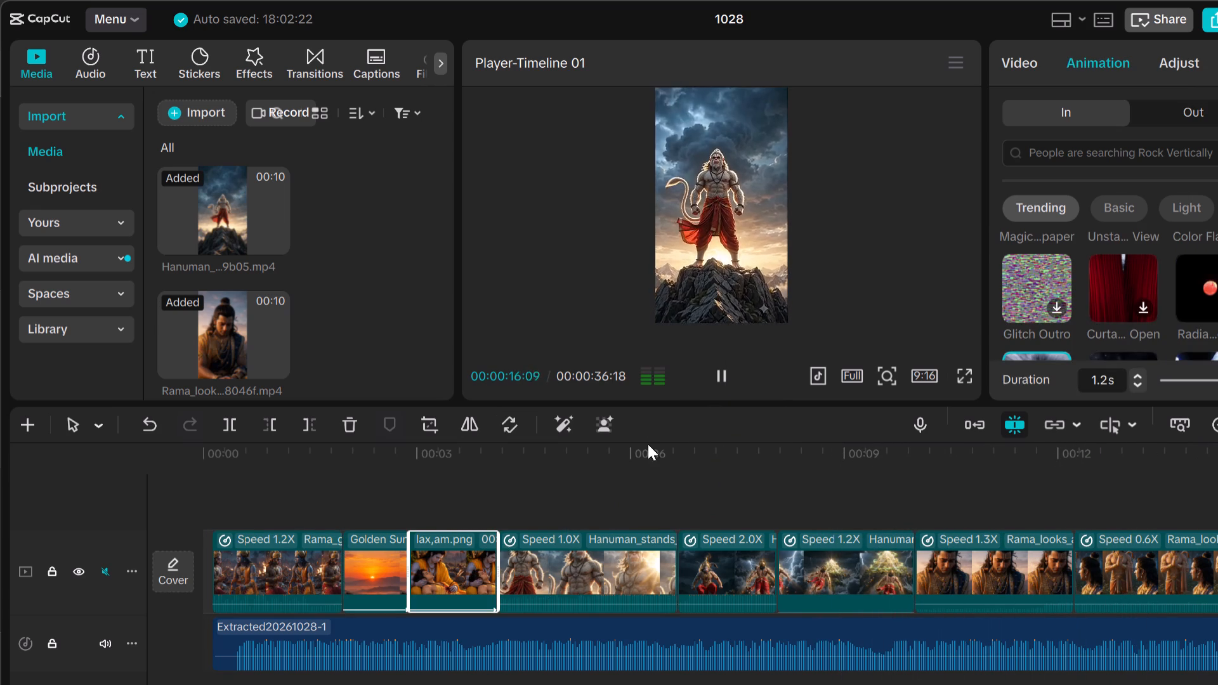
scroll(750, 301, up, 2)
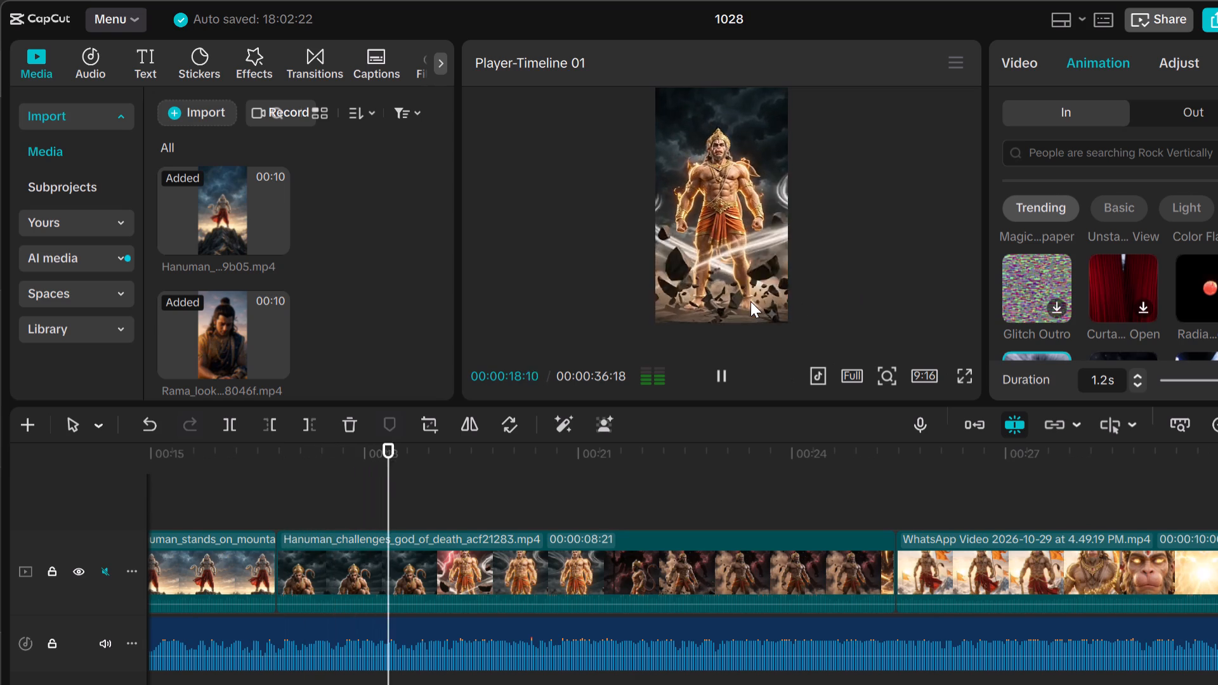
scroll(750, 301, down, 4)
scroll(750, 301, up, 2)
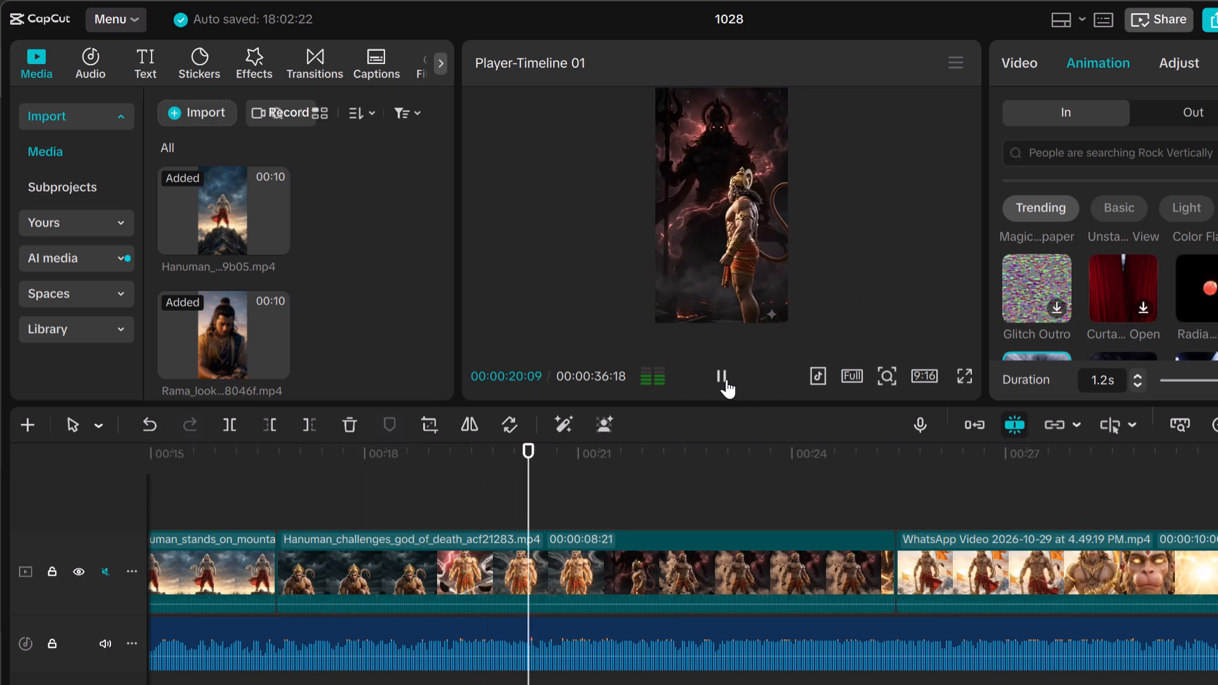
click(726, 379)
Scrub back and forth between the 1.3X Rama_looks clip and the Hanuman_challenges_god_of_death clip to check the visuals.
drag(551, 484, 454, 507)
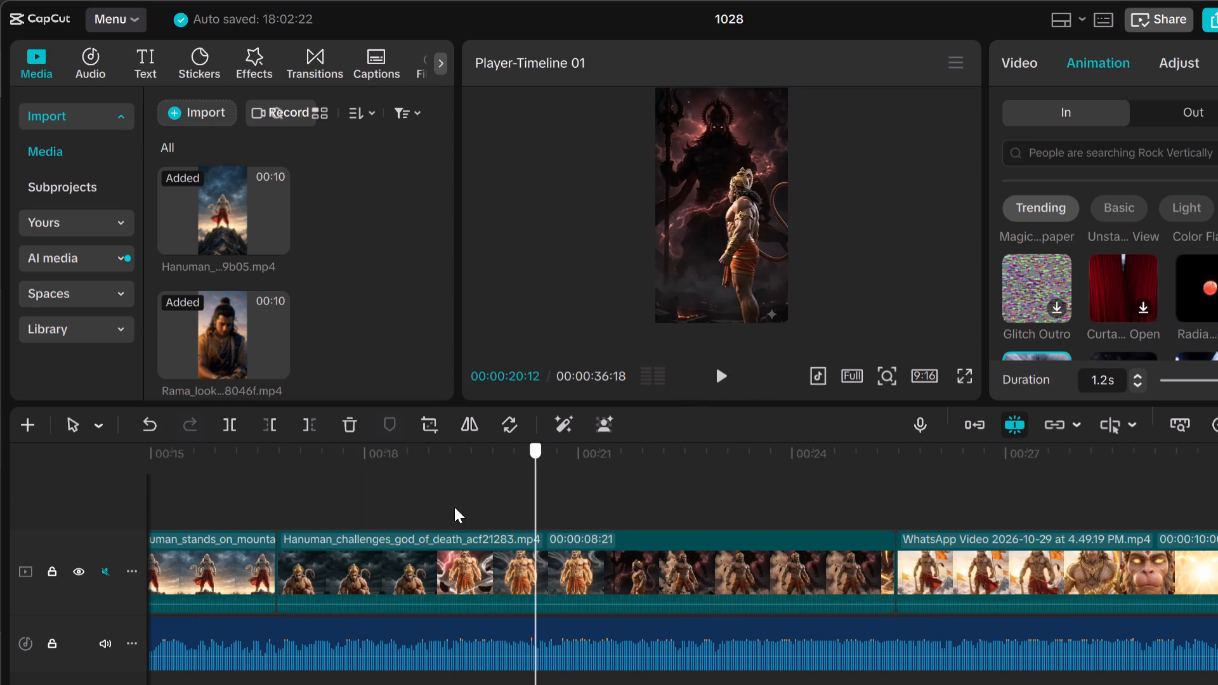
drag(454, 507, 237, 560)
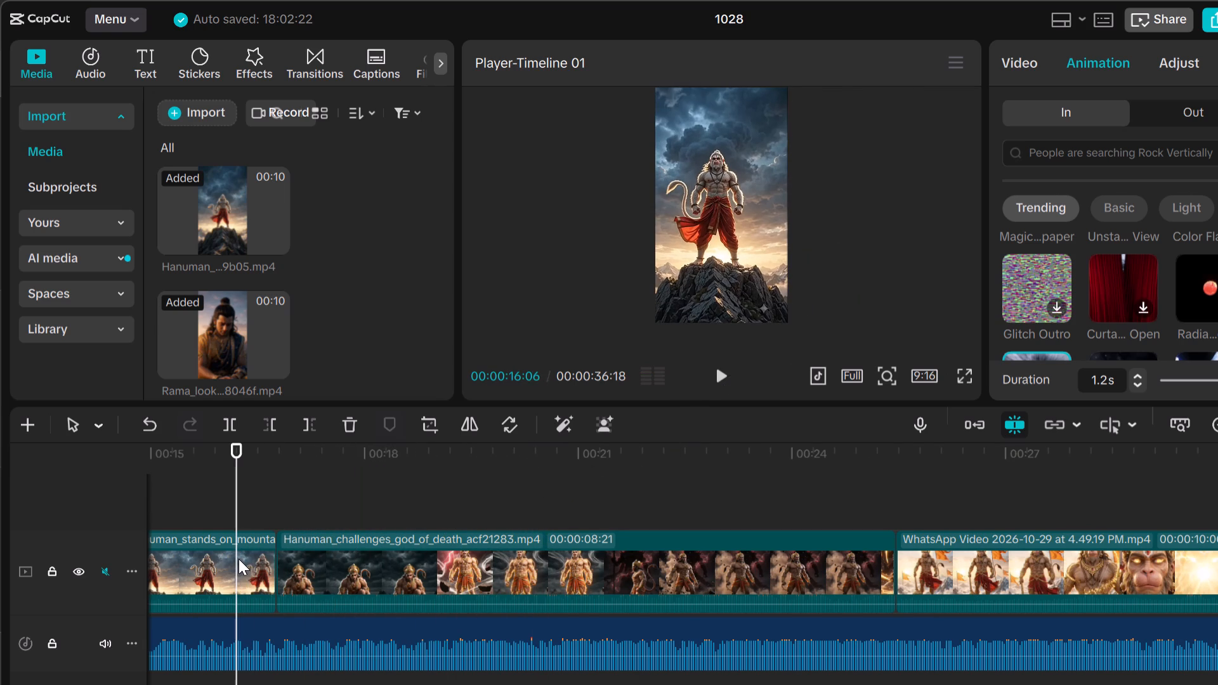
click(450, 573)
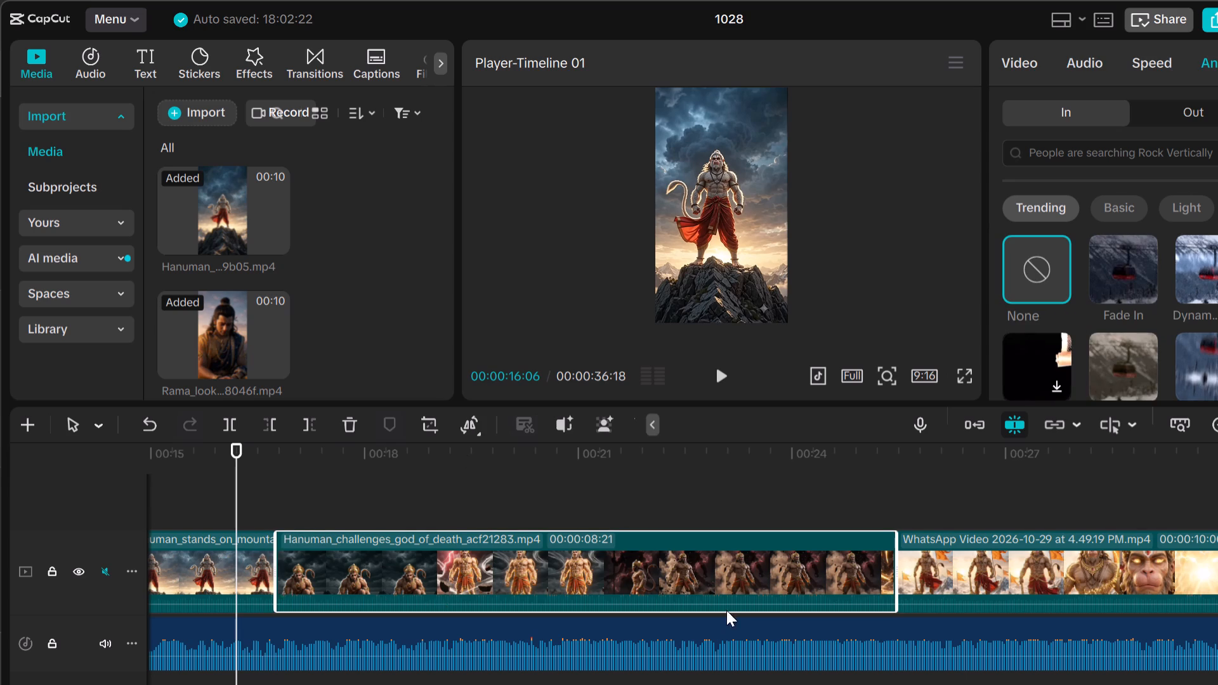
drag(235, 474, 360, 508)
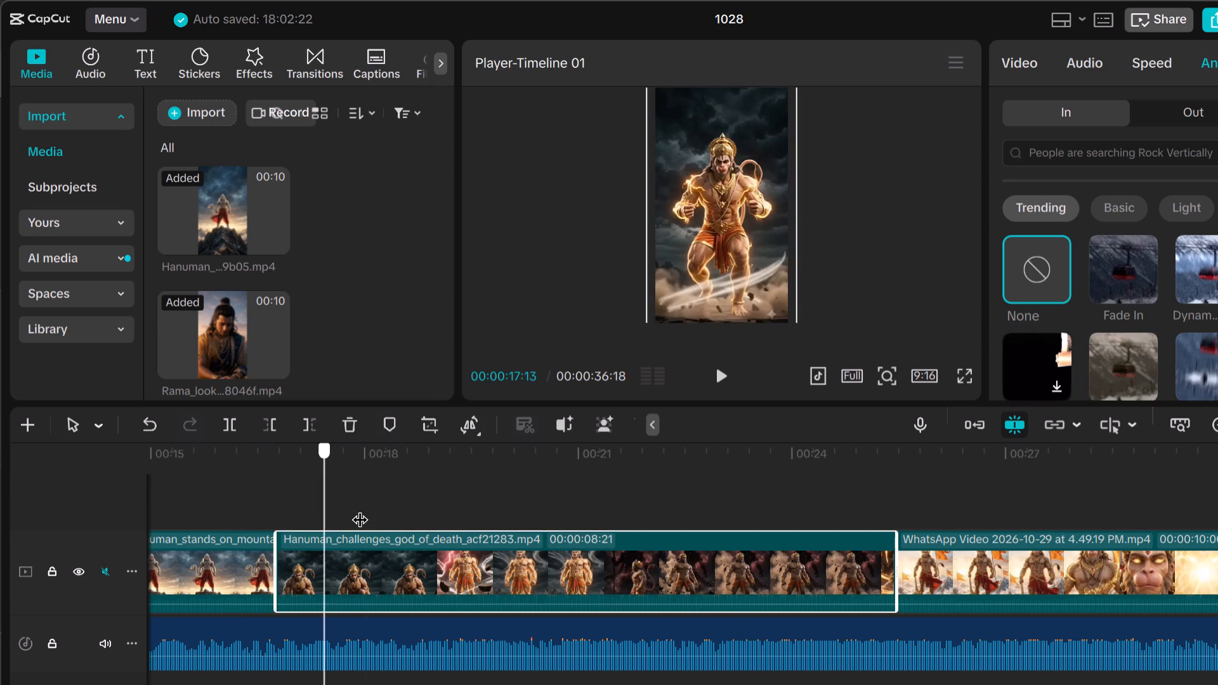
drag(360, 508, 151, 547)
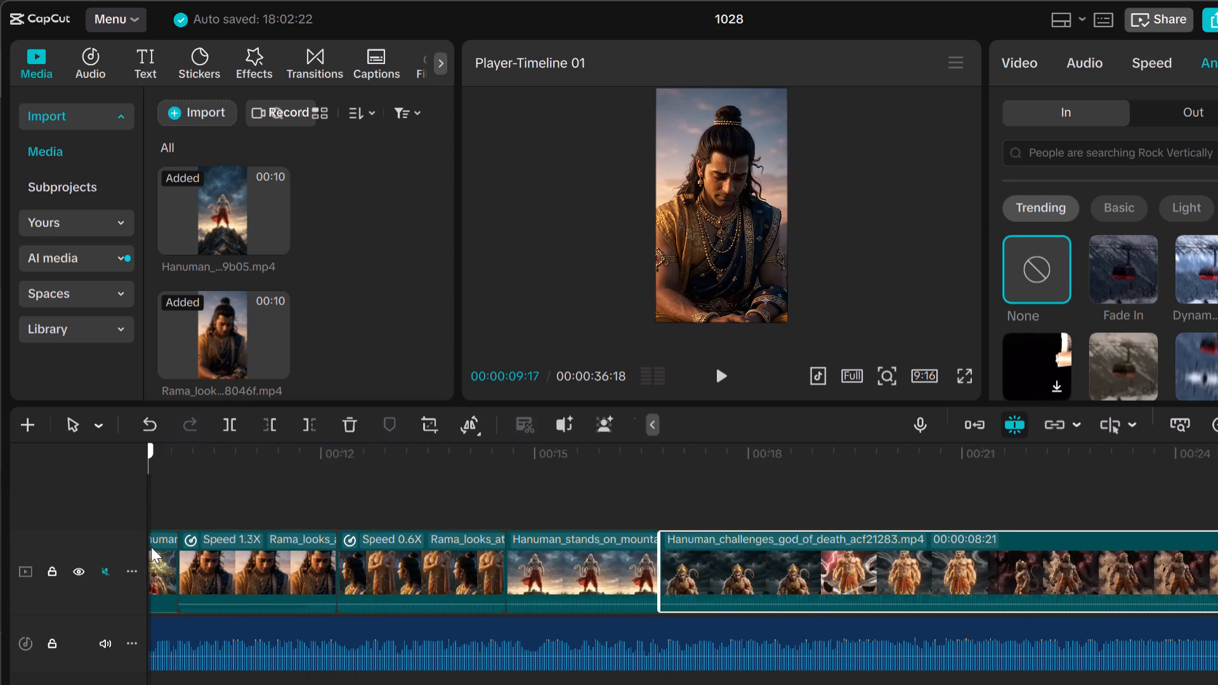
drag(151, 547, 1031, 604)
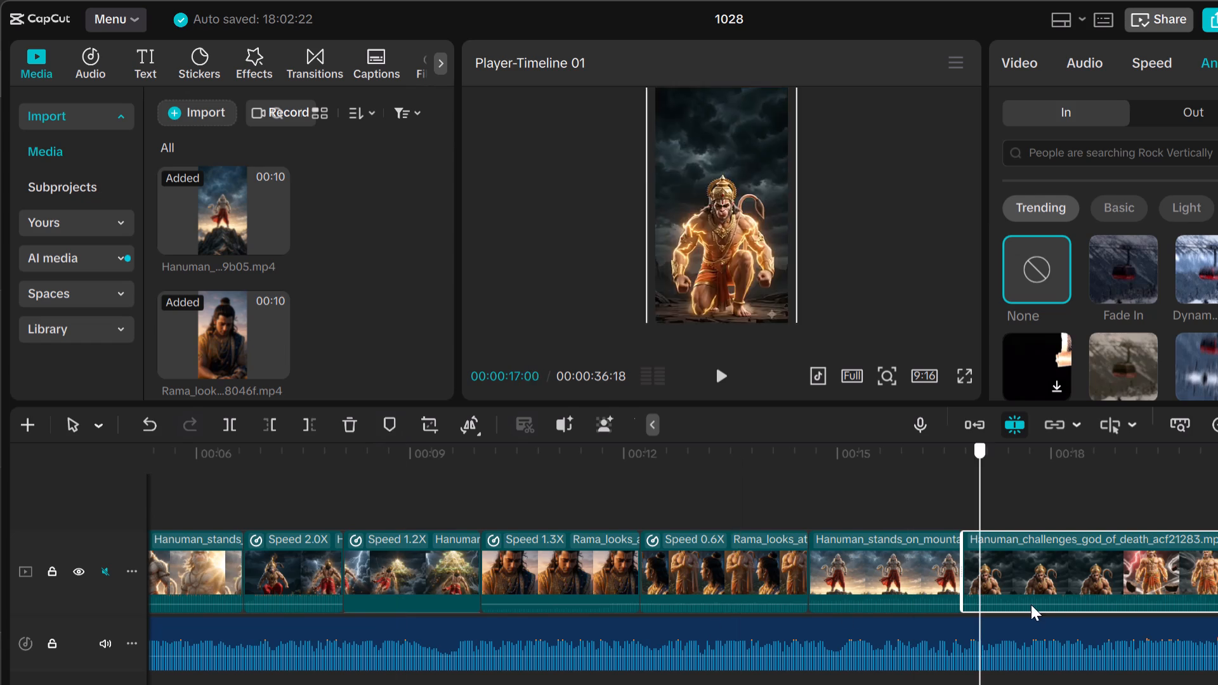
drag(1031, 604, 1198, 608)
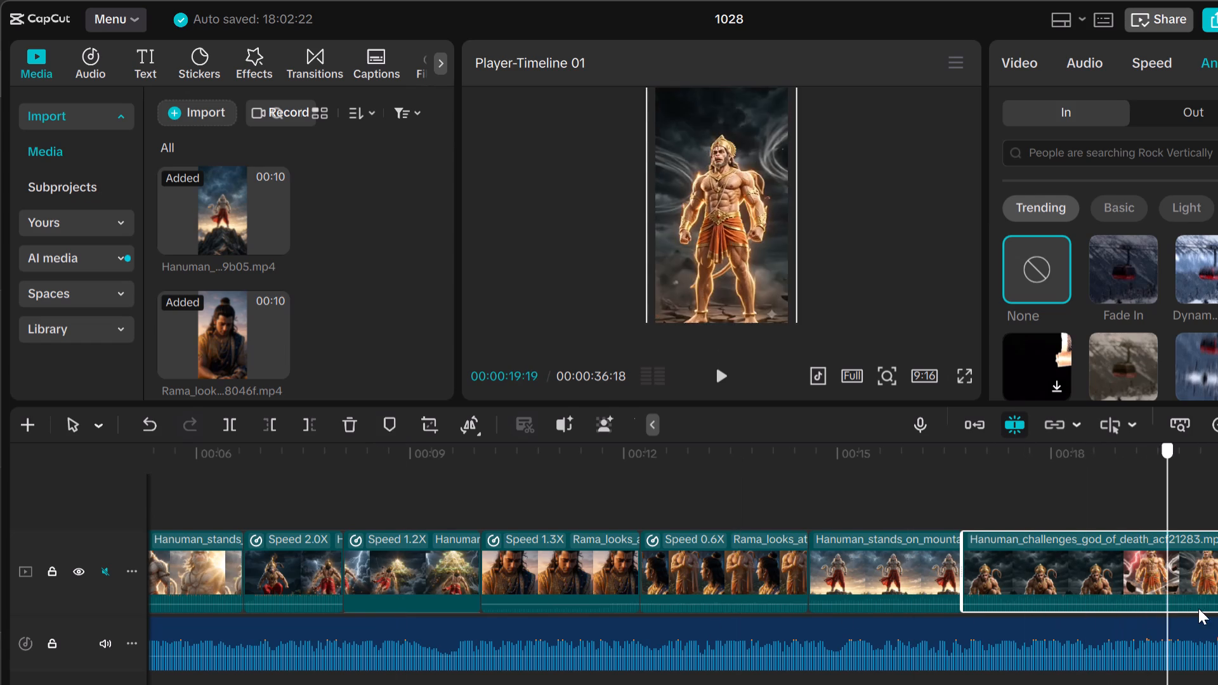
drag(1198, 608, 1217, 559)
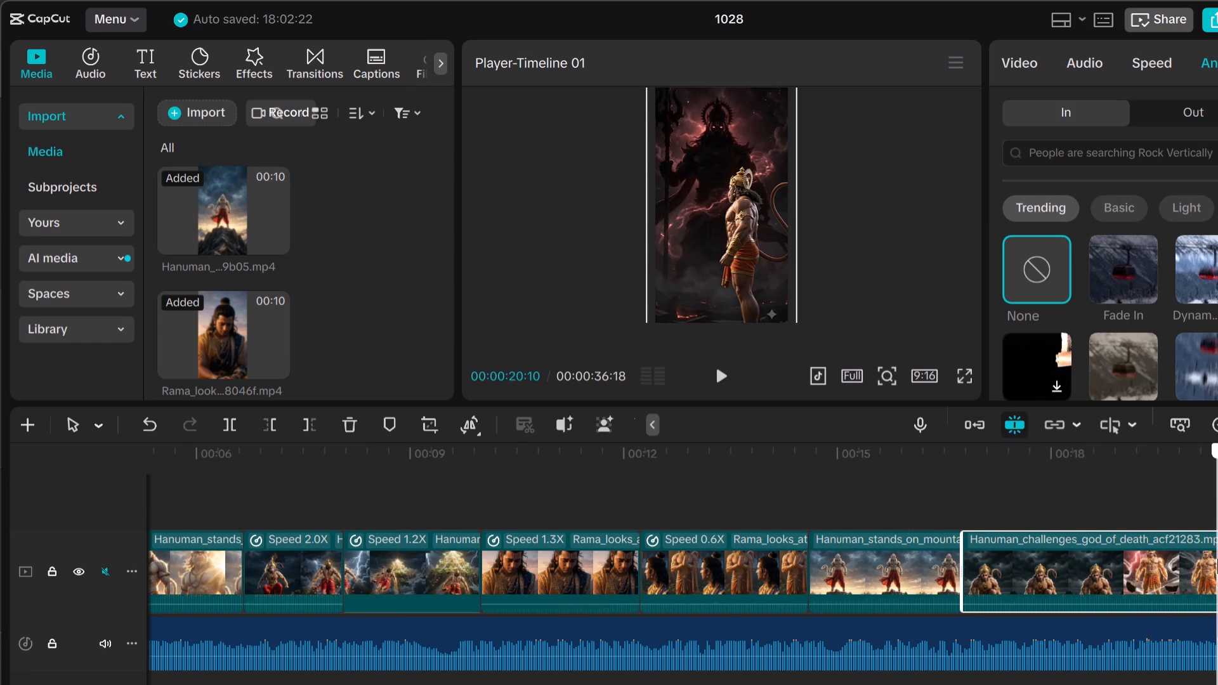
drag(1217, 559, 1217, 475)
drag(1217, 474, 1217, 453)
drag(1215, 453, 1217, 455)
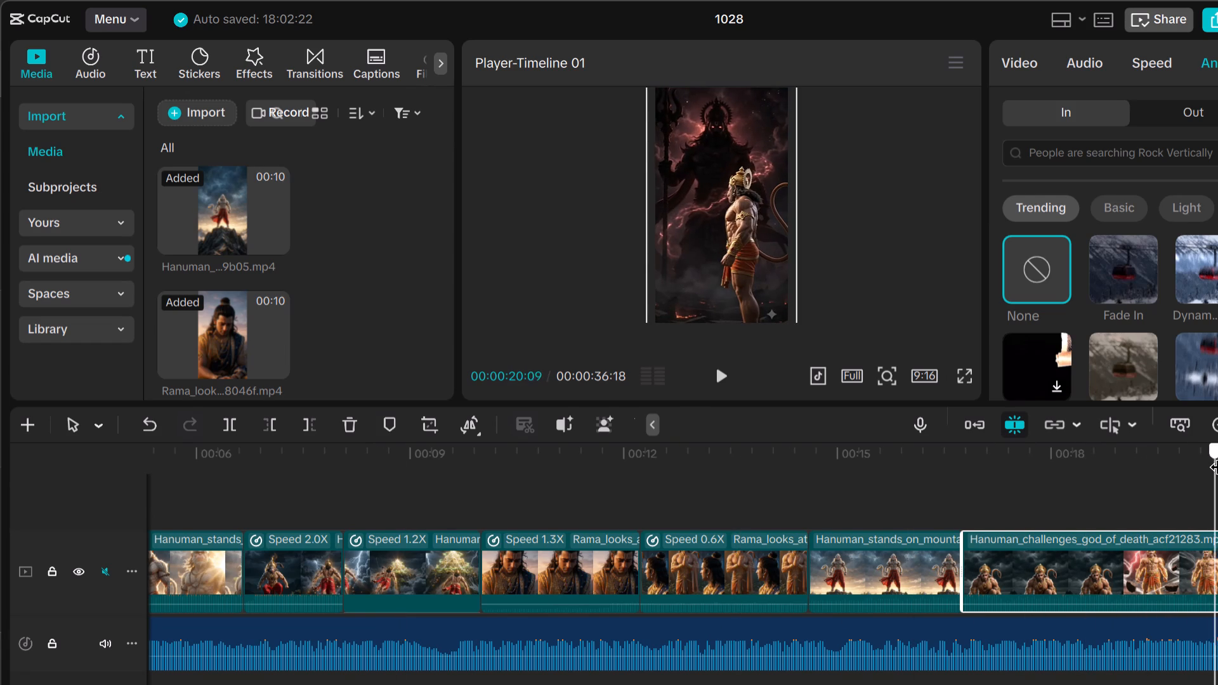
Scrub back to the lax,am.png clip and examine its change into the 1.0X Hanuman_stands clip.
drag(1217, 455, 93, 599)
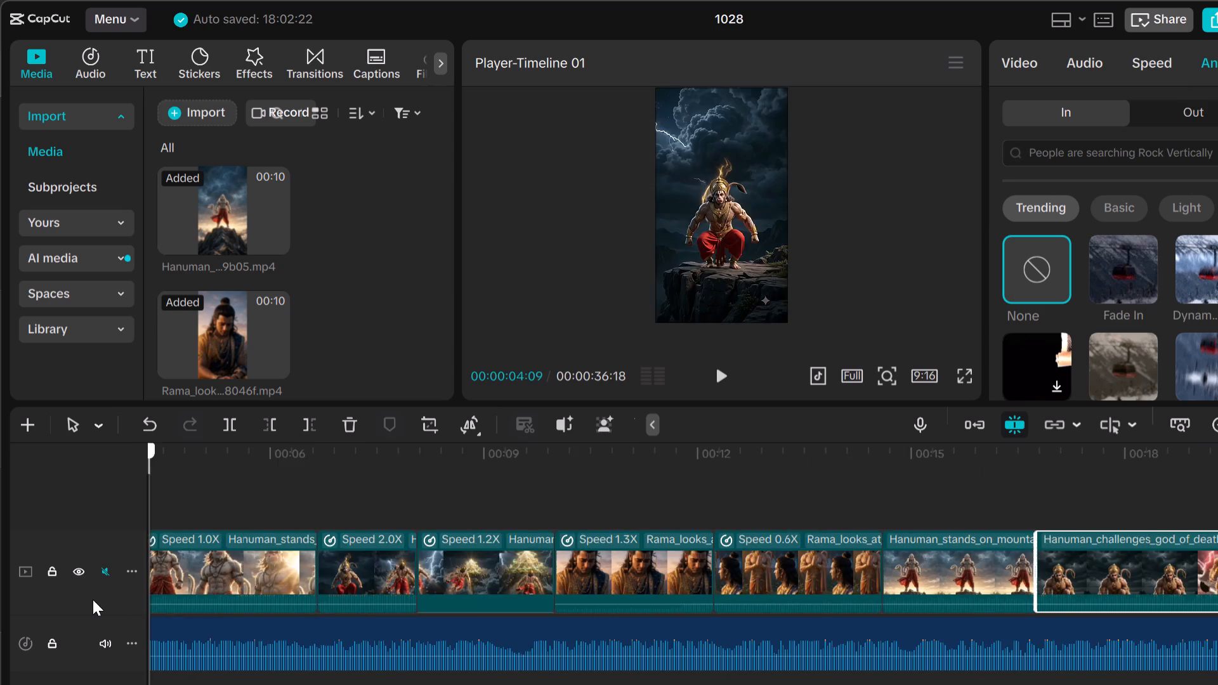
drag(93, 599, 483, 604)
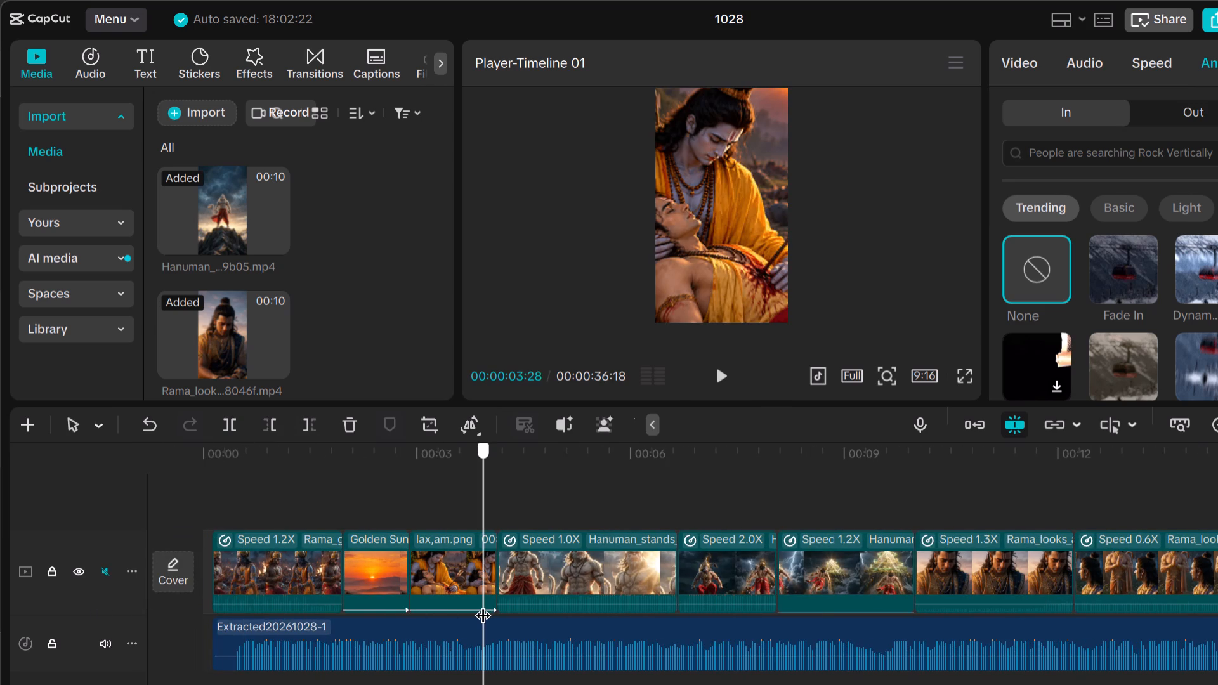
drag(483, 604, 484, 611)
drag(484, 611, 441, 632)
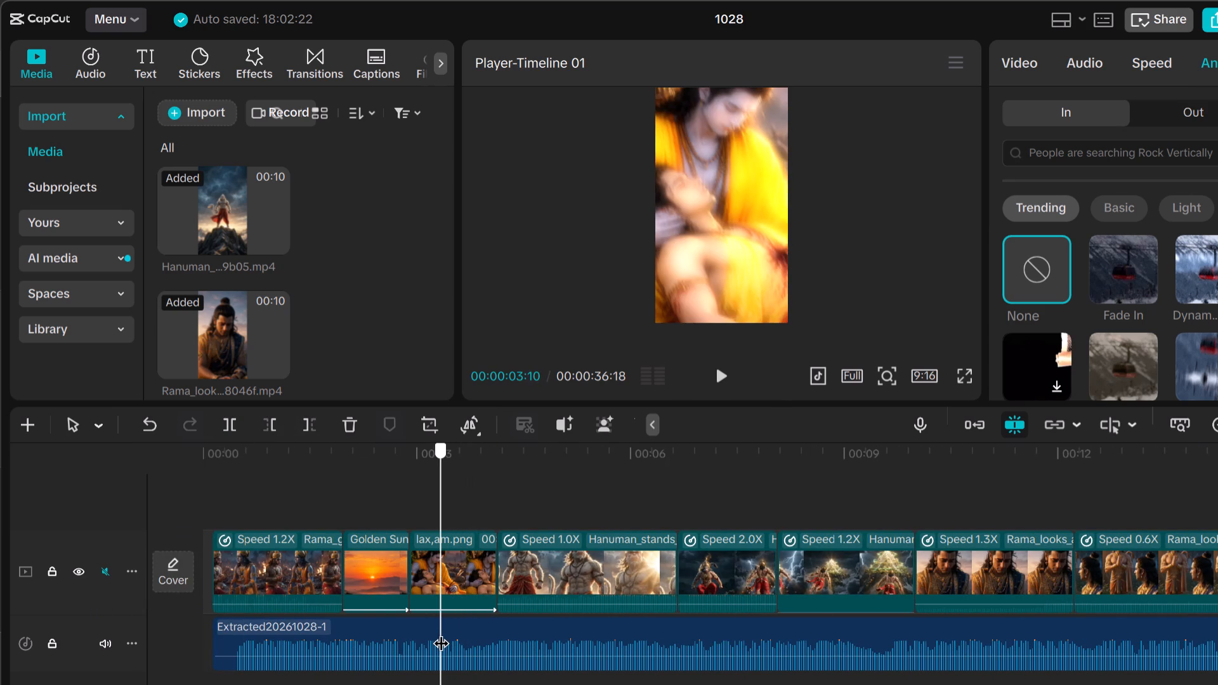
drag(441, 632, 494, 632)
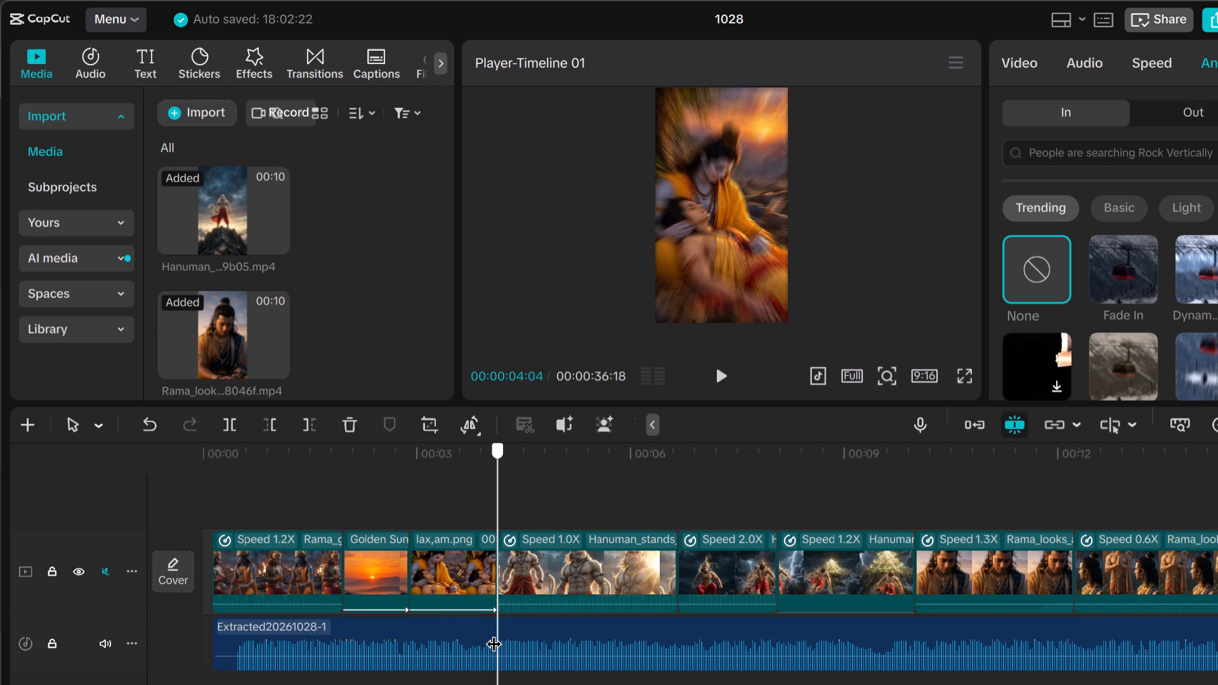
drag(494, 632, 494, 634)
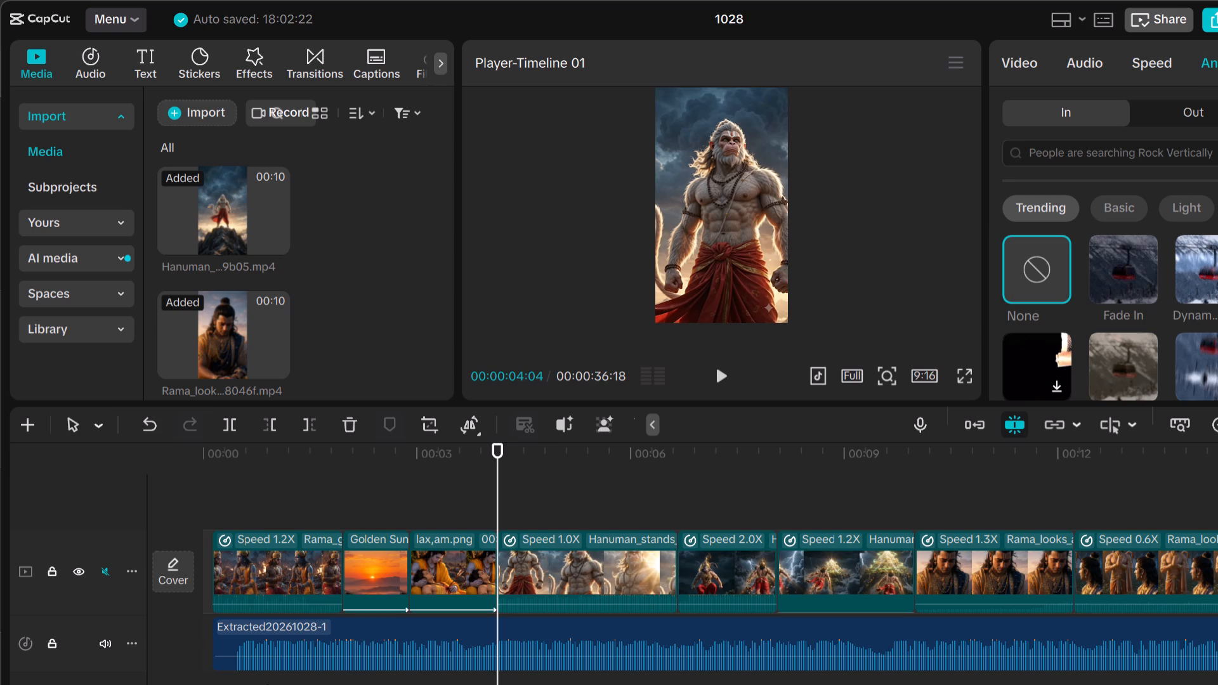
Play the video from the start of the 1.0X Hanuman_stands clip into the 1.3X Rama_looks clip.
click(722, 381)
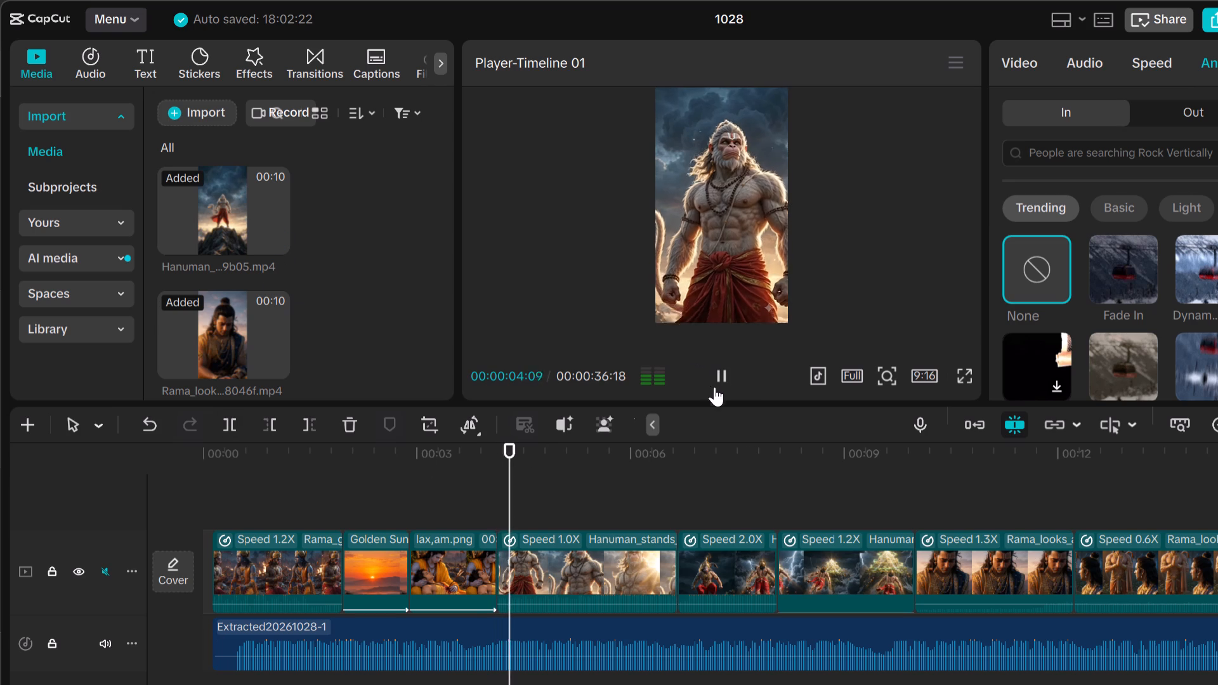
drag(612, 462, 622, 462)
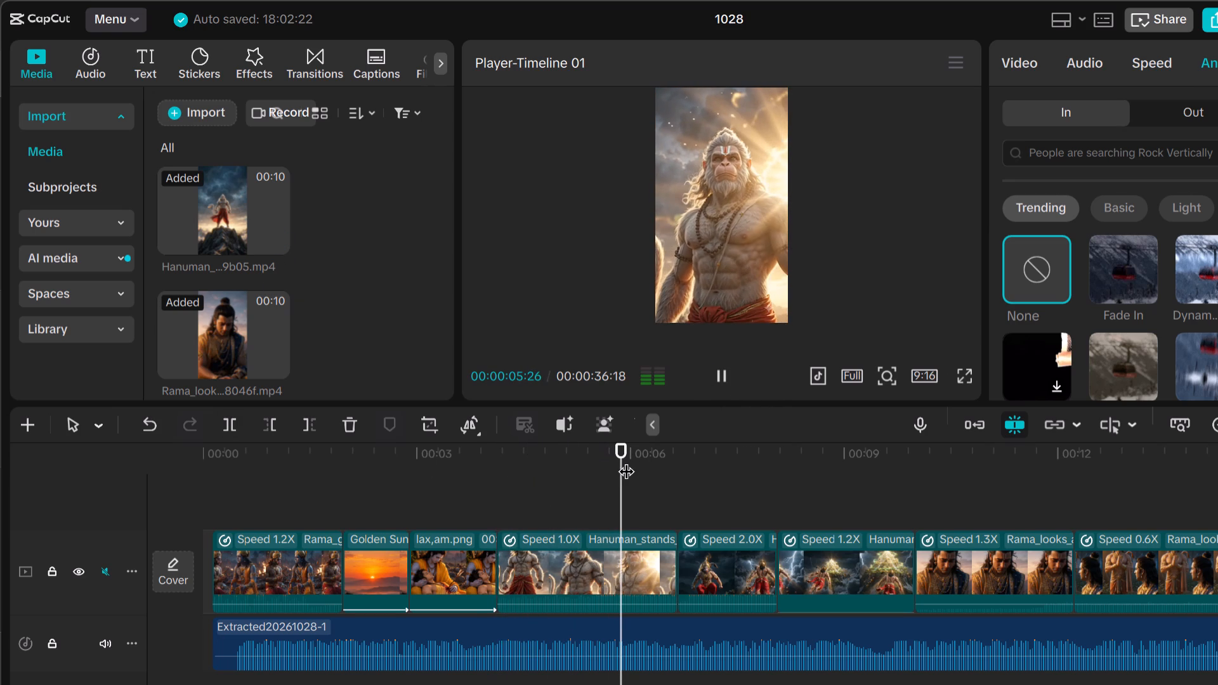
click(724, 369)
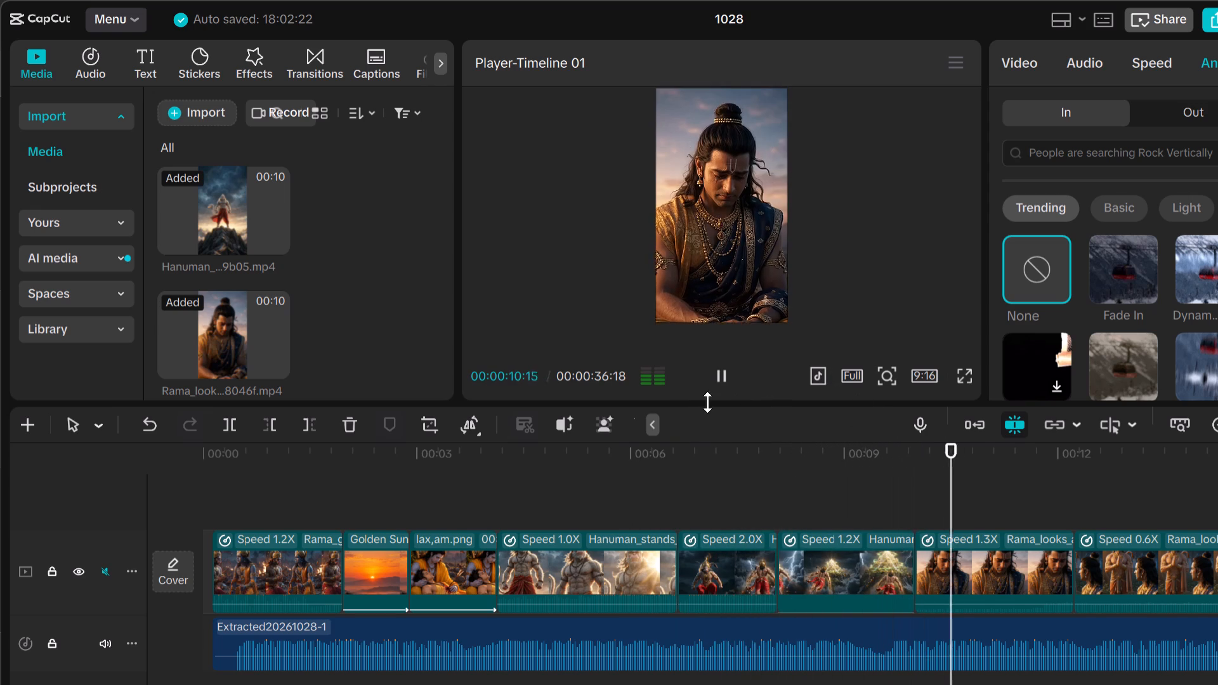
click(726, 394)
key(space)
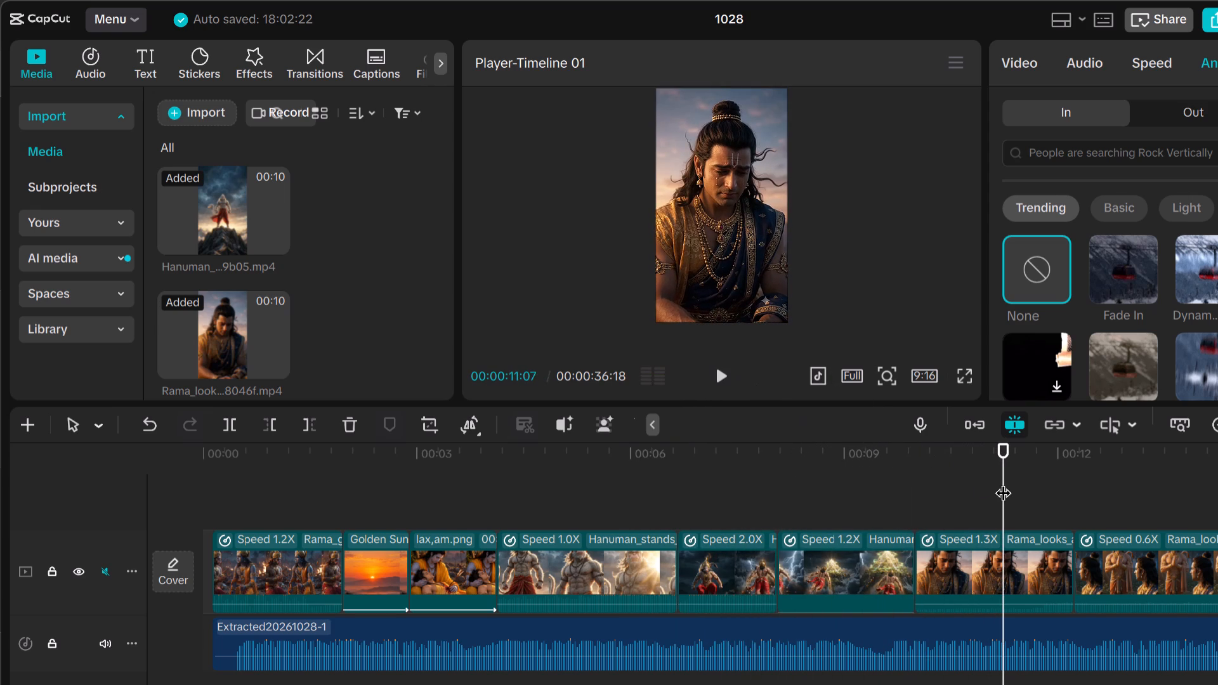
Replay from the end of the 1.0X Hanuman_stands clip and split the 2.0X Hanuman clip at 00:00:07:15.
drag(1003, 481, 635, 604)
key(space)
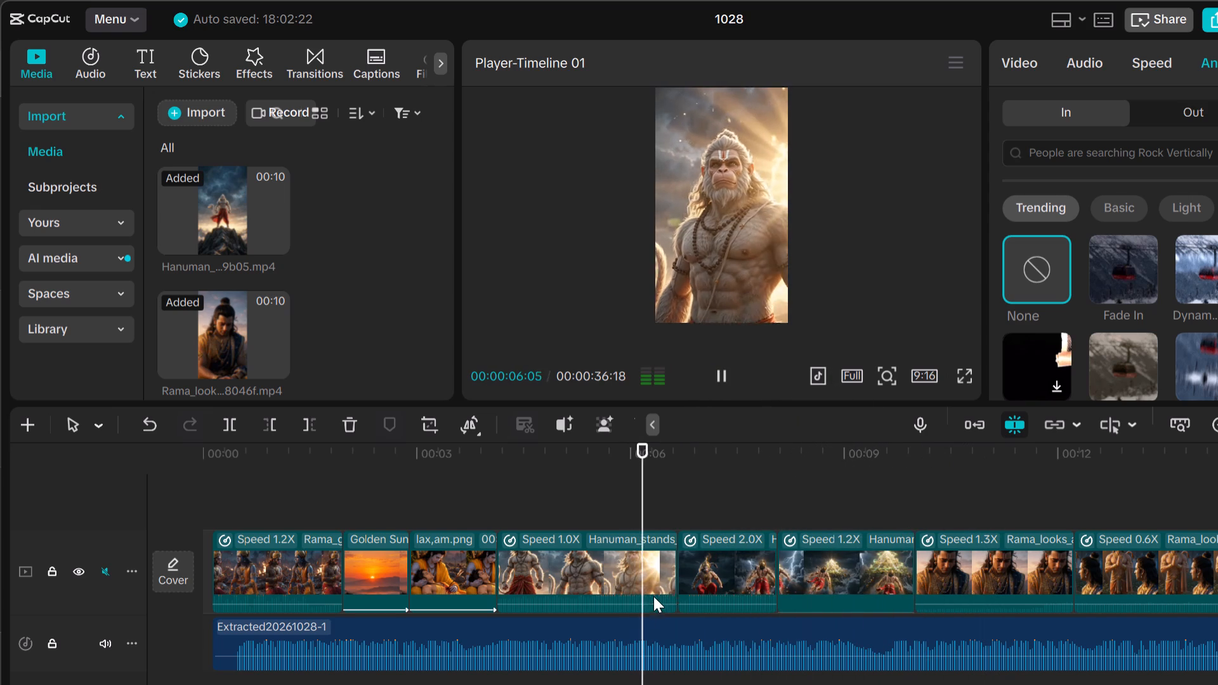
key(space)
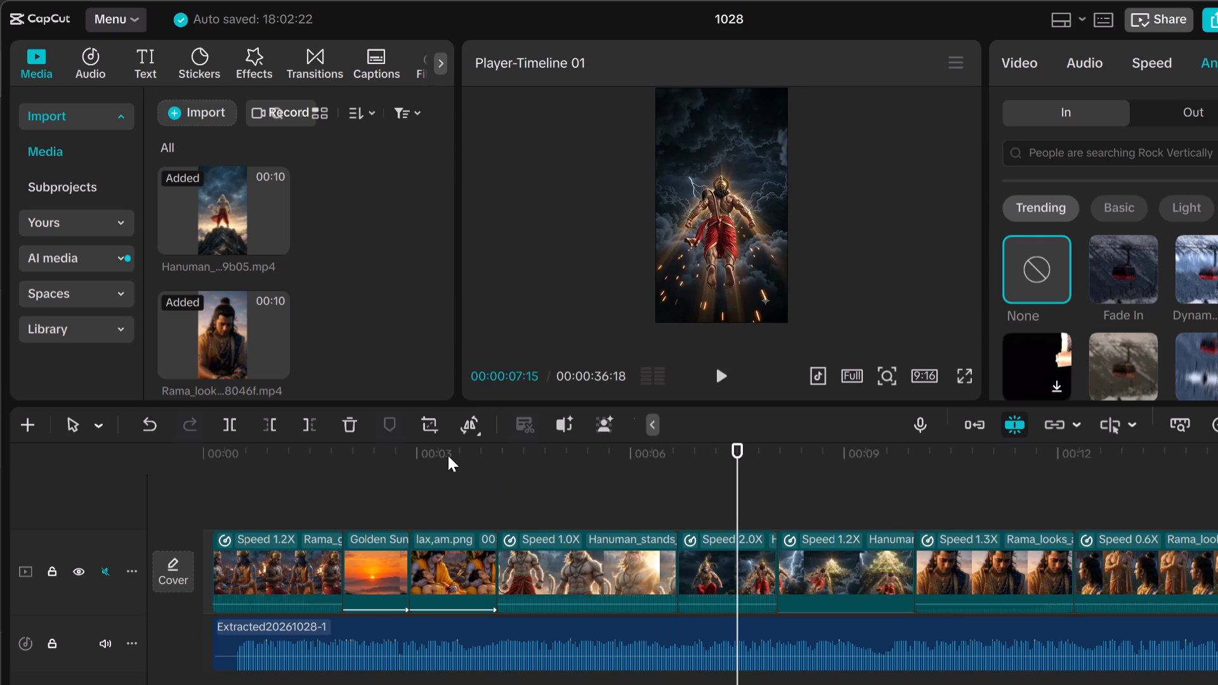
click(223, 417)
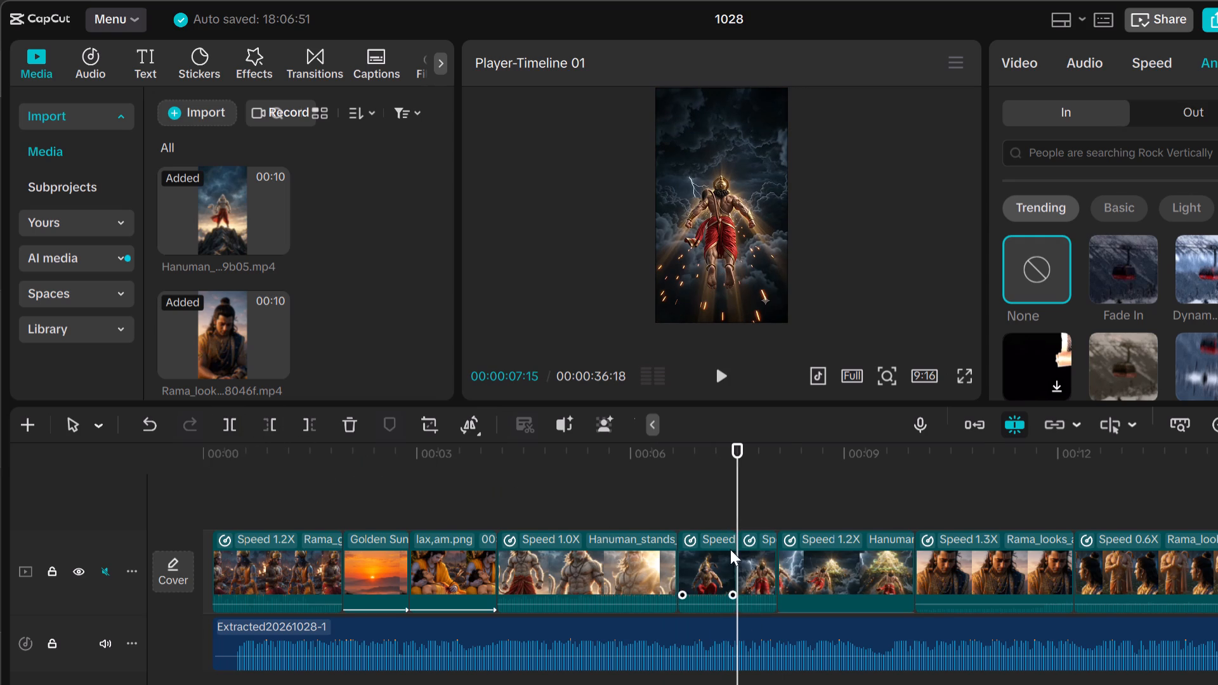
Move the split-off second part of the 2.0X clip behind the 1.2X Hanuman clip, shifting the 1.2X clip earlier against the first part.
drag(754, 563, 906, 553)
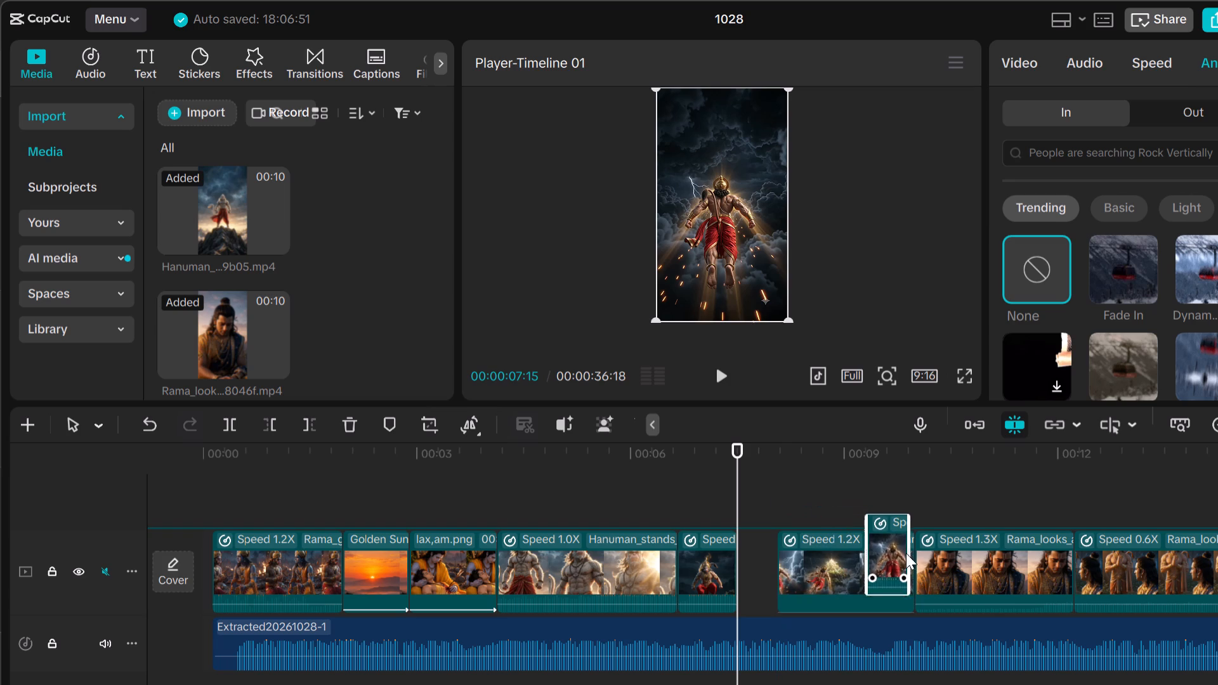
drag(906, 553, 912, 506)
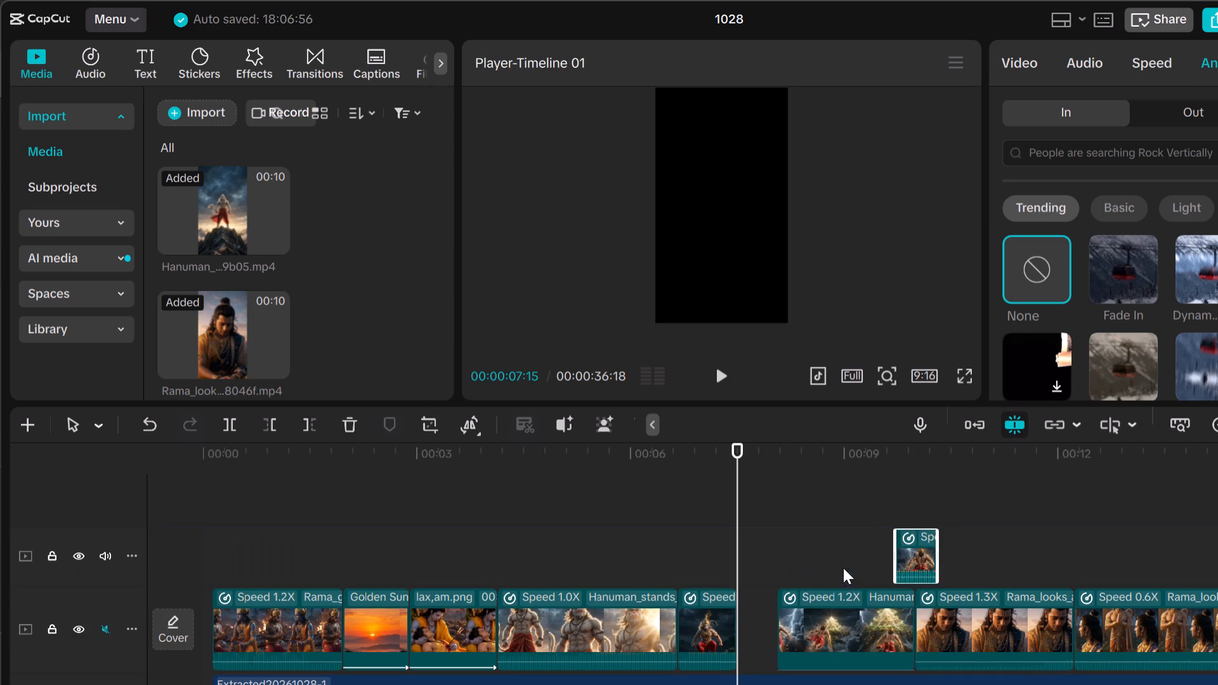
click(843, 568)
click(847, 597)
drag(835, 624, 796, 622)
drag(907, 546, 889, 627)
Preview the rearranged Hanuman clips up to the 1.3X Rama_looks clip.
drag(844, 468, 725, 519)
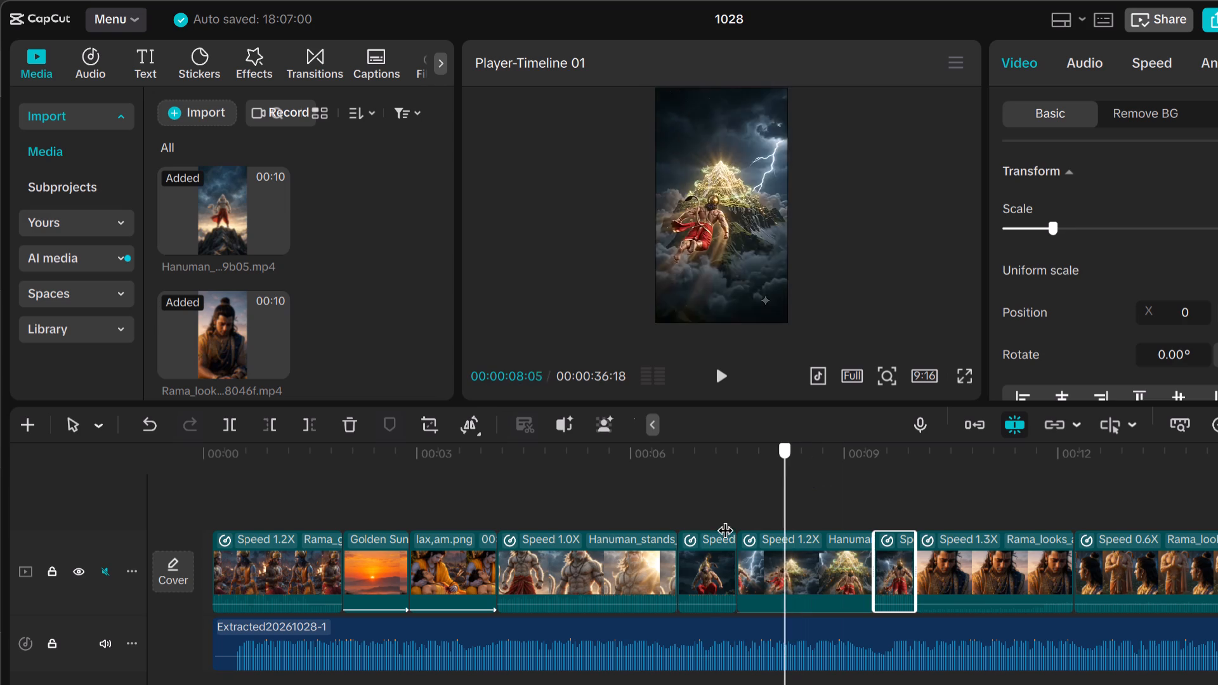
drag(725, 519, 690, 526)
key(space)
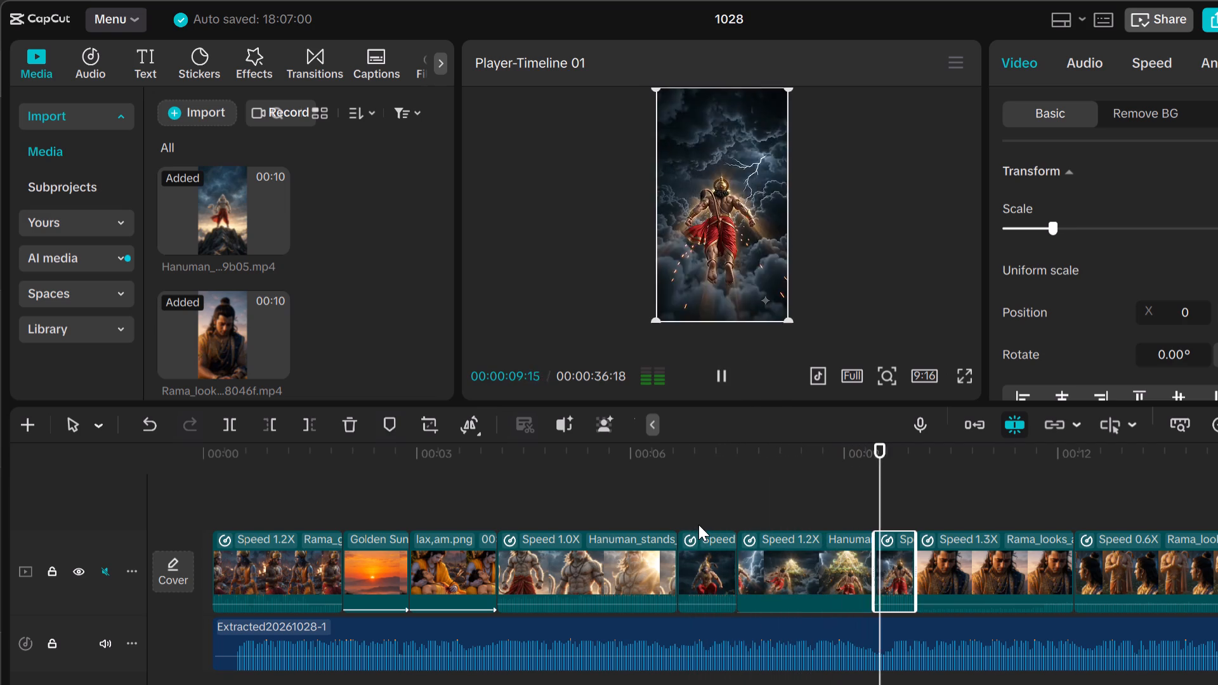
key(space)
Delete the short split-off Hanuman piece and move the 1.3X Rama_looks clip earlier to close the gap behind the 1.2X Hanuman clip.
click(890, 561)
right_click(891, 561)
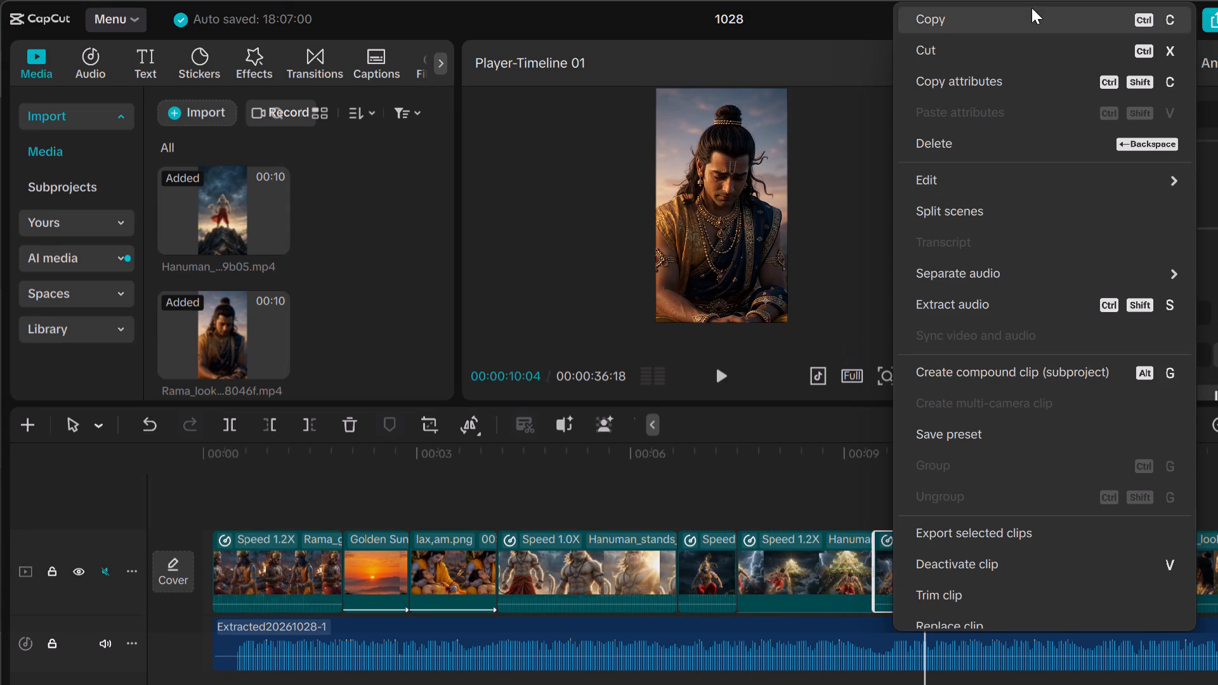
click(1025, 136)
drag(955, 576, 916, 579)
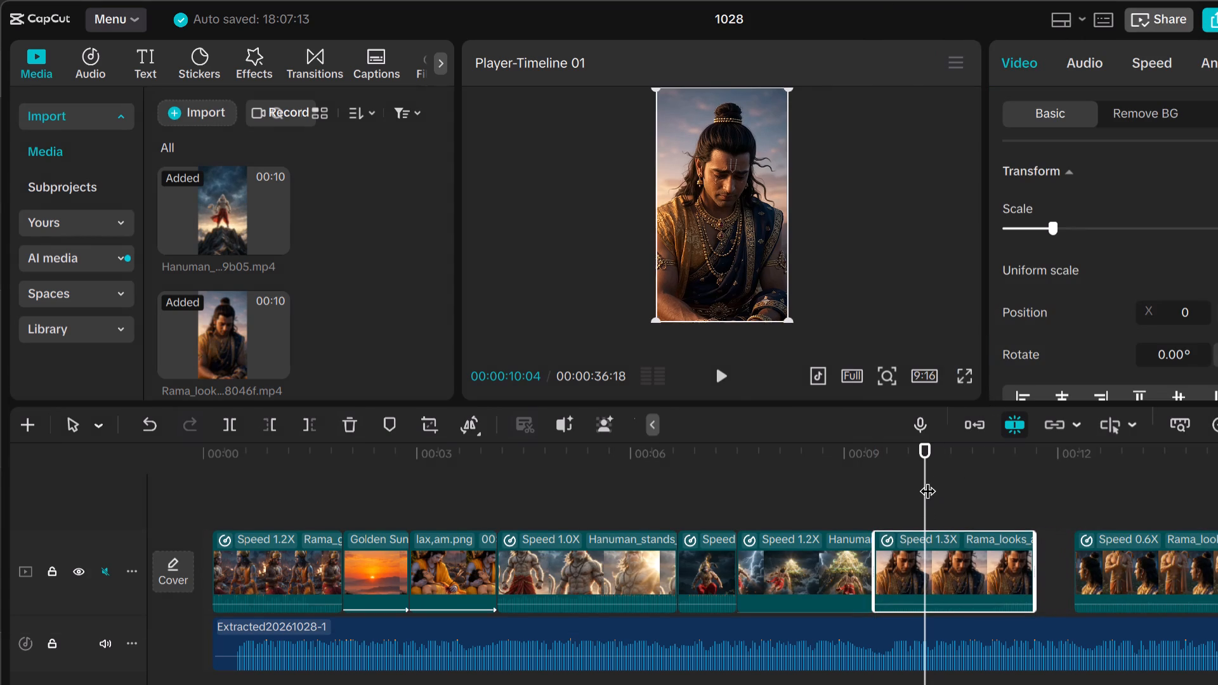
Preview the 1.2X Hanuman clip again from its early part.
drag(927, 480, 754, 518)
key(space)
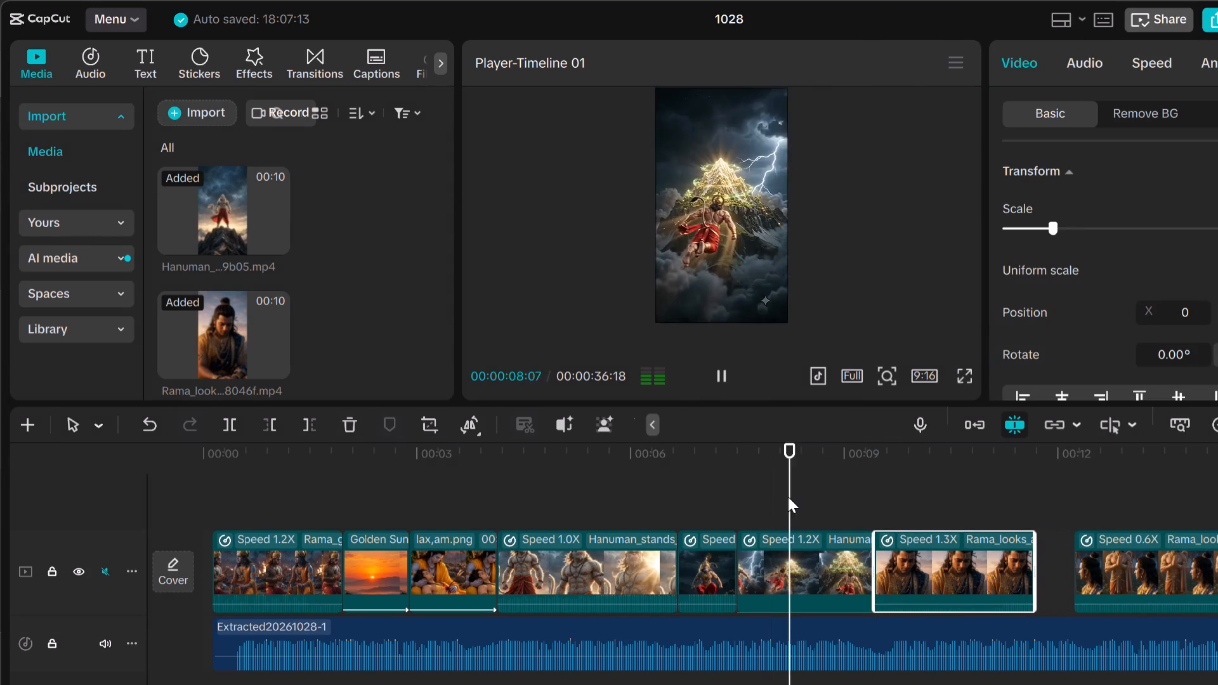
key(space)
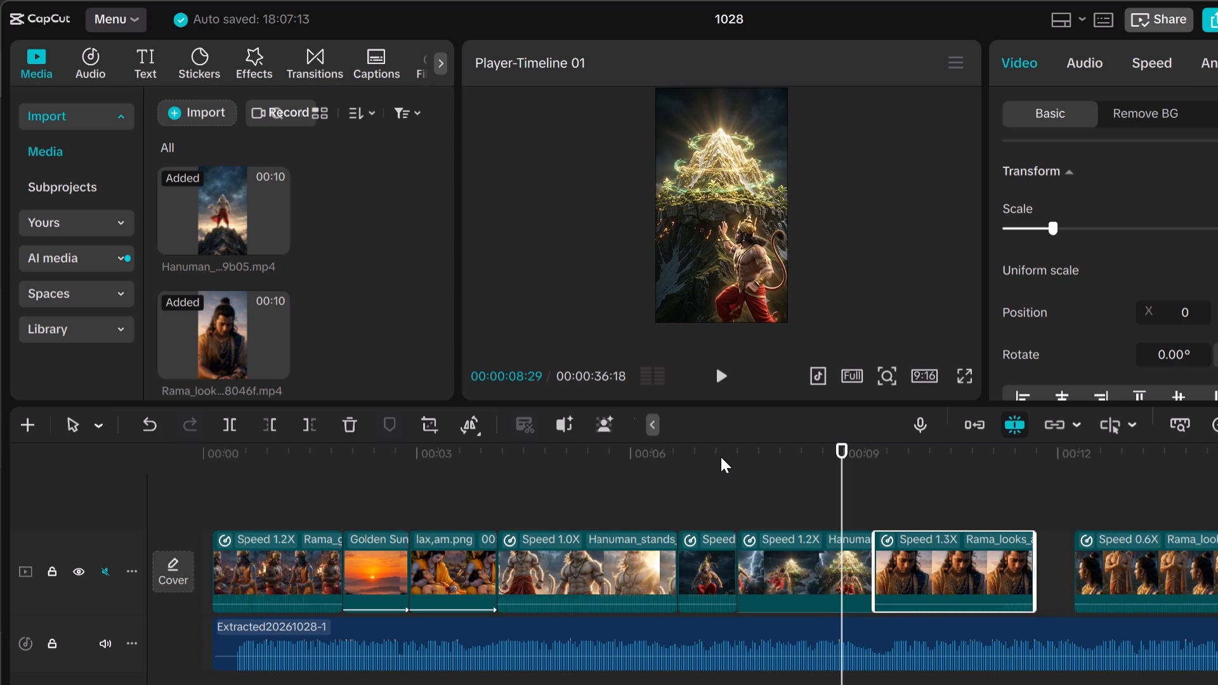
Preview the 1.3X Rama_looks clip to the gap before the 0.6X Rama_looks clip.
drag(714, 377, 723, 377)
click(729, 377)
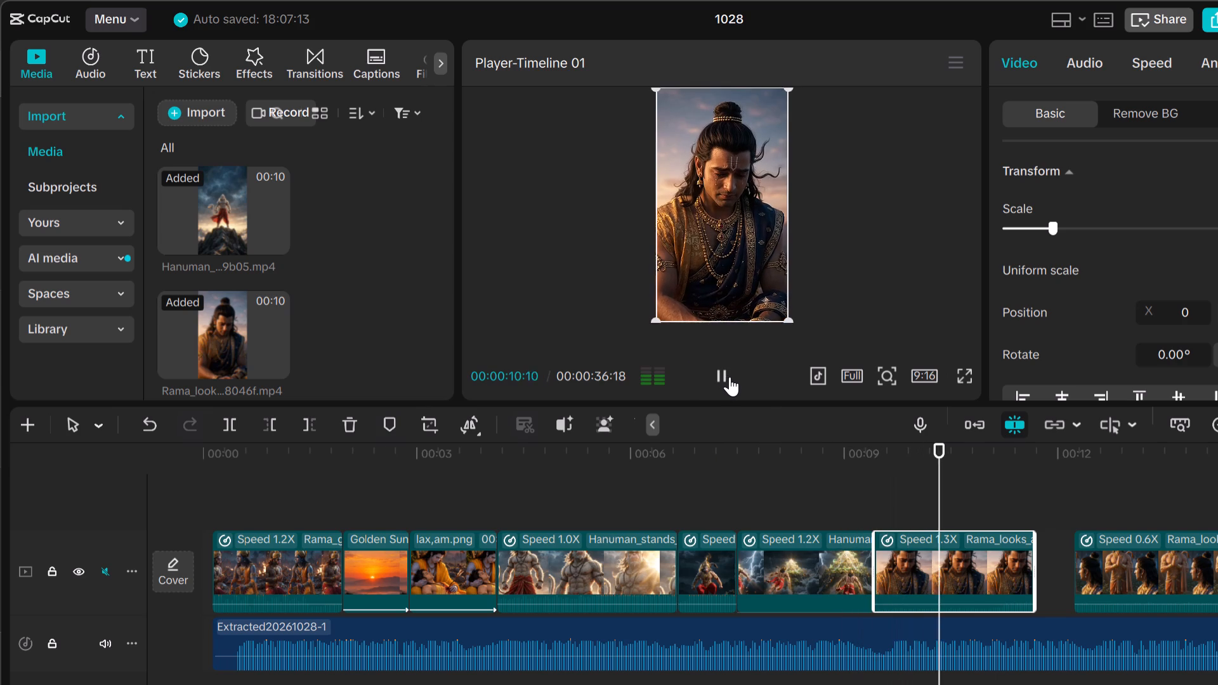
click(730, 376)
click(730, 376)
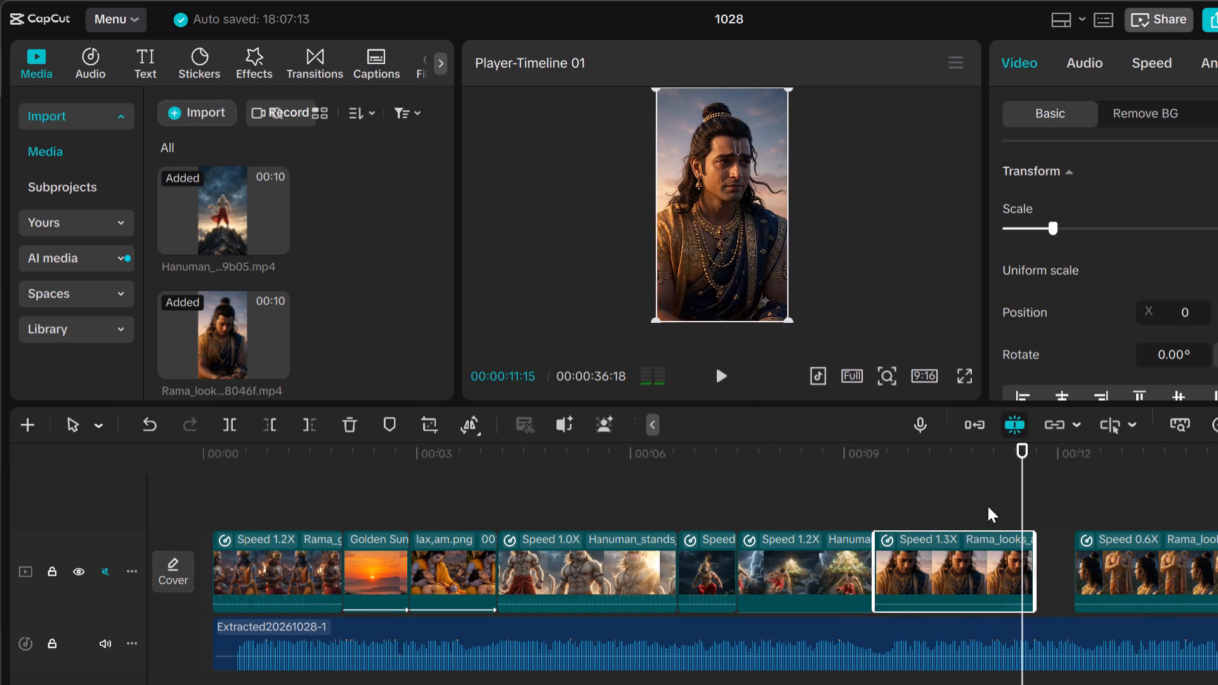
click(715, 378)
Move the 0.6X Rama_looks clip earlier so it sits directly behind the full 1.3X Rama_looks clip.
drag(1156, 581, 1101, 578)
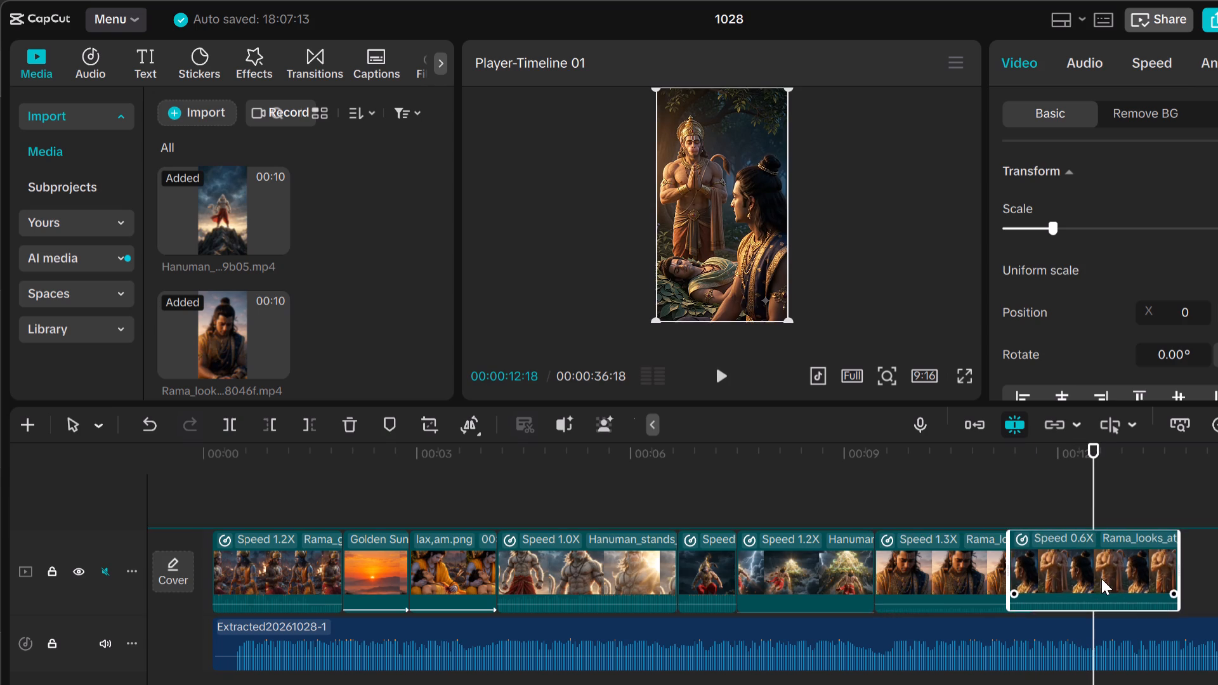
drag(1101, 578, 1120, 585)
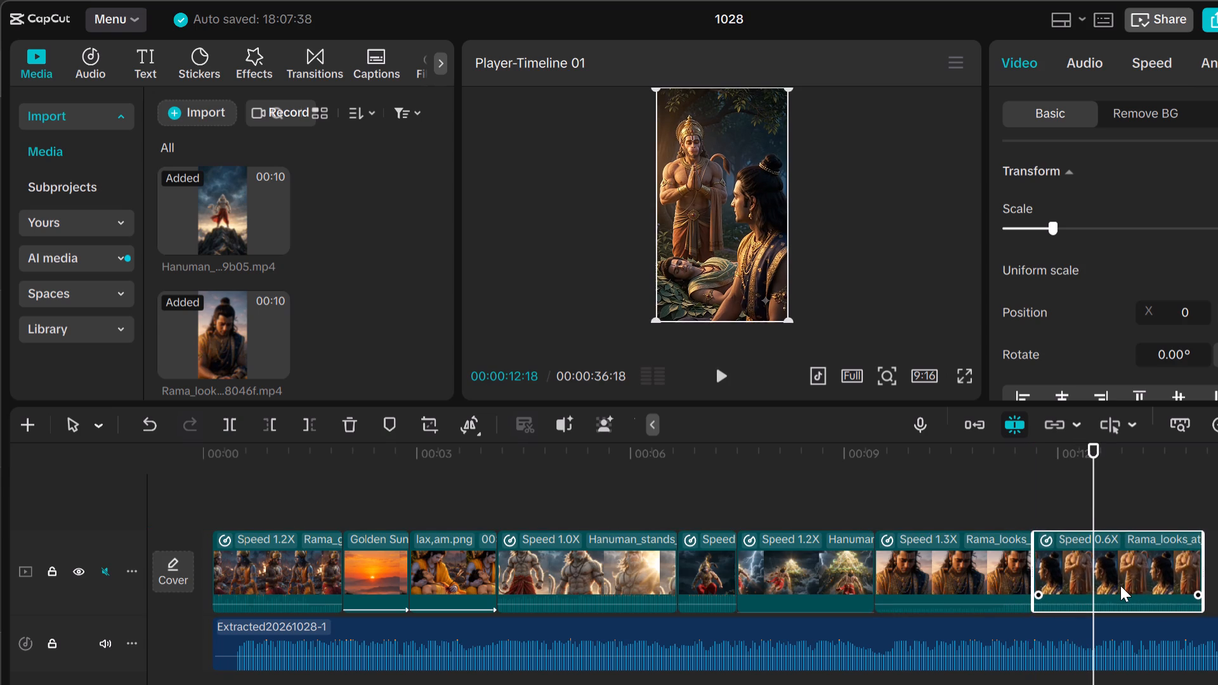
Preview the 0.6X Rama_looks clip from its start into the following Hanuman clip.
drag(1091, 496, 1084, 496)
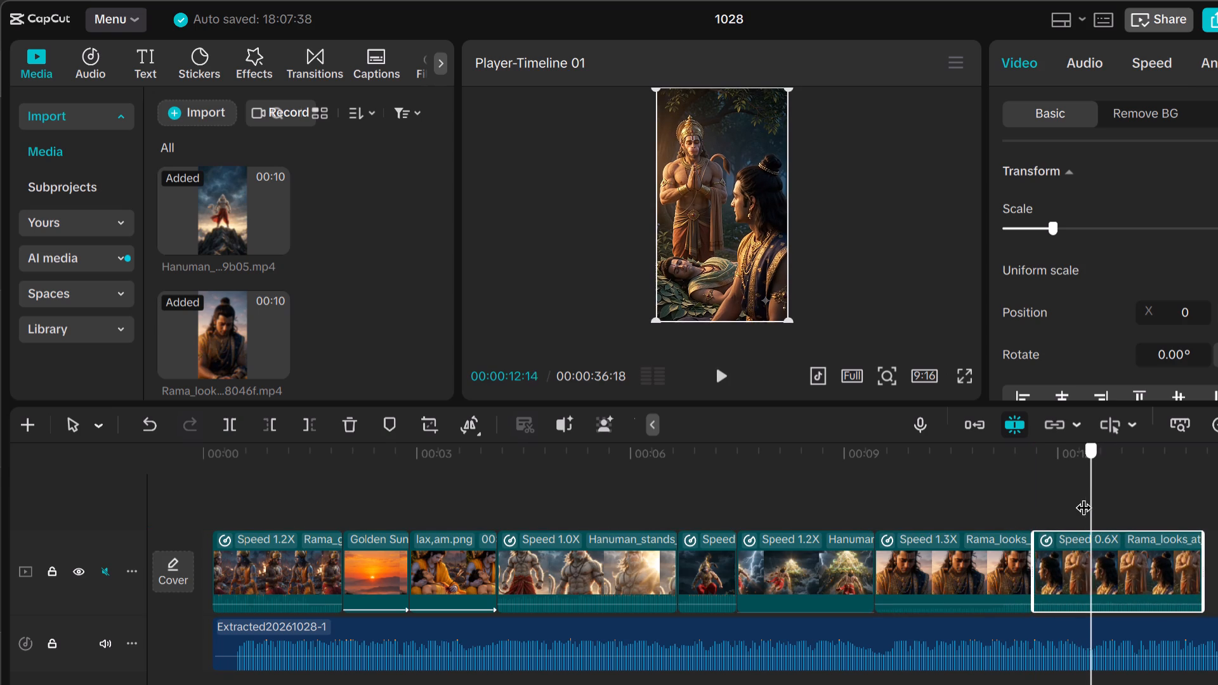
drag(1084, 496, 1038, 504)
click(717, 373)
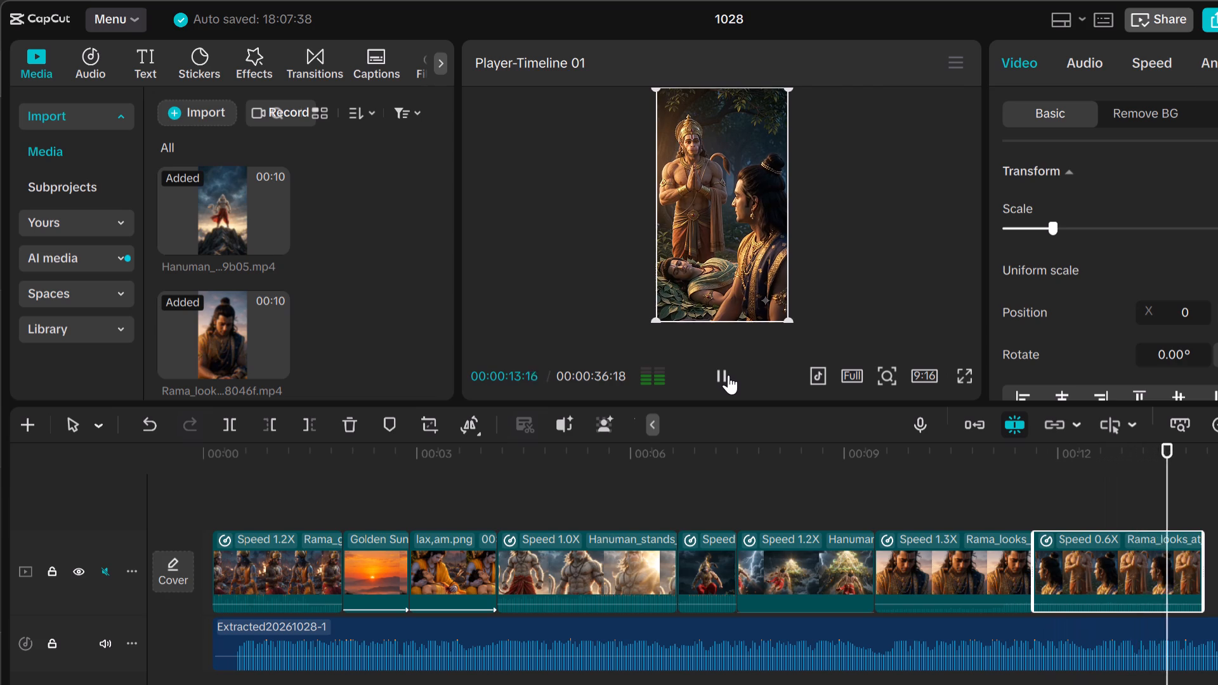
click(728, 375)
click(726, 378)
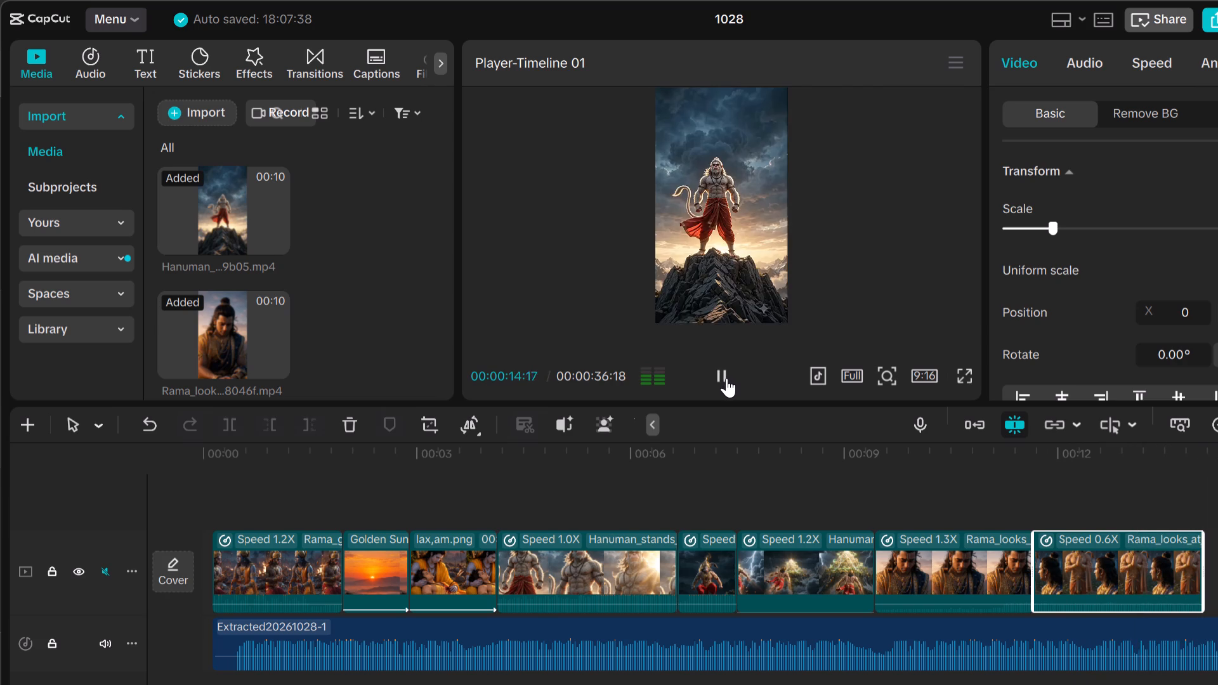
click(726, 378)
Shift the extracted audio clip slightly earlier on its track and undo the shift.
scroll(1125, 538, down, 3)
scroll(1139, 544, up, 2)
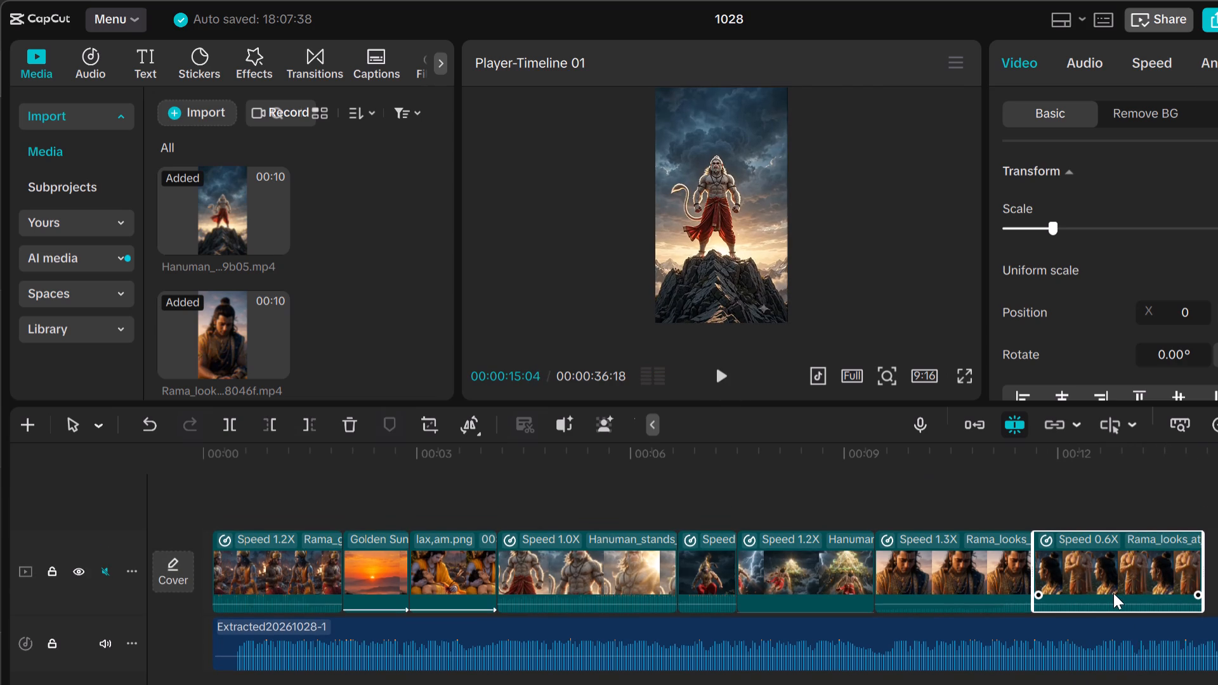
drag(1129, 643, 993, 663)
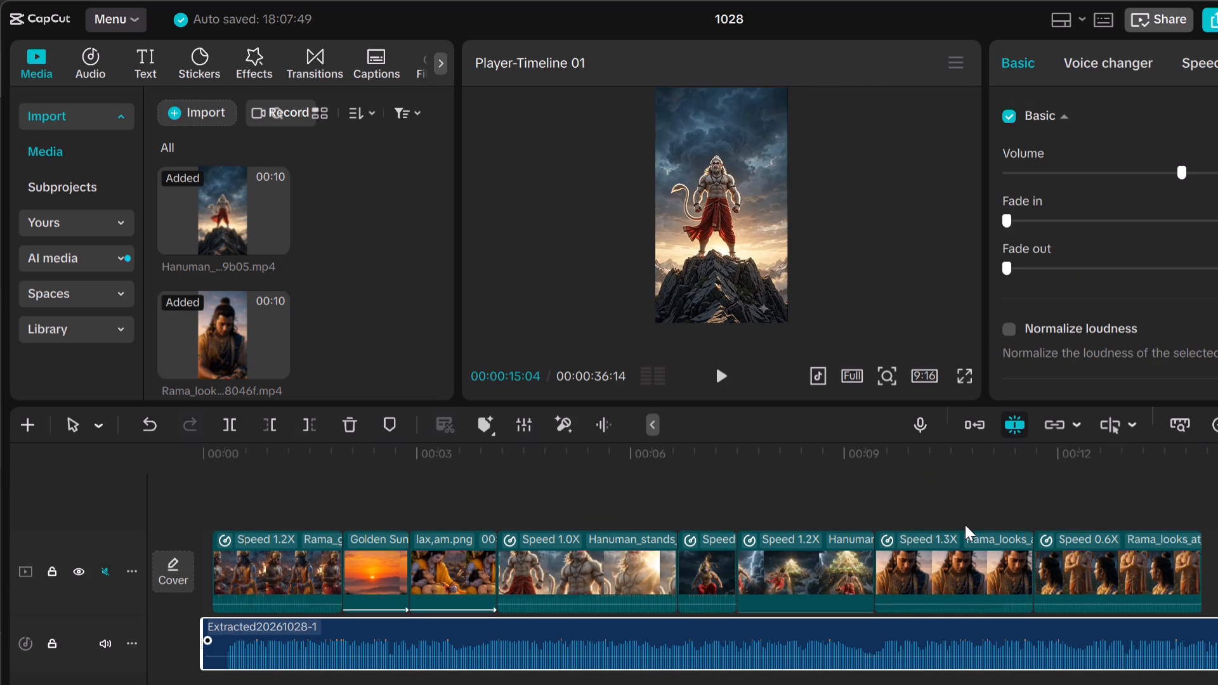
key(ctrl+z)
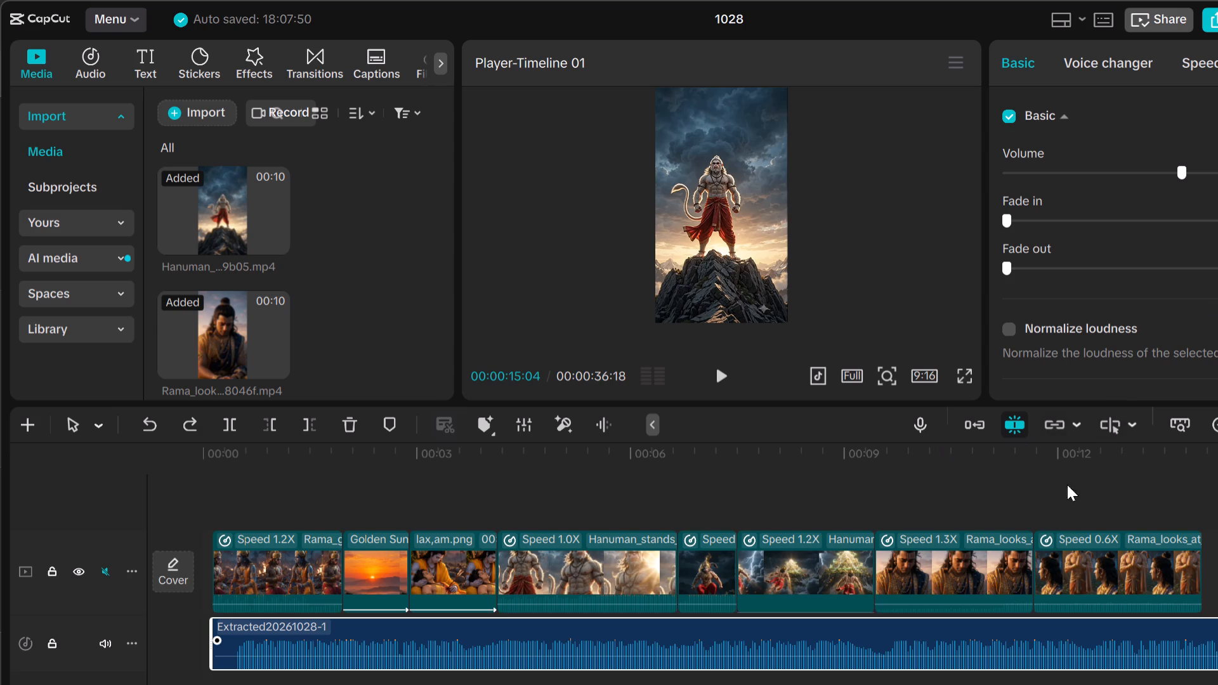
Move the playhead to 00:00:14:07, just past the end of the 0.6X Rama_looks clip.
scroll(1045, 526, down, 3)
scroll(1040, 525, up, 6)
drag(1217, 458, 1217, 485)
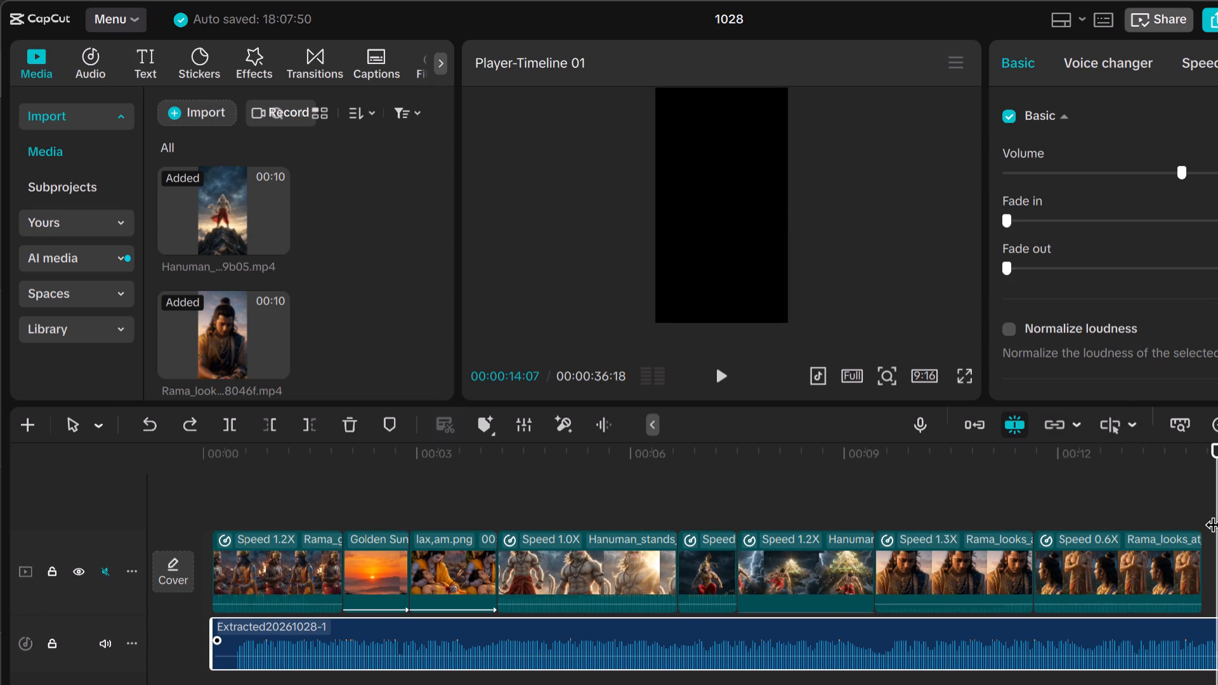
drag(1217, 513, 1217, 500)
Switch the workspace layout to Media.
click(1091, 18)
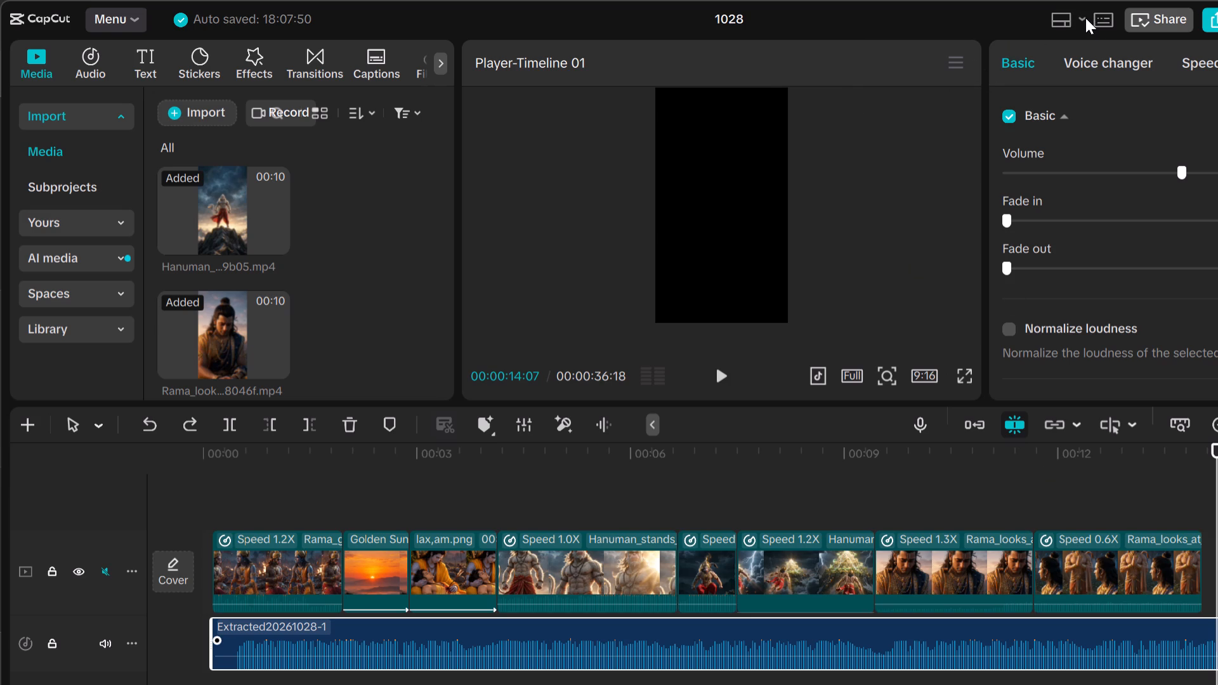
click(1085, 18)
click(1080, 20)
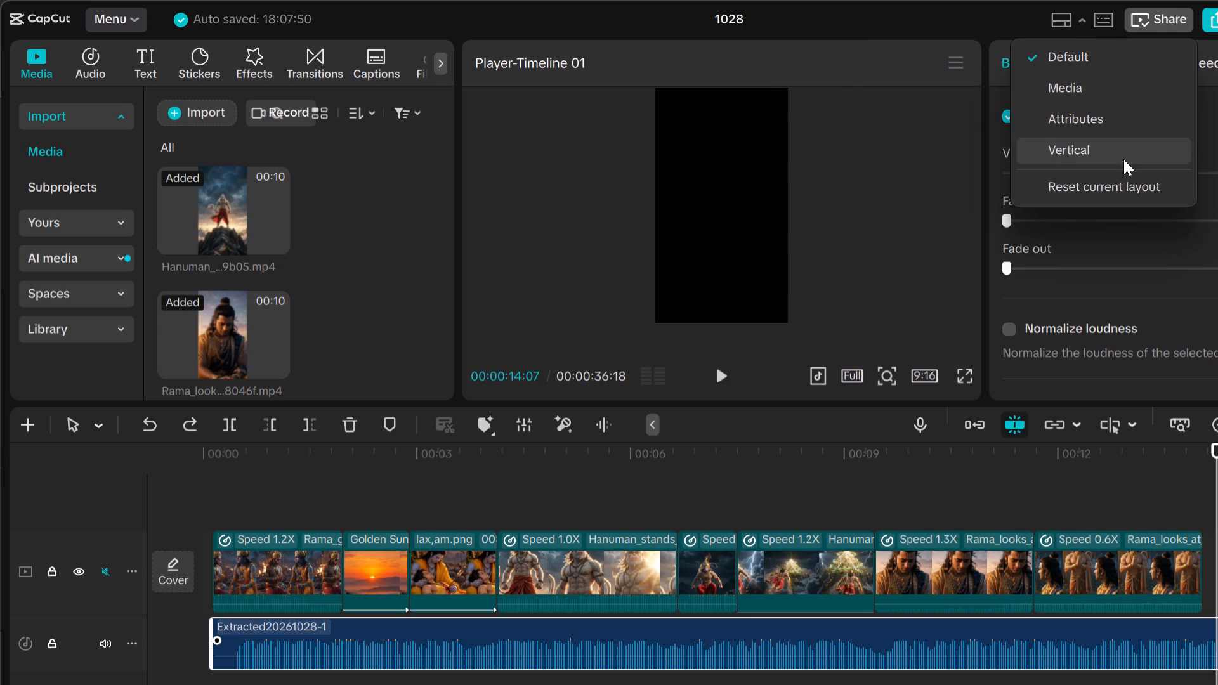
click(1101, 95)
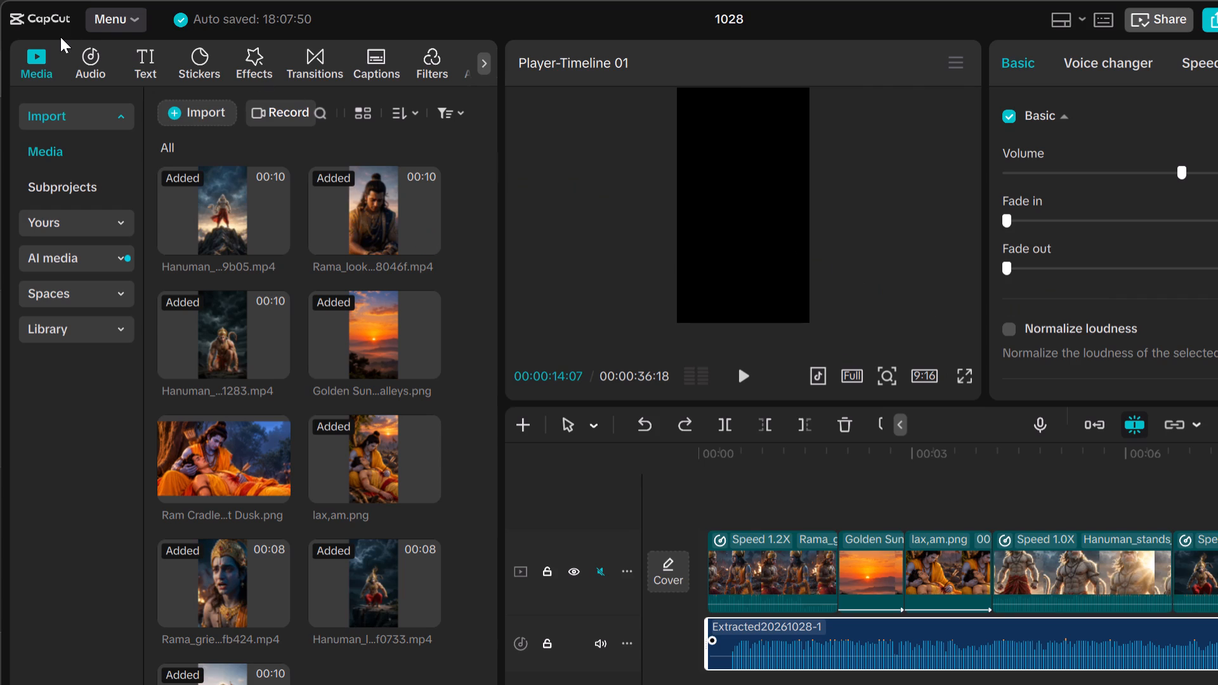
Switch the workspace layout to Vertical.
click(1083, 16)
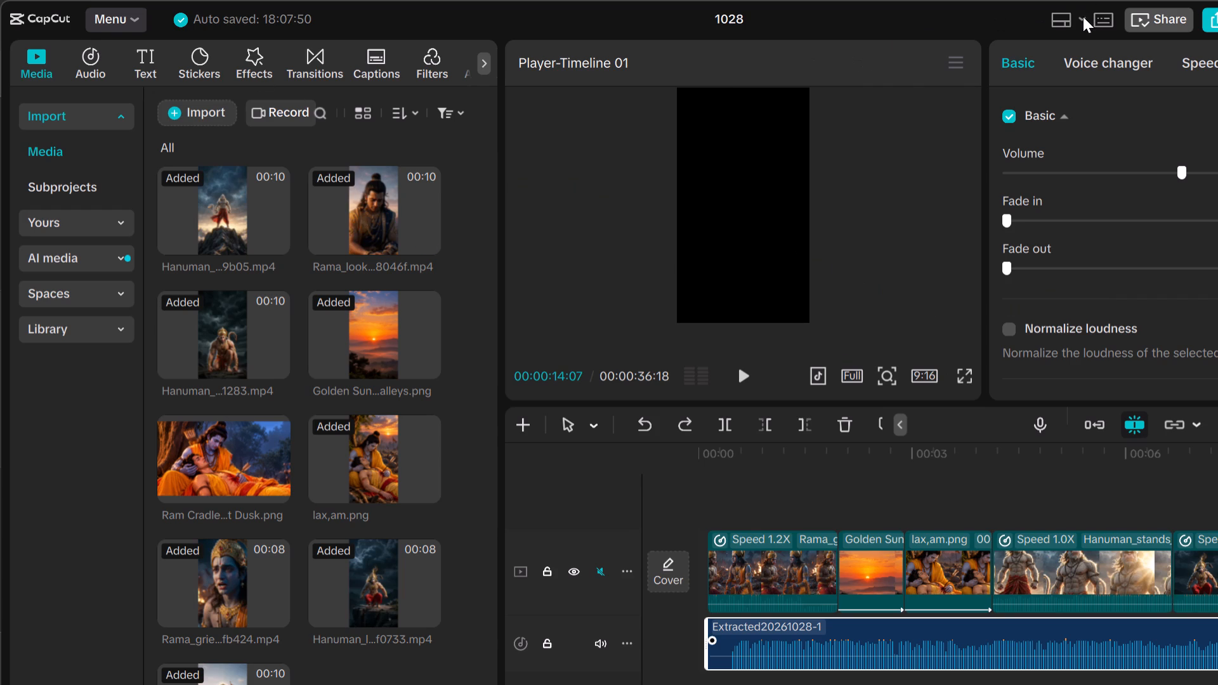
click(1082, 17)
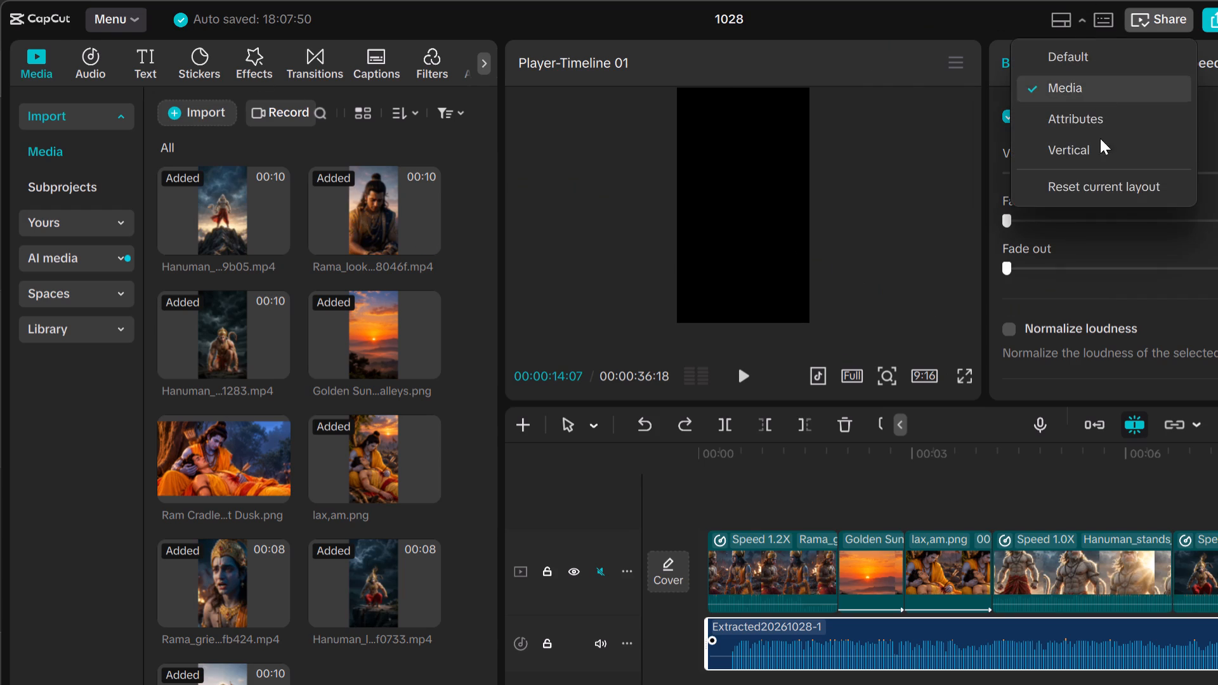
click(1093, 150)
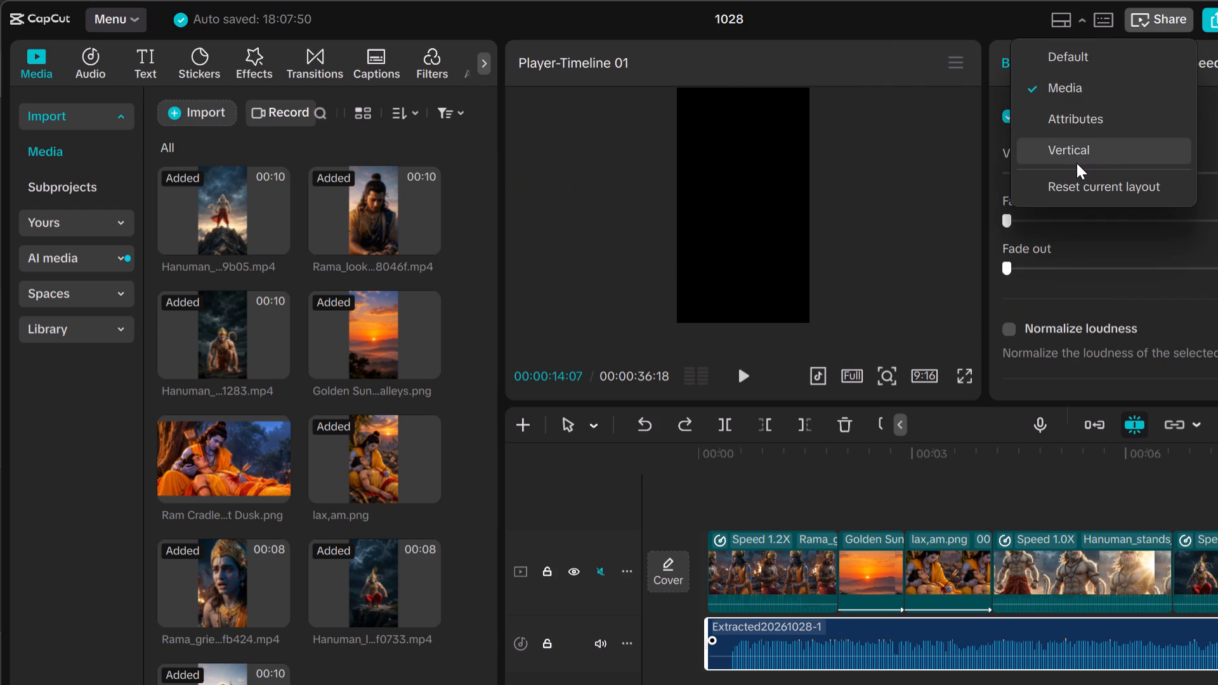
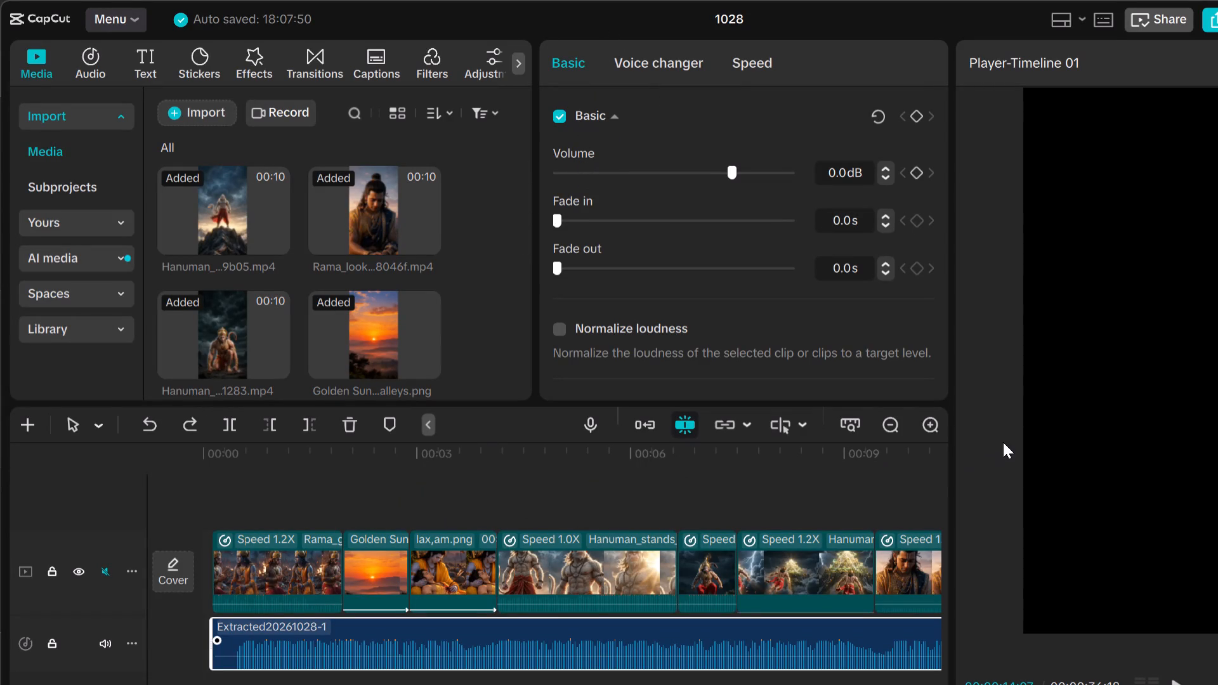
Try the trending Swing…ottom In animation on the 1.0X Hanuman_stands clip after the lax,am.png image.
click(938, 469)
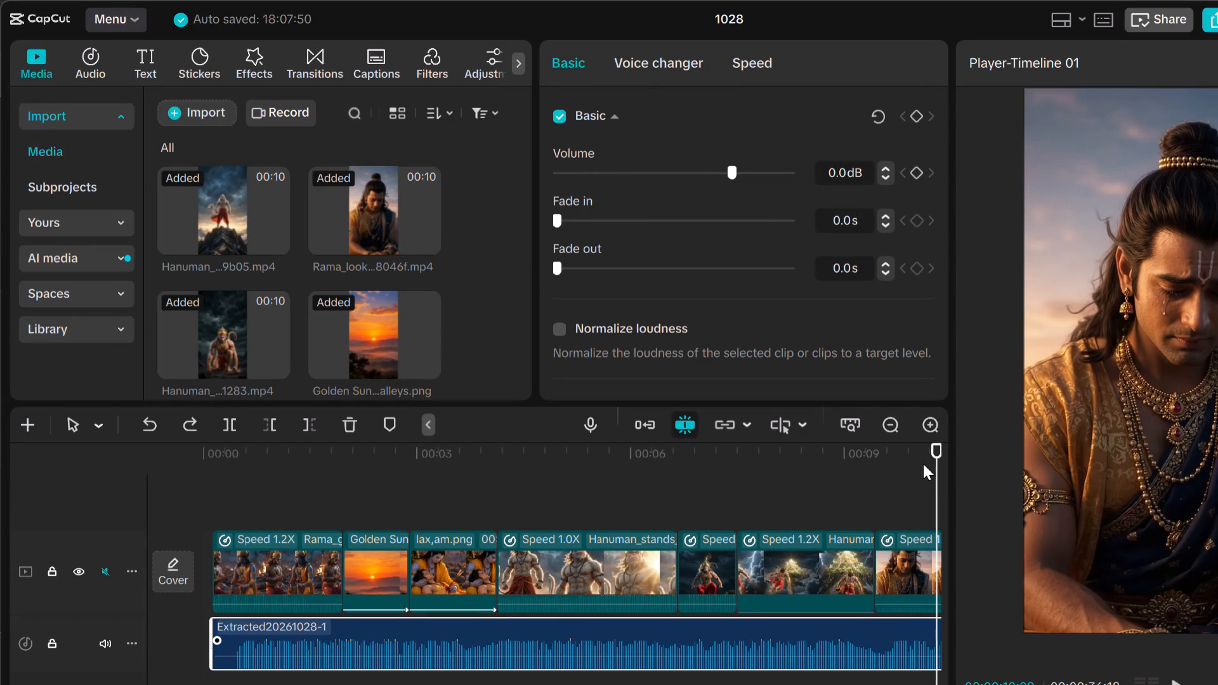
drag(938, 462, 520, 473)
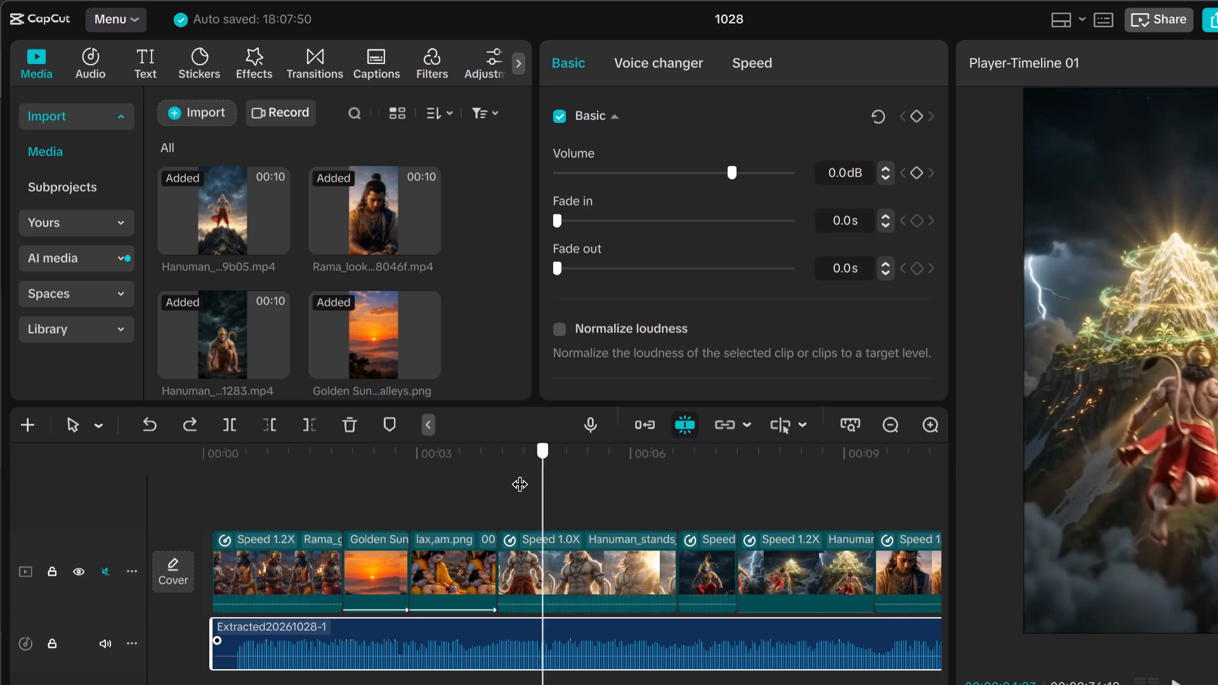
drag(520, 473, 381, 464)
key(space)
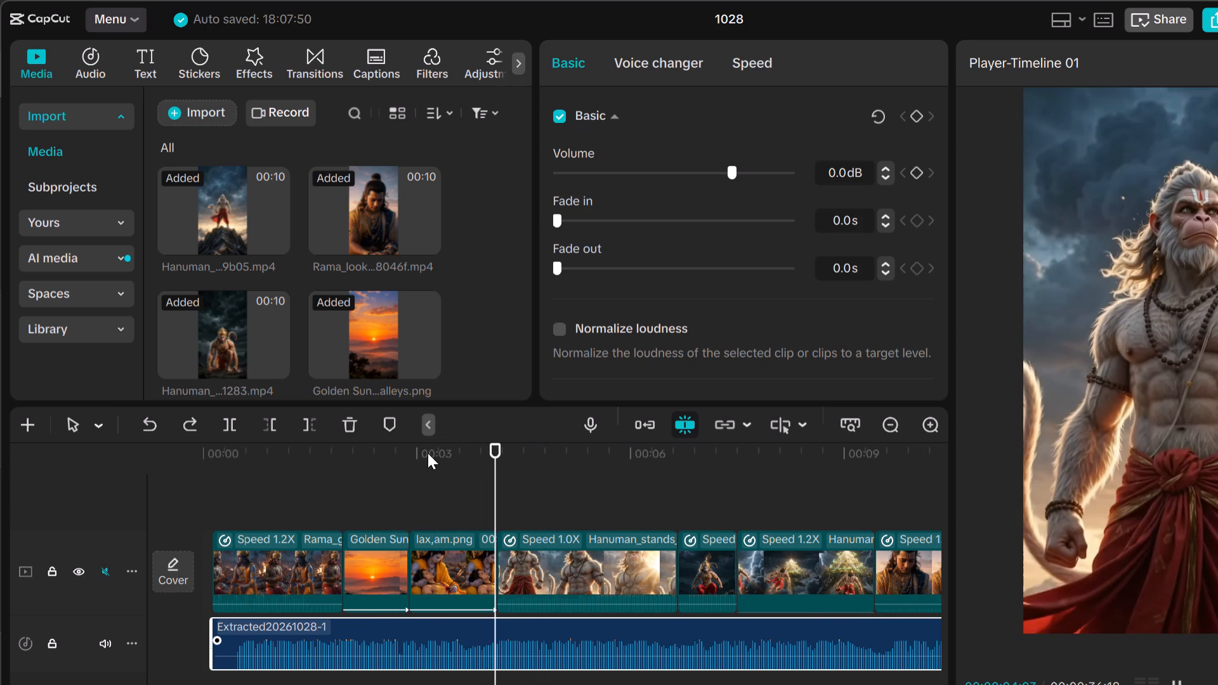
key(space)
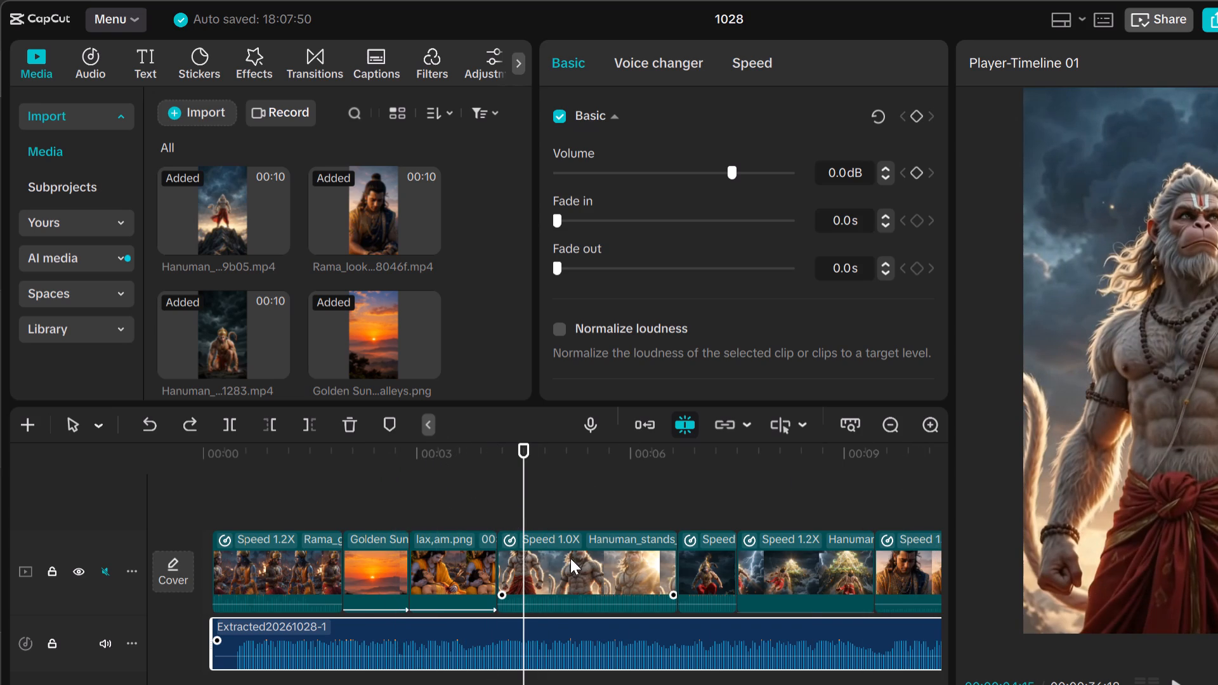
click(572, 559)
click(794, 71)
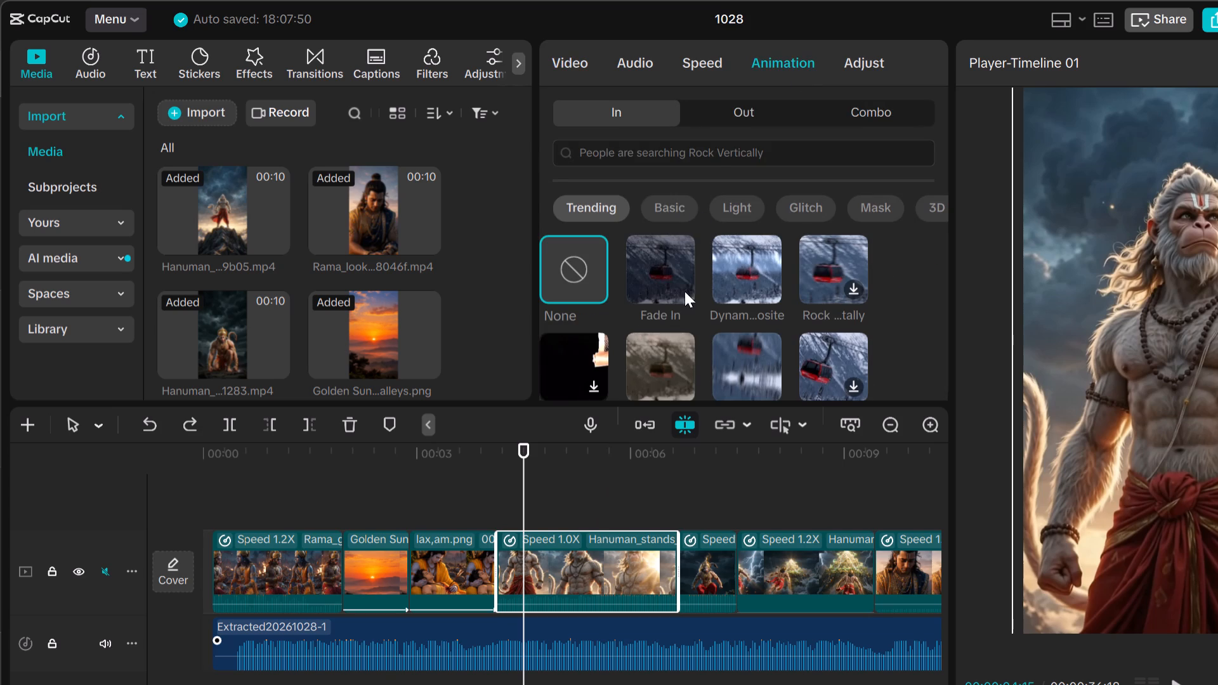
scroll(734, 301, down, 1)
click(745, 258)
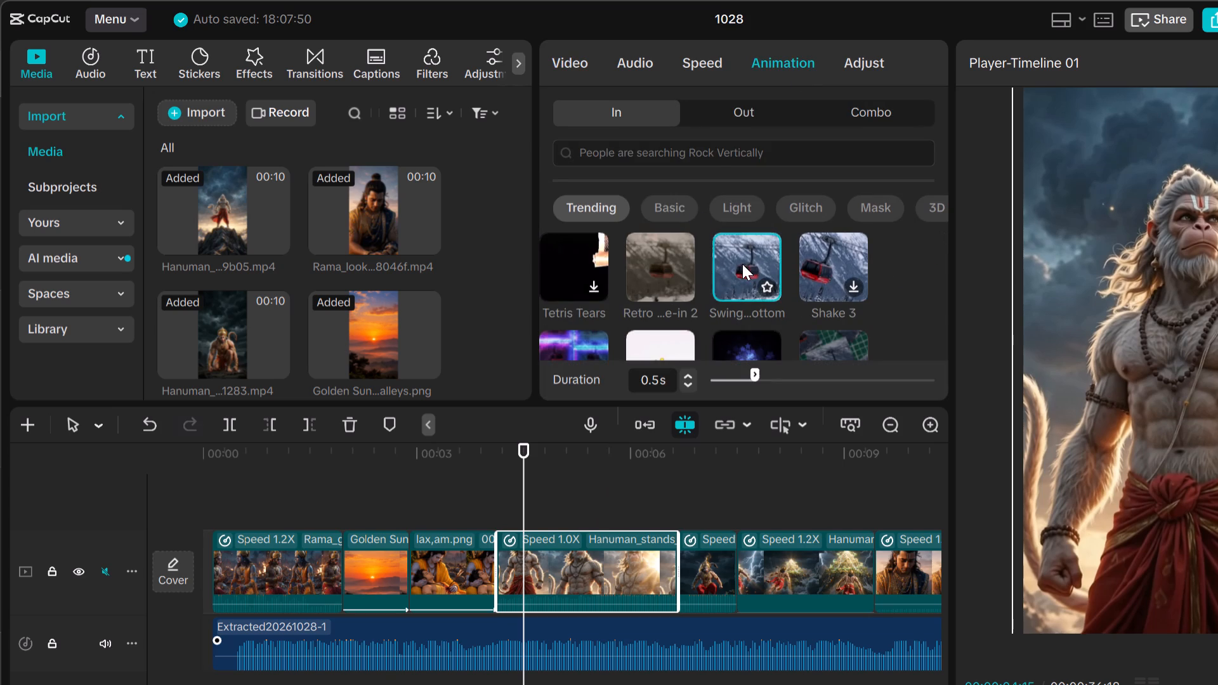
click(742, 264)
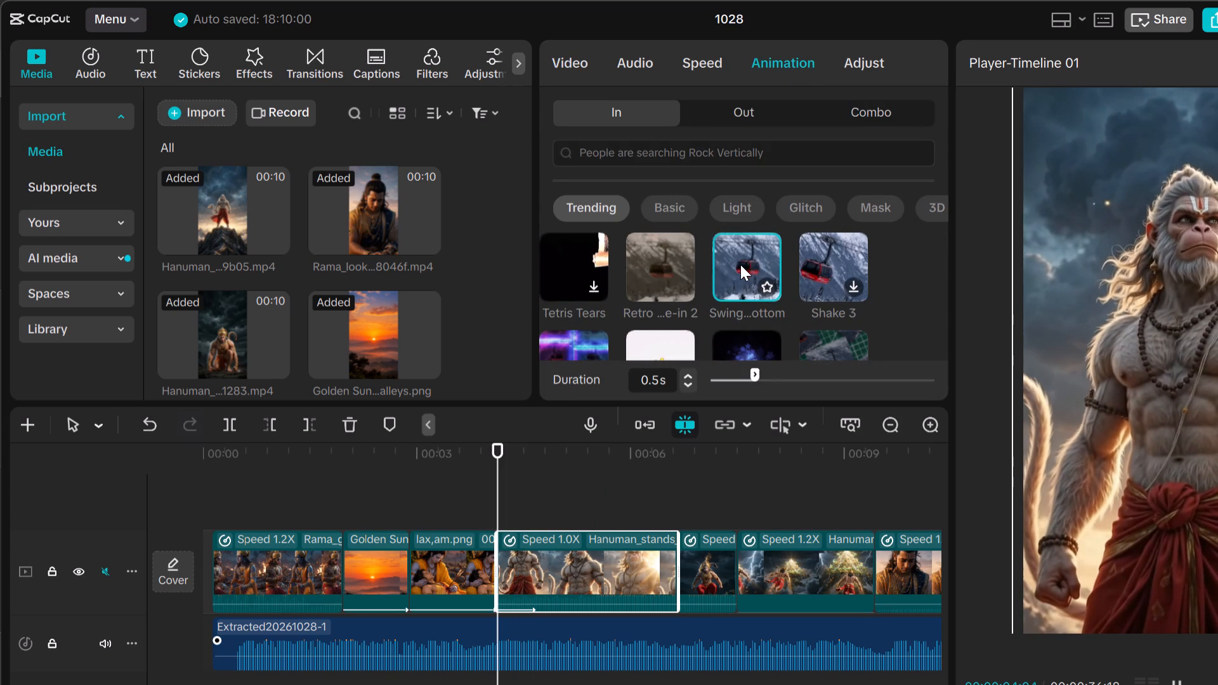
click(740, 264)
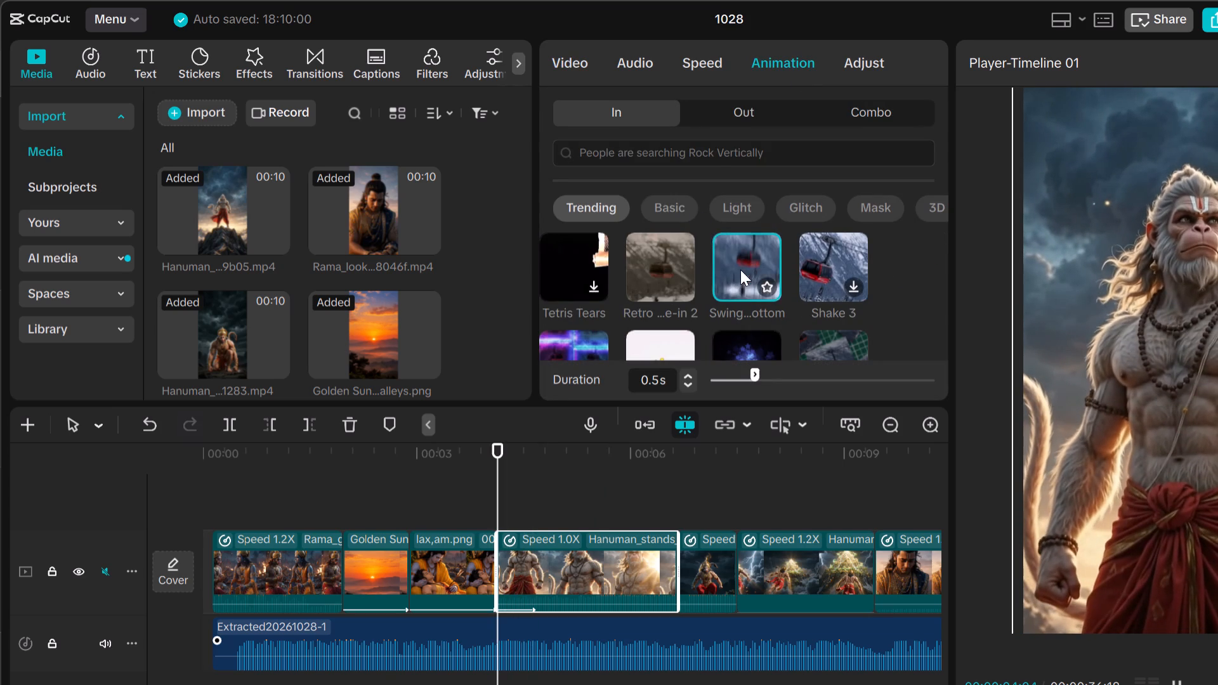
Play the timeline from about 1 second in through the 1.0X Hanuman_stands clip to review its entrance animation.
drag(534, 486, 556, 489)
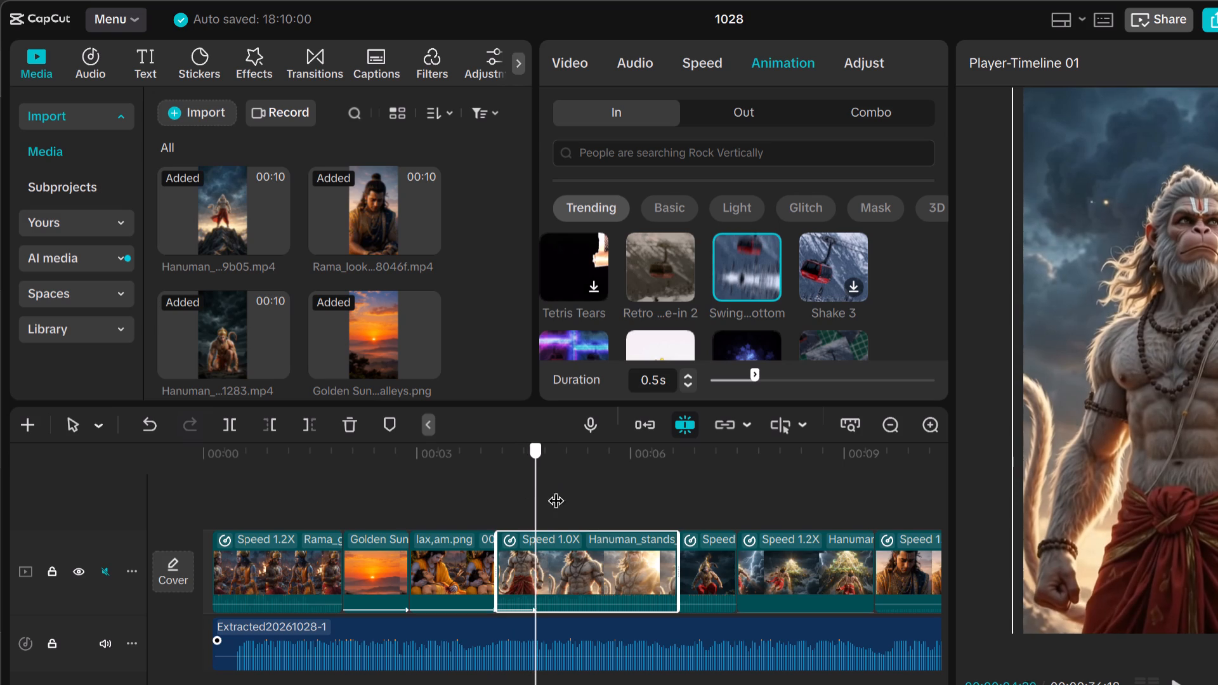
drag(556, 489, 356, 507)
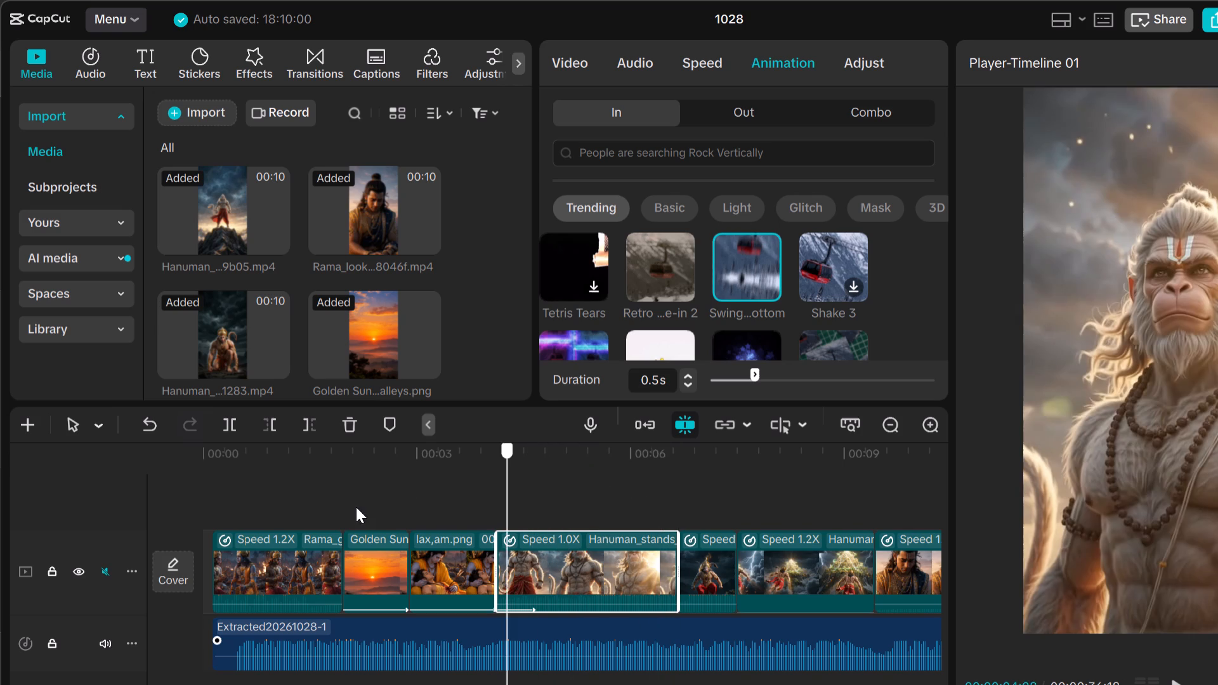
drag(356, 507, 269, 493)
key(space)
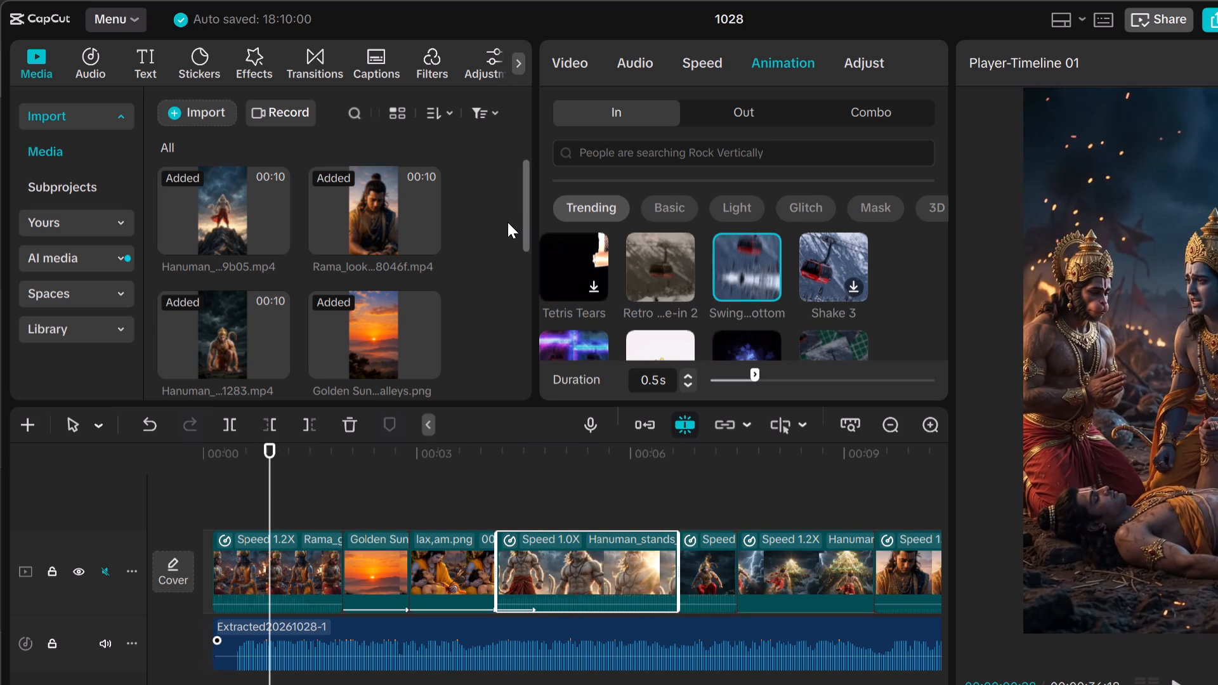
key(space)
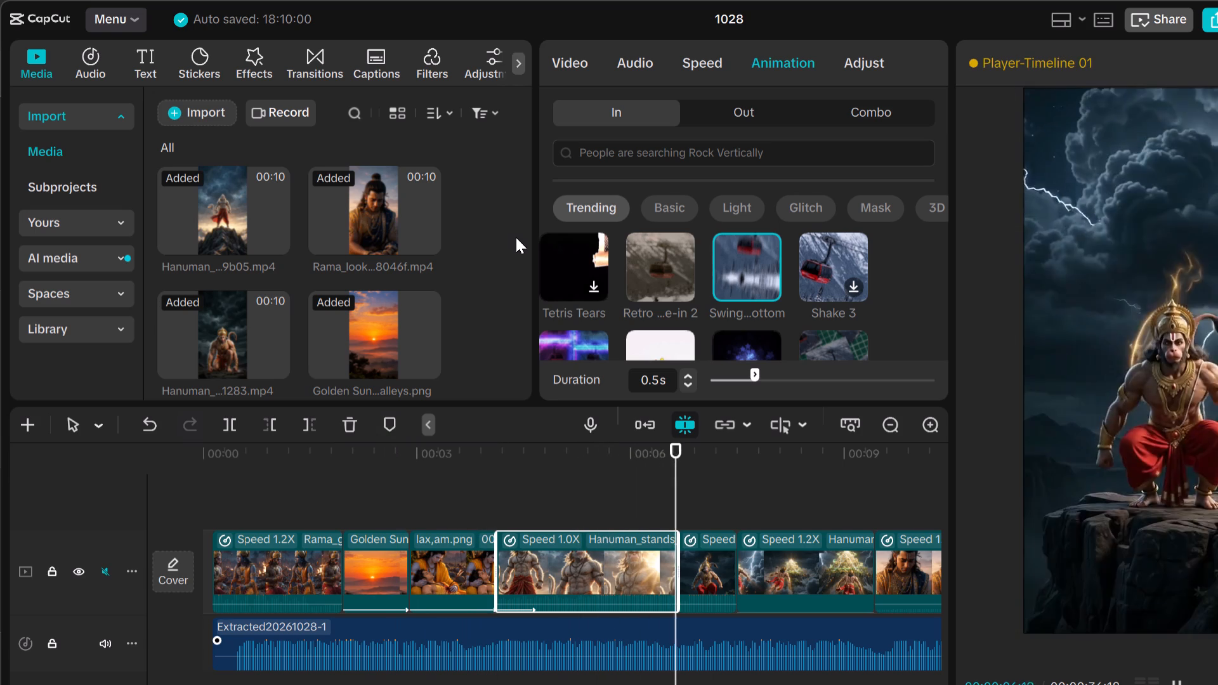
Apply the Tetris Tears In animation to the 1.0X Hanuman_stands clip.
click(580, 234)
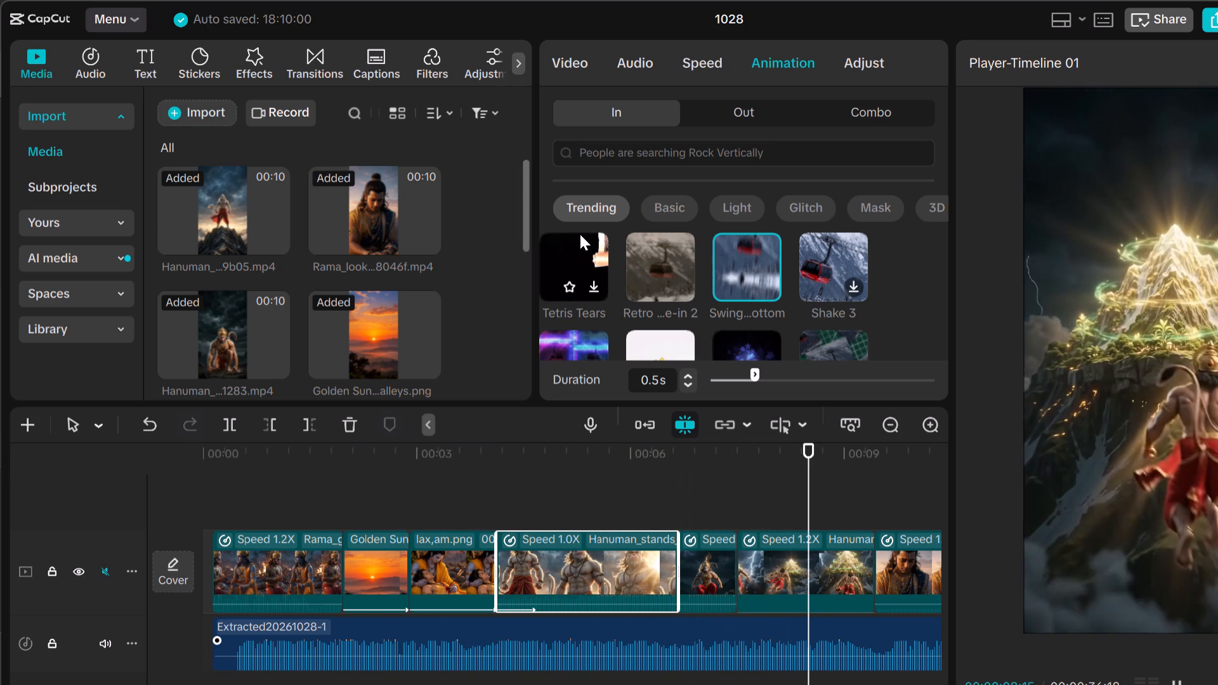
key(space)
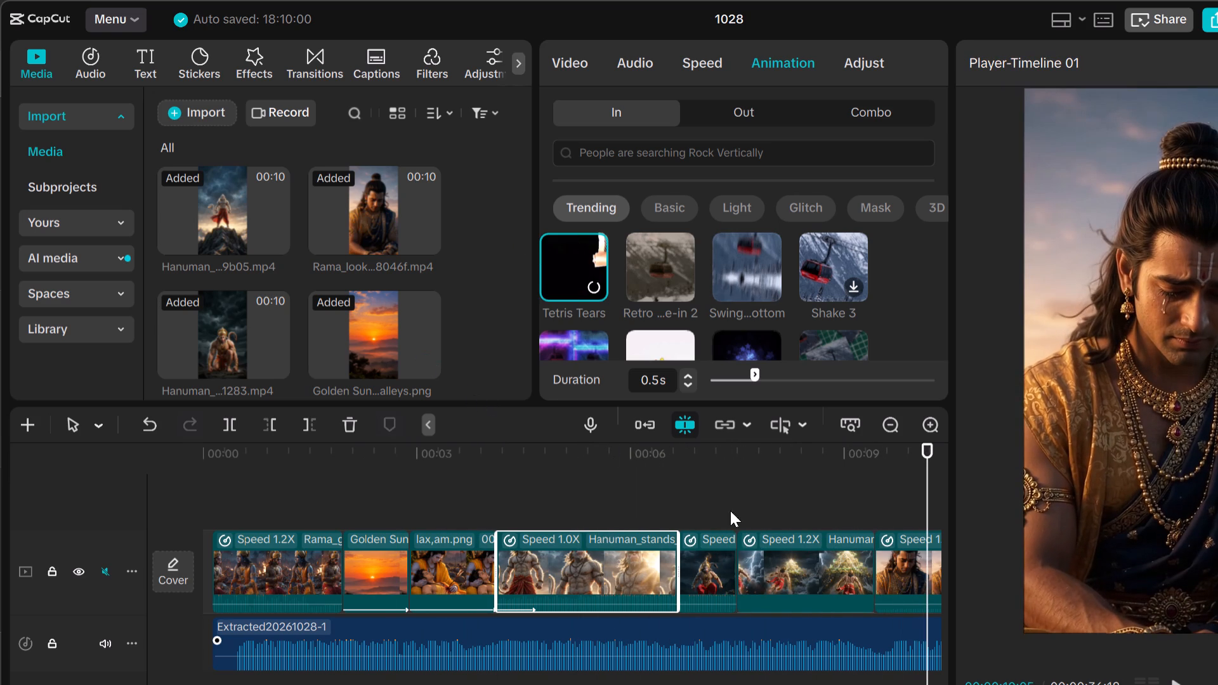
click(644, 557)
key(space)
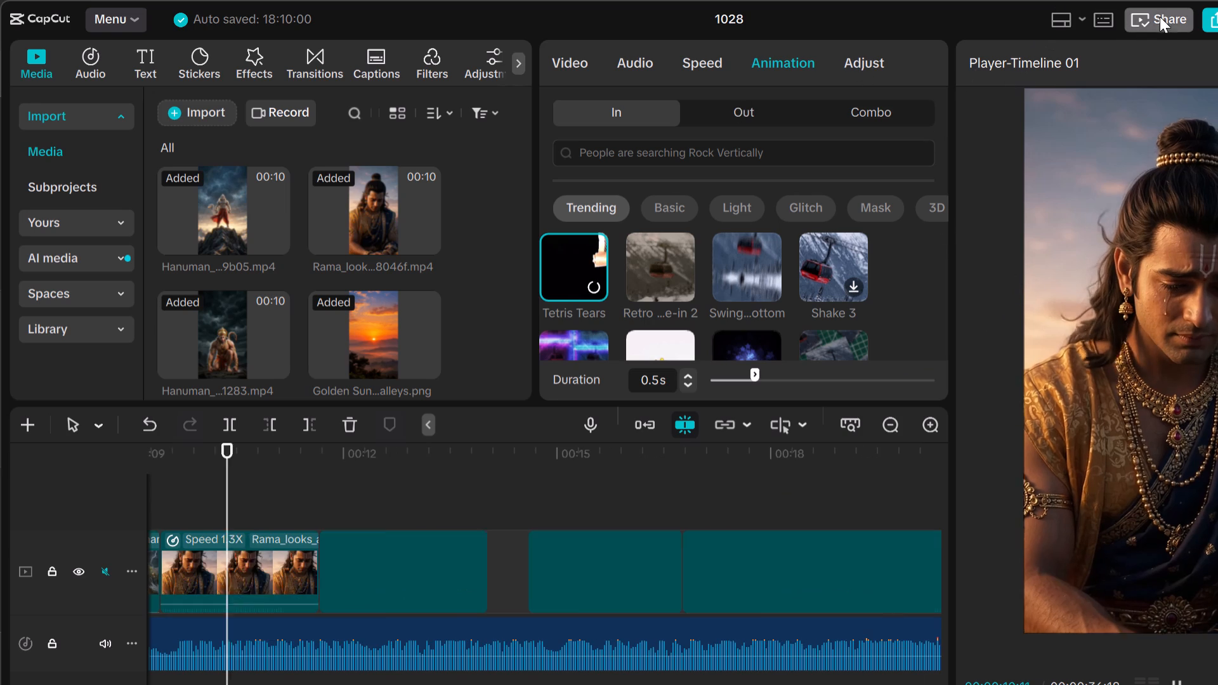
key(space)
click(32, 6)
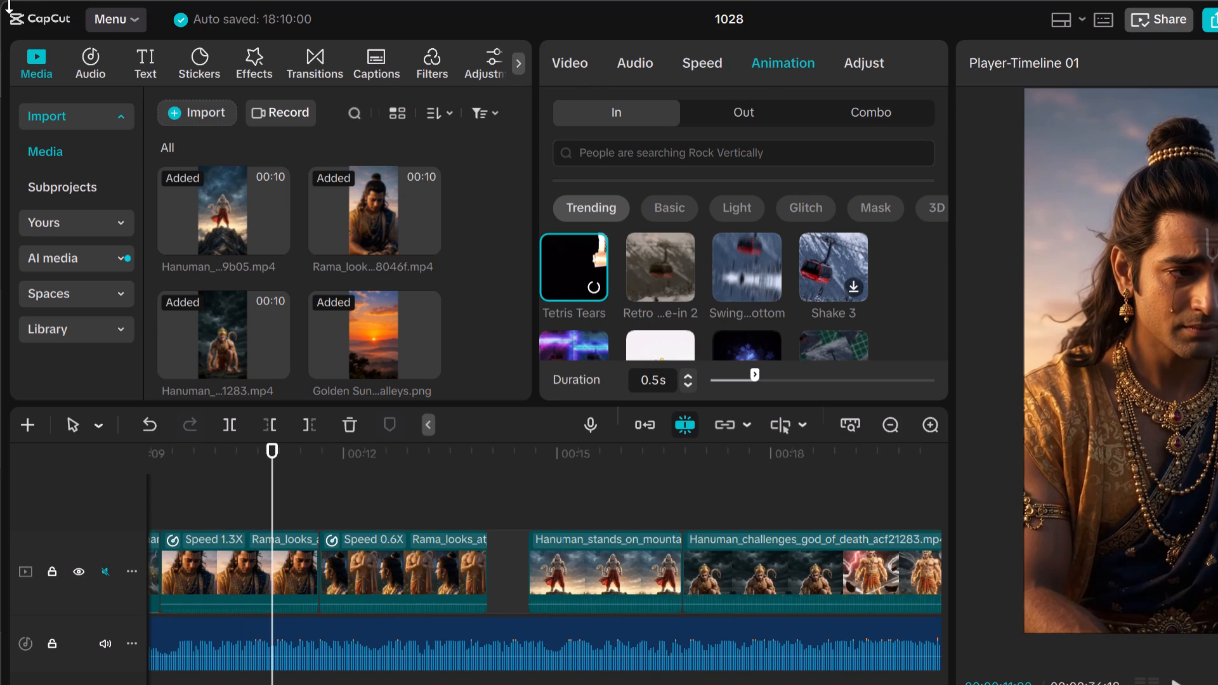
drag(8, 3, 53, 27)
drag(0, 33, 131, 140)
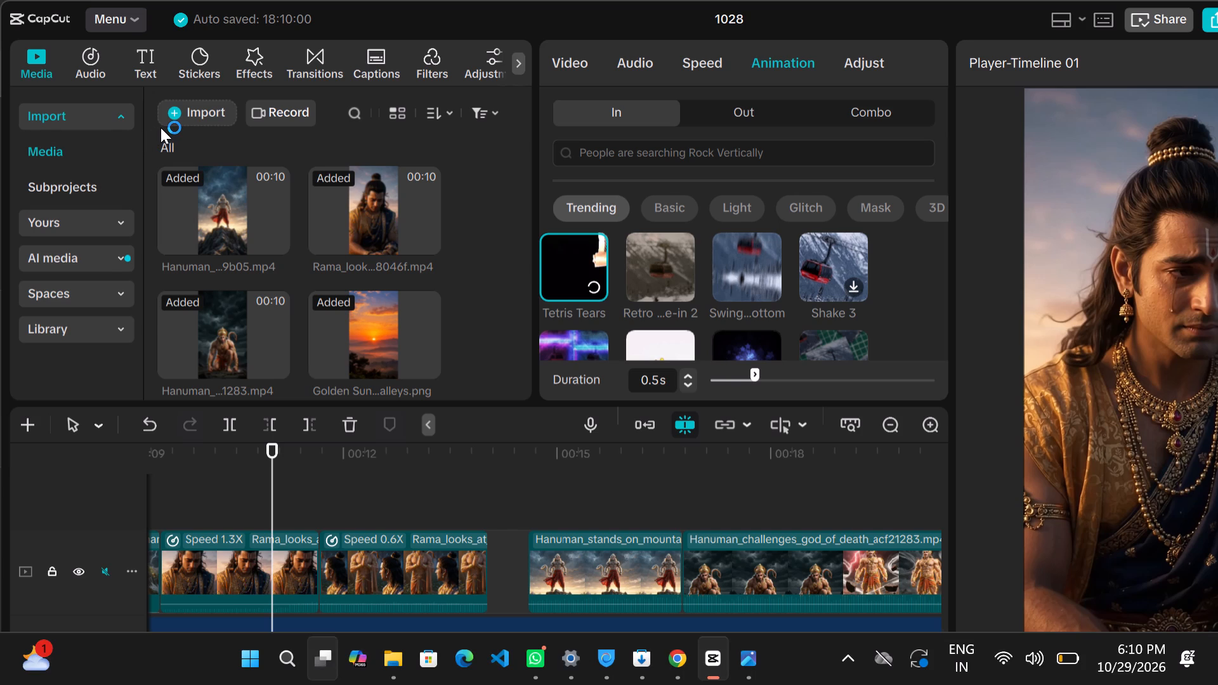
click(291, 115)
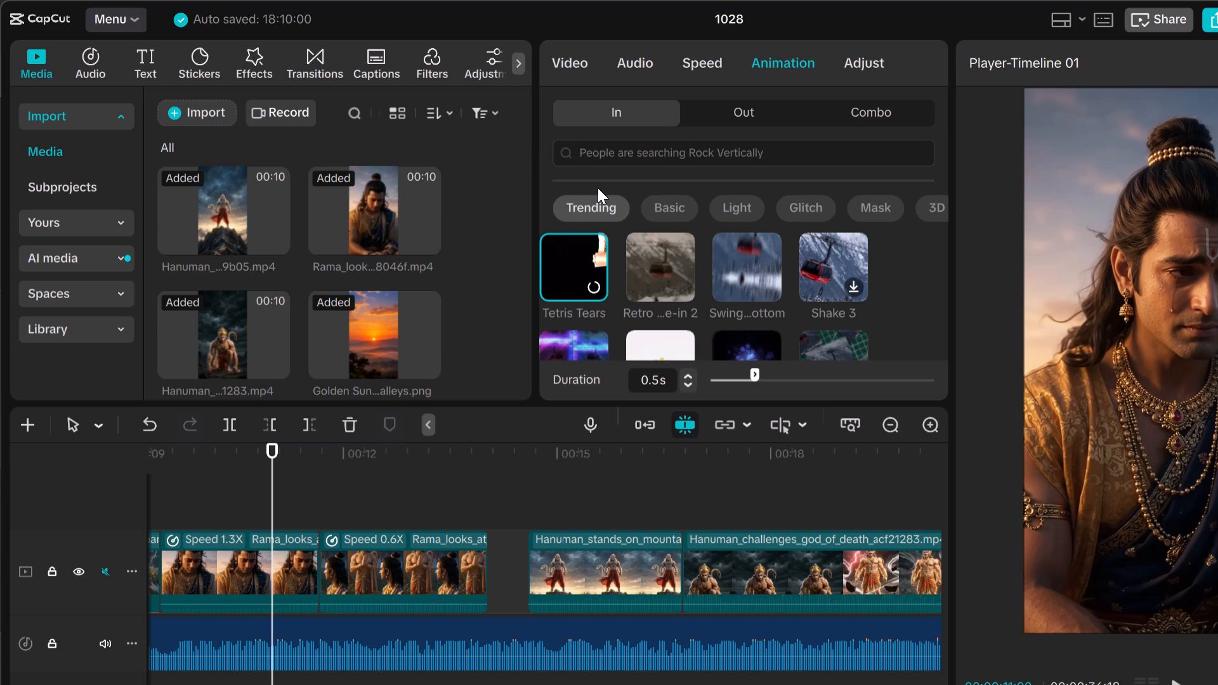
Play the video from the very beginning into the 1.0X Hanuman_stands clip to review the Tetris Tears animation.
drag(325, 453, 308, 460)
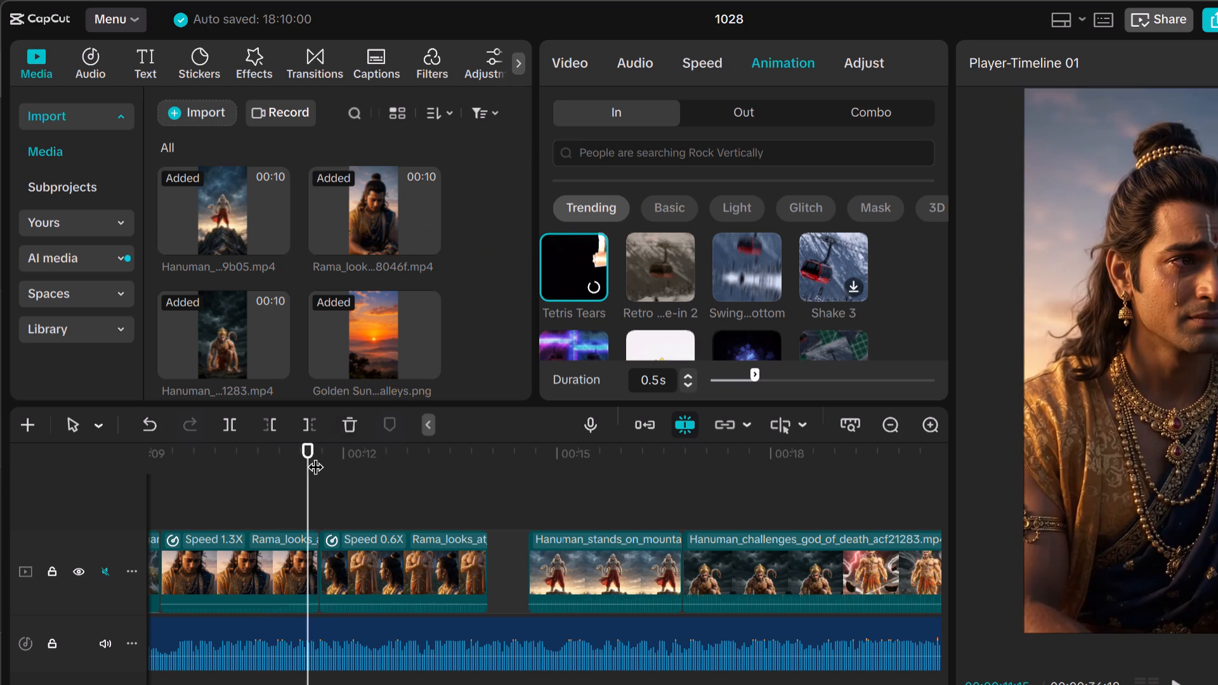
drag(315, 455, 107, 456)
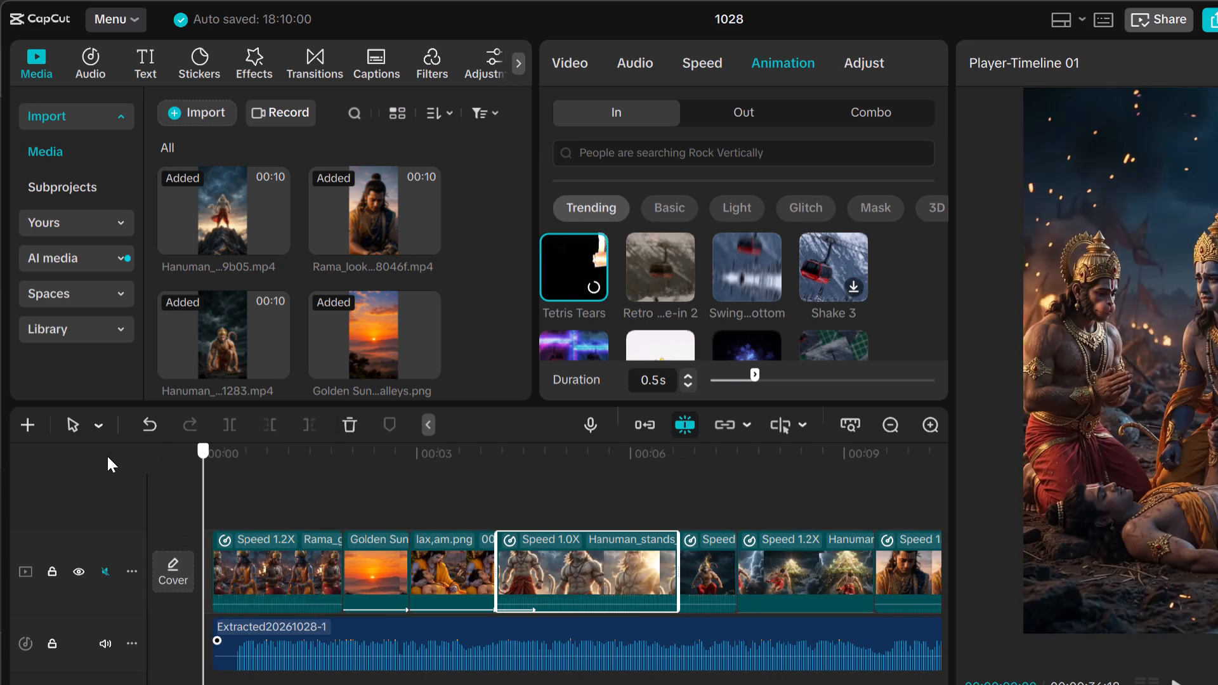
drag(107, 456, 95, 421)
key(space)
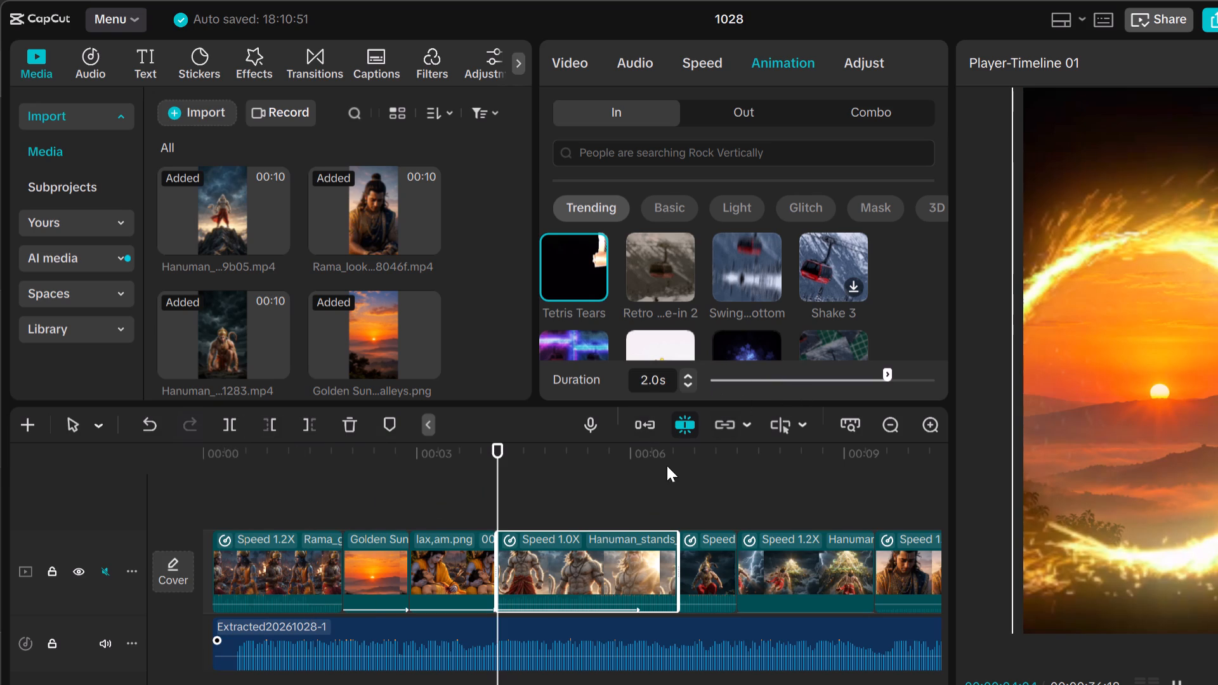
key(space)
key(space)
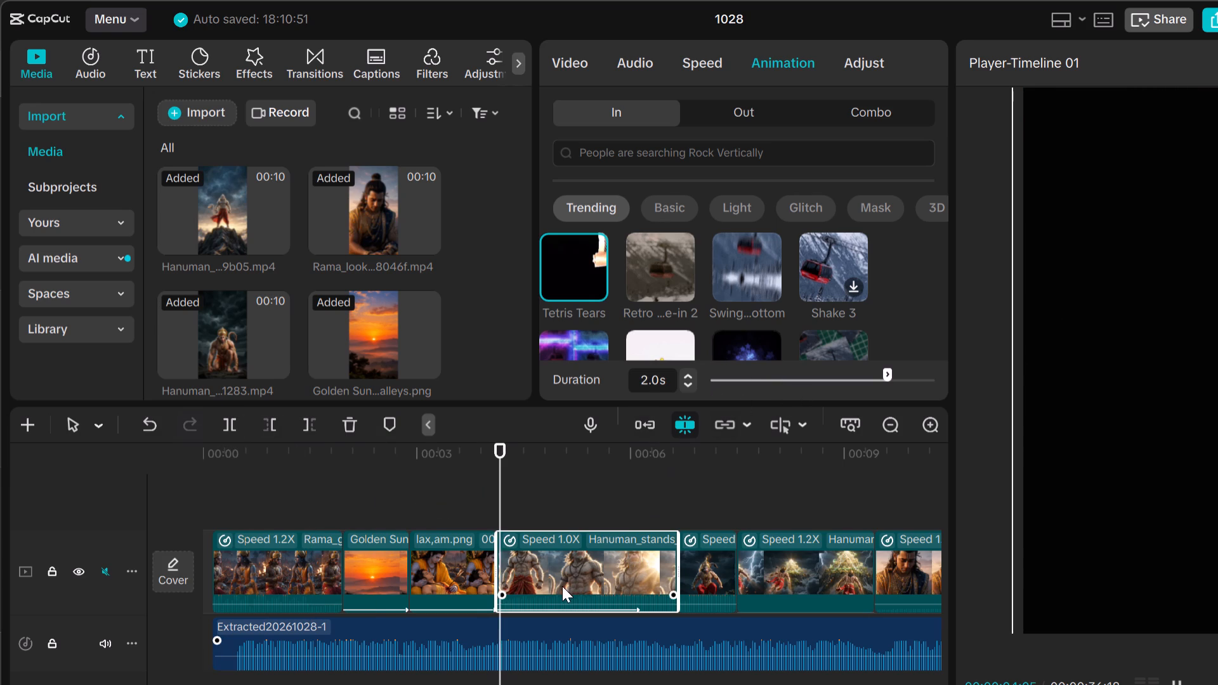
key(space)
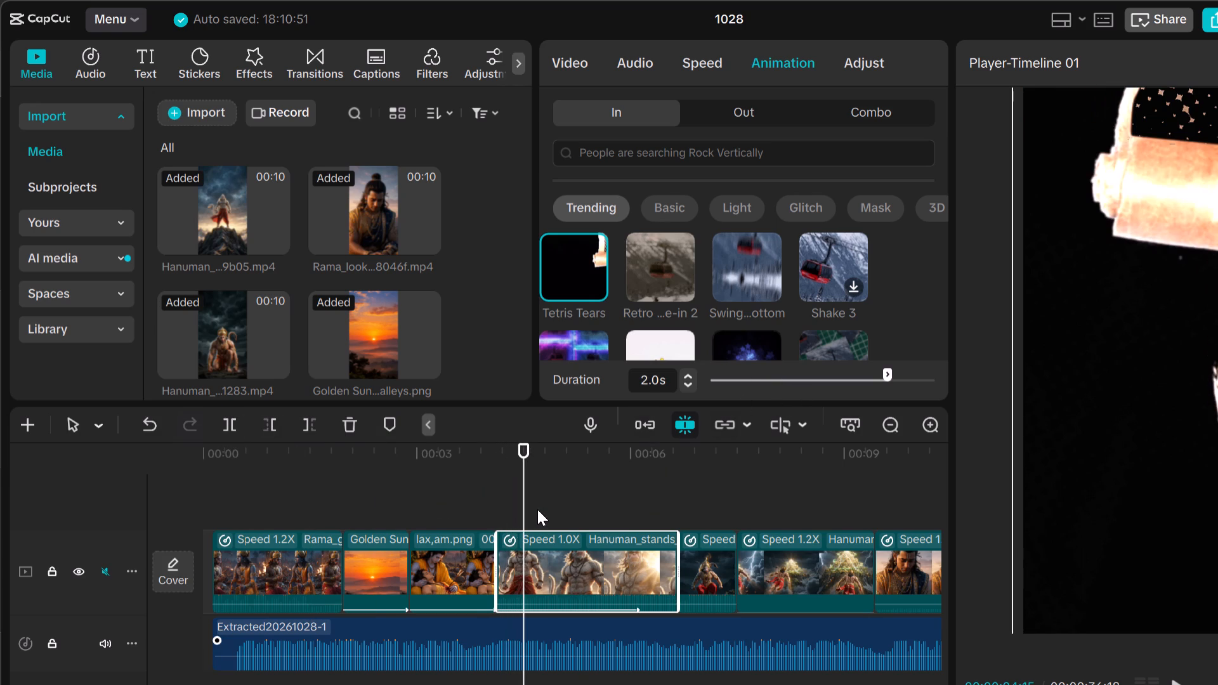
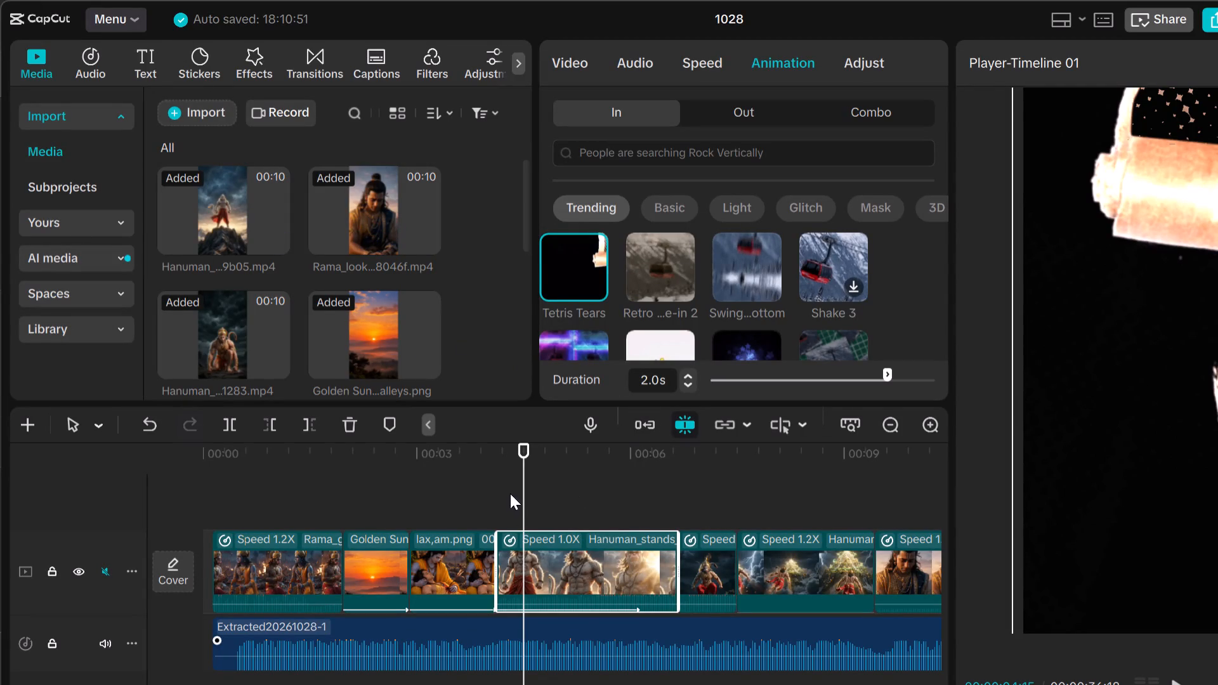
Play the timeline from the lax,am.png image at about 3.5 seconds into the 1.0X Hanuman_stands clip to review its Tetris Tears animation.
drag(522, 485, 456, 486)
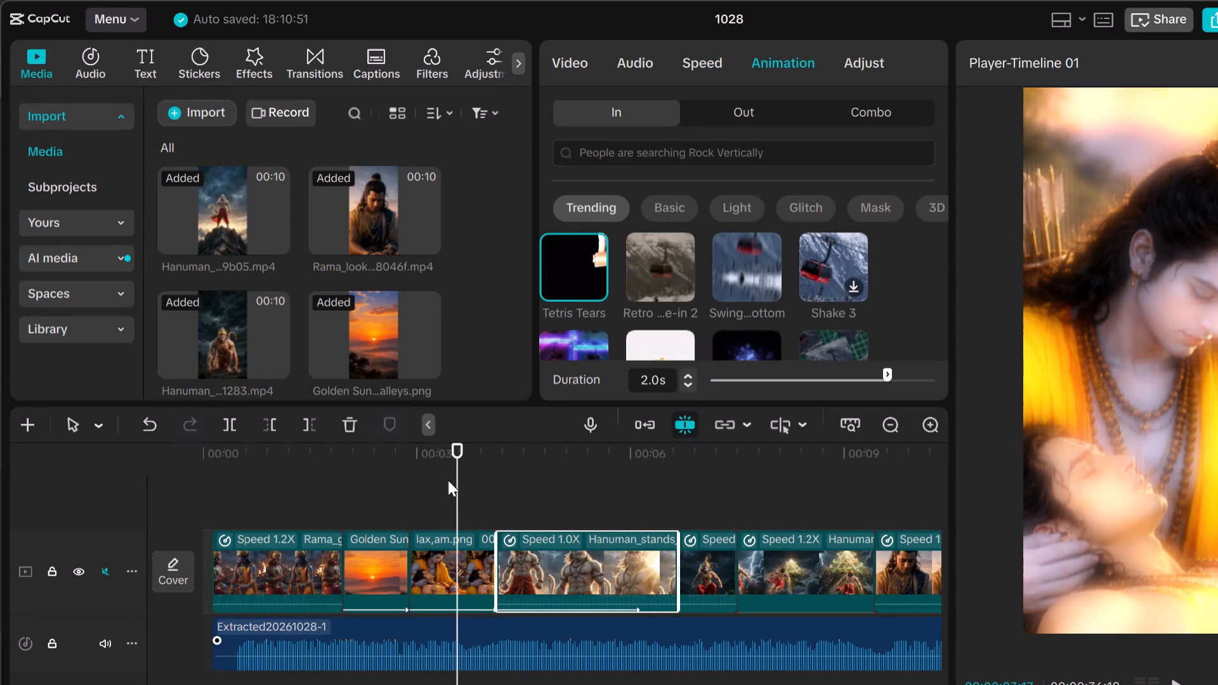
key(space)
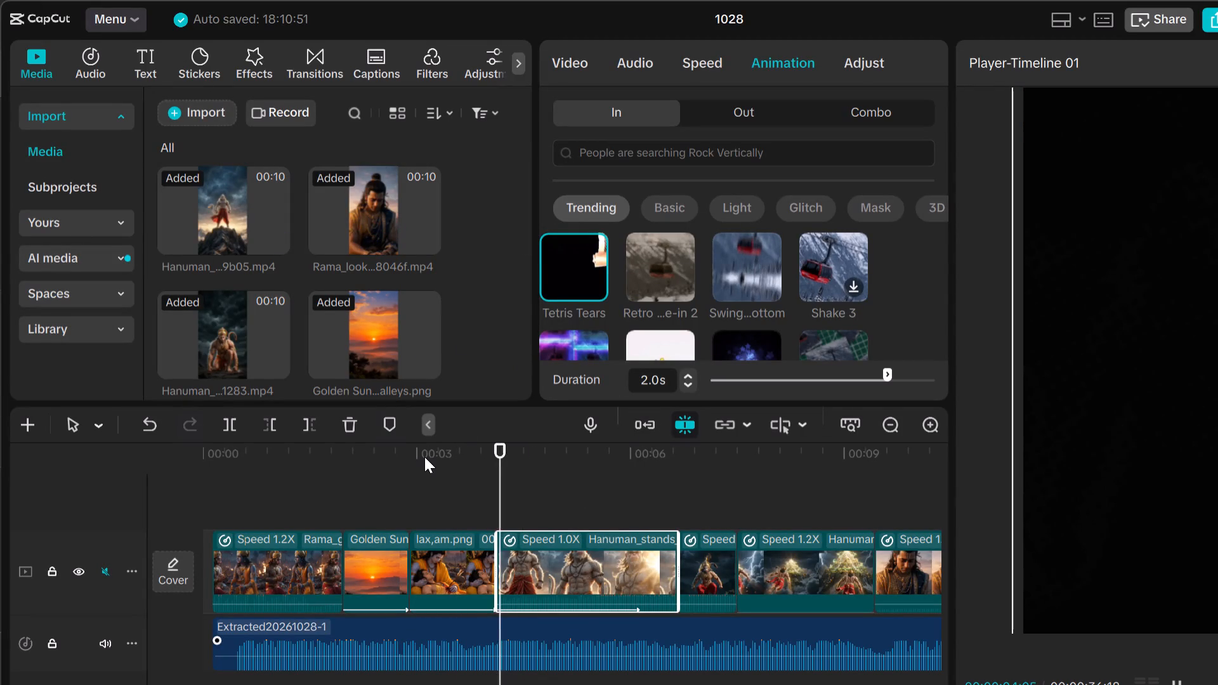
key(space)
key(space)
key(space)
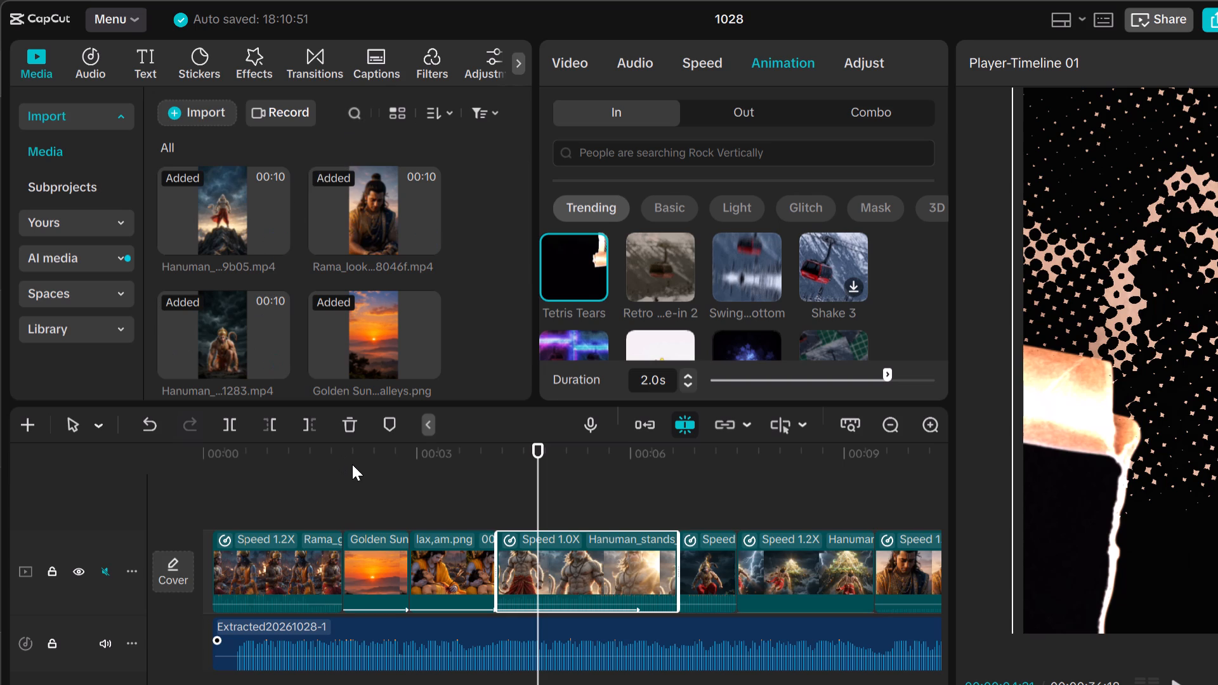
Remove the Tetris Tears In animation from the 1.0X Hanuman_stands clip by setting it to None.
click(531, 483)
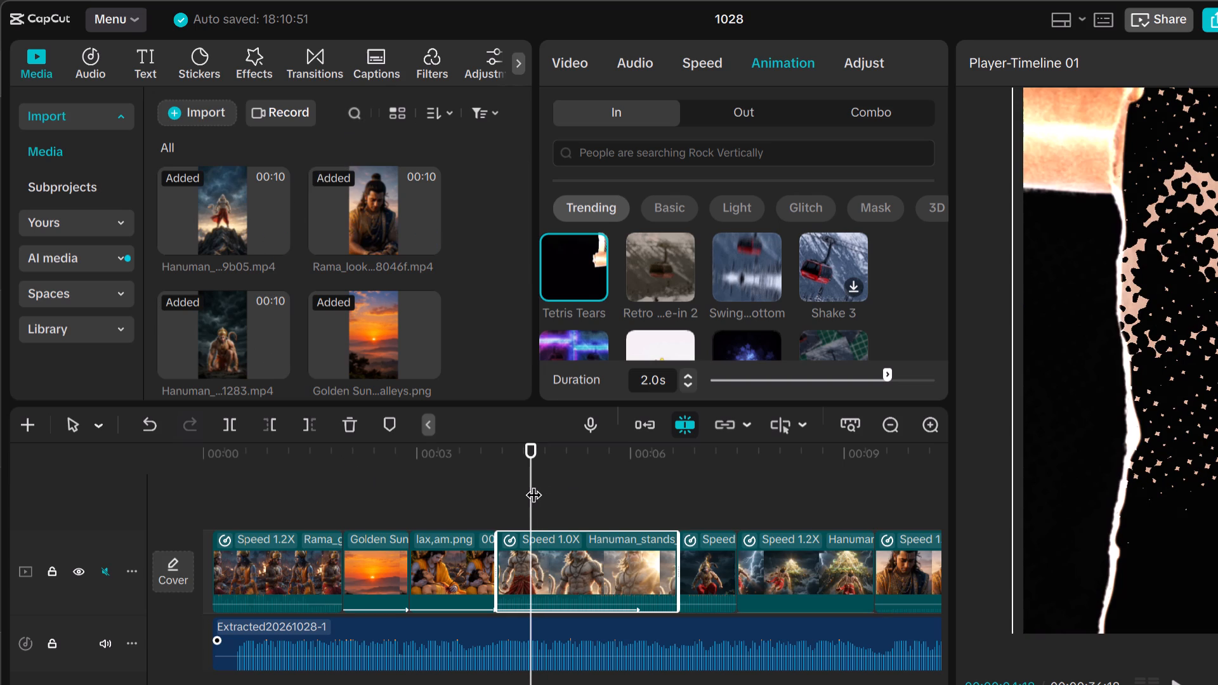
scroll(607, 189, up, 1)
scroll(669, 299, up, 3)
middle_click(676, 311)
scroll(672, 299, down, 2)
scroll(577, 272, up, 2)
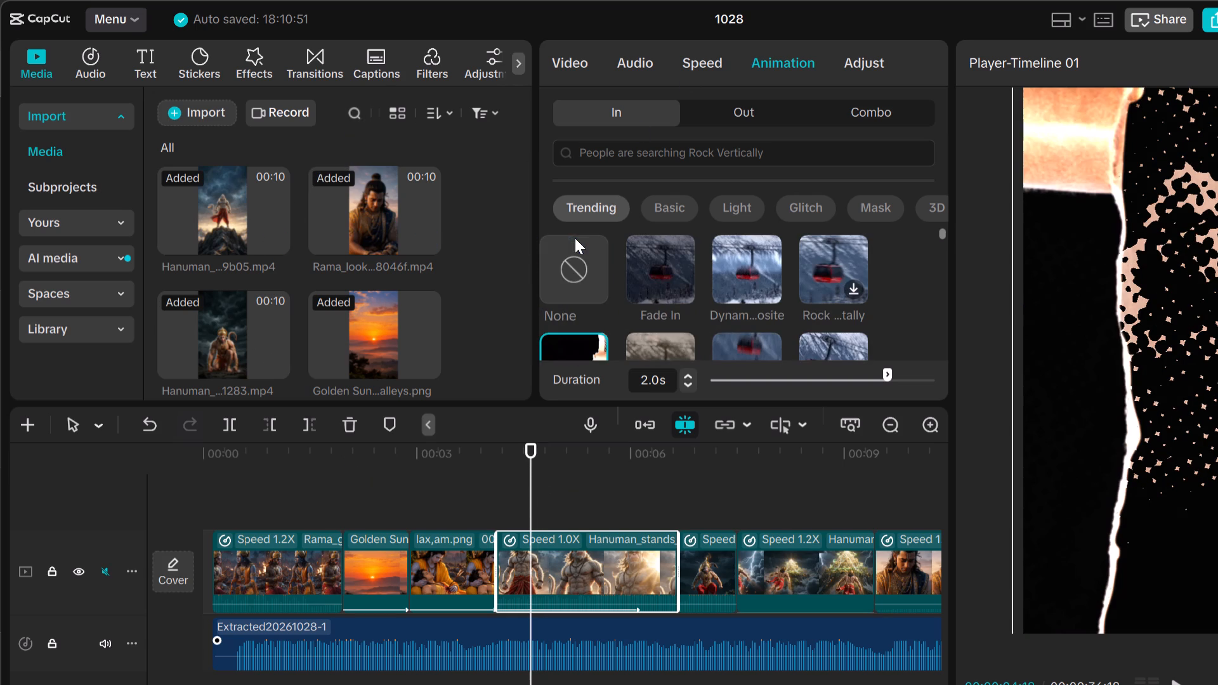
scroll(575, 238, up, 2)
click(576, 261)
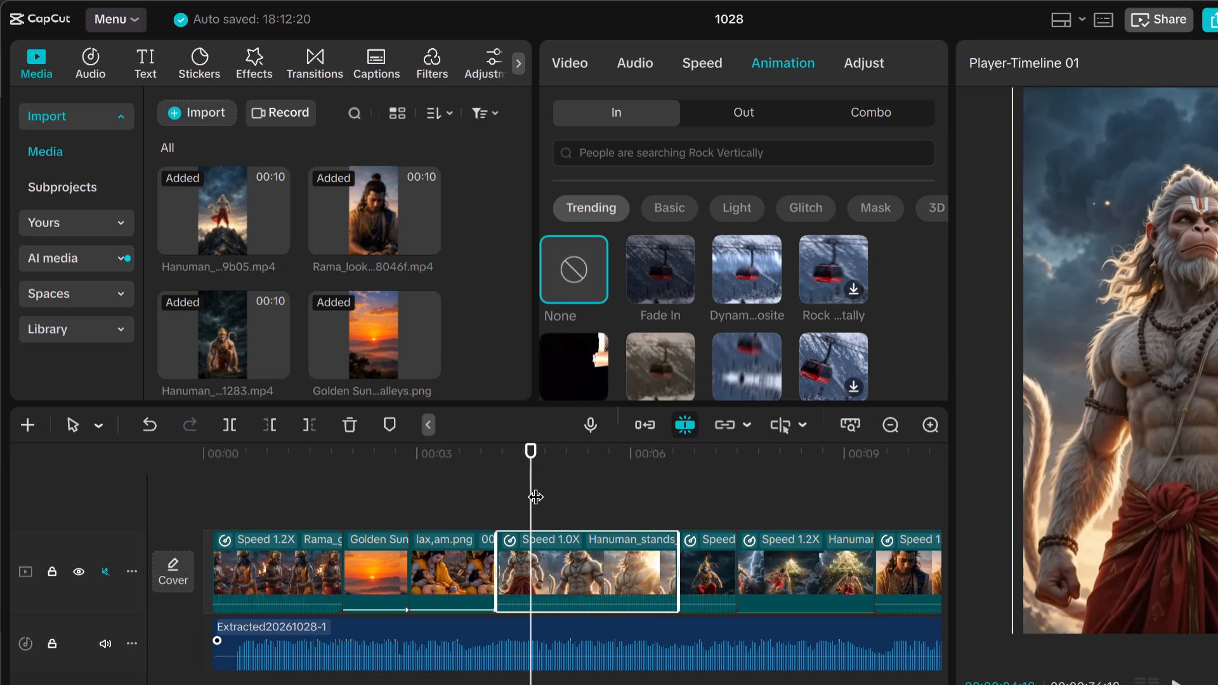
Play from the end of the lax,am.png image and add a marker near the end of the 1.0X Hanuman_stands clip, at about 6.5 seconds.
drag(535, 480, 472, 489)
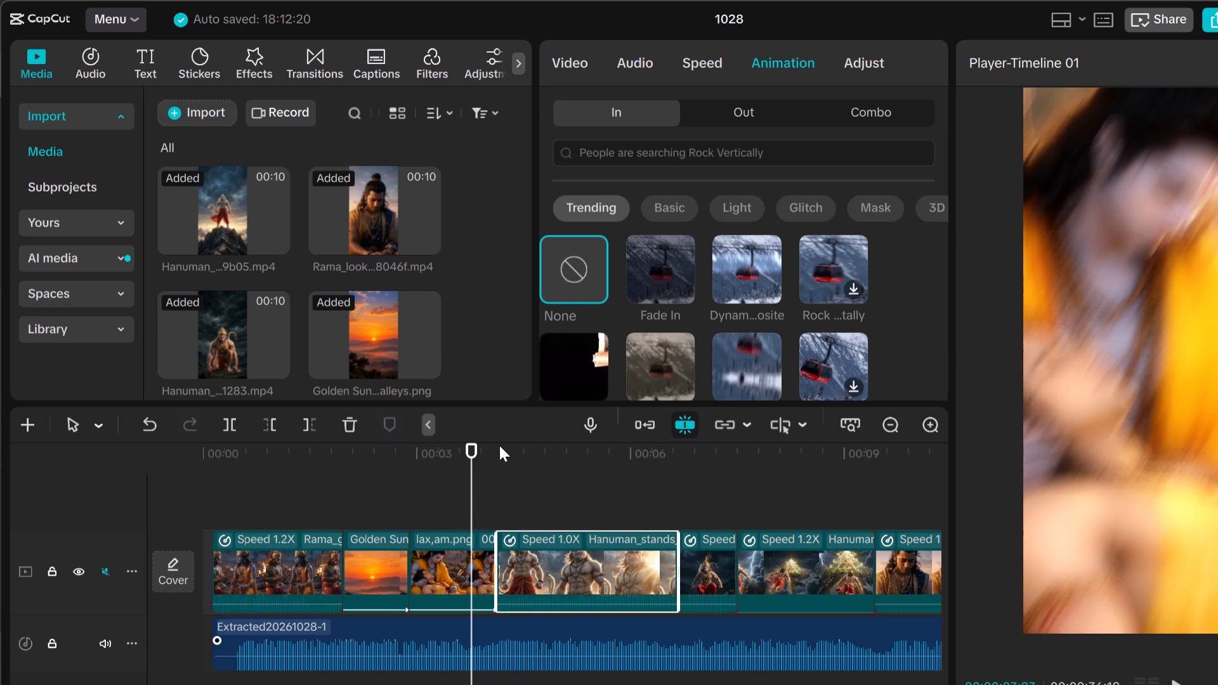
key(space)
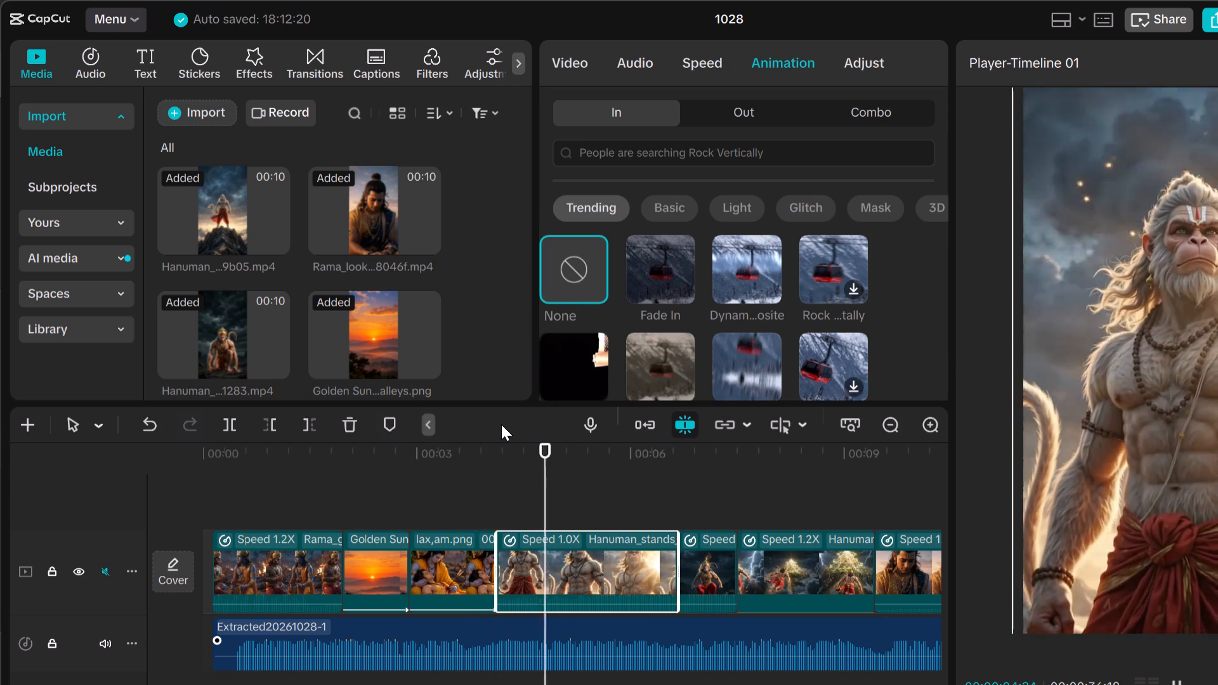
text(m)
key(space)
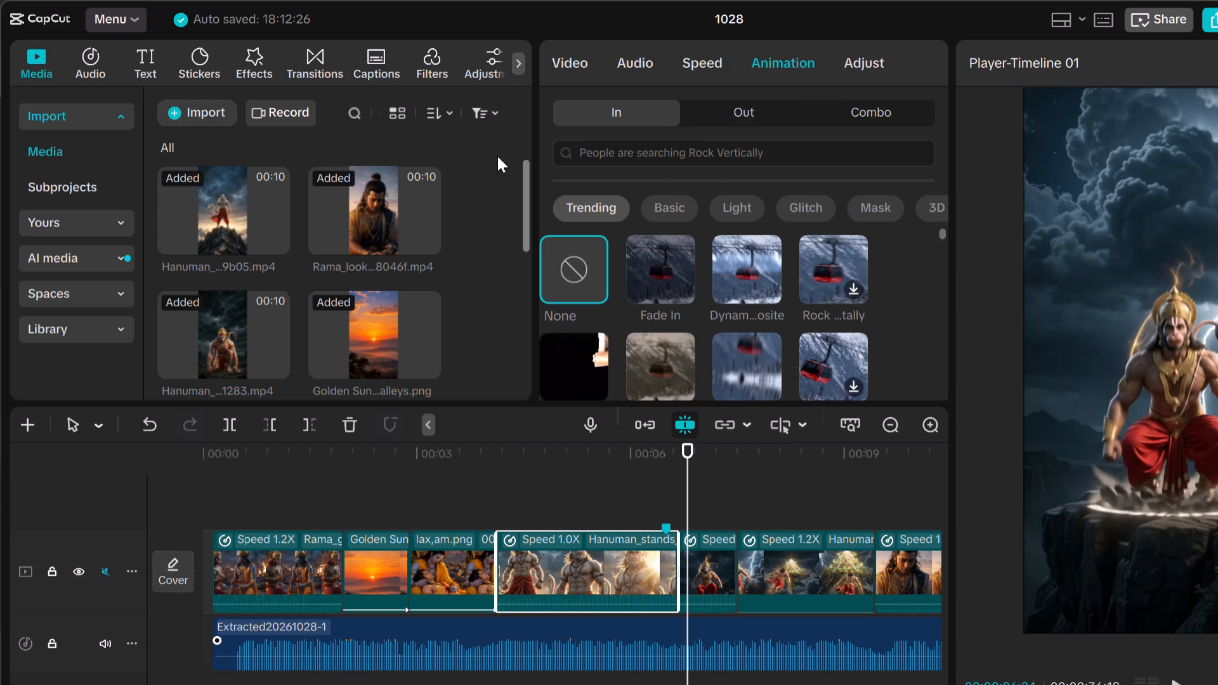
Switch the imported media display from thumbnails to wide filmstrip previews.
click(400, 117)
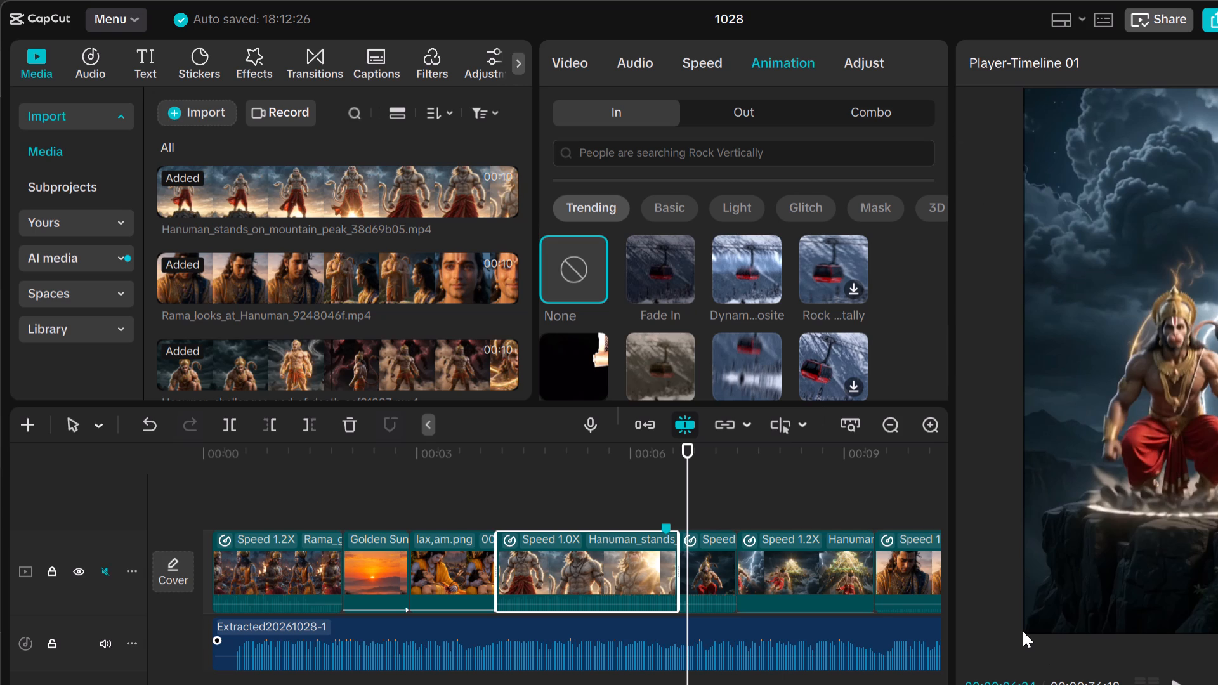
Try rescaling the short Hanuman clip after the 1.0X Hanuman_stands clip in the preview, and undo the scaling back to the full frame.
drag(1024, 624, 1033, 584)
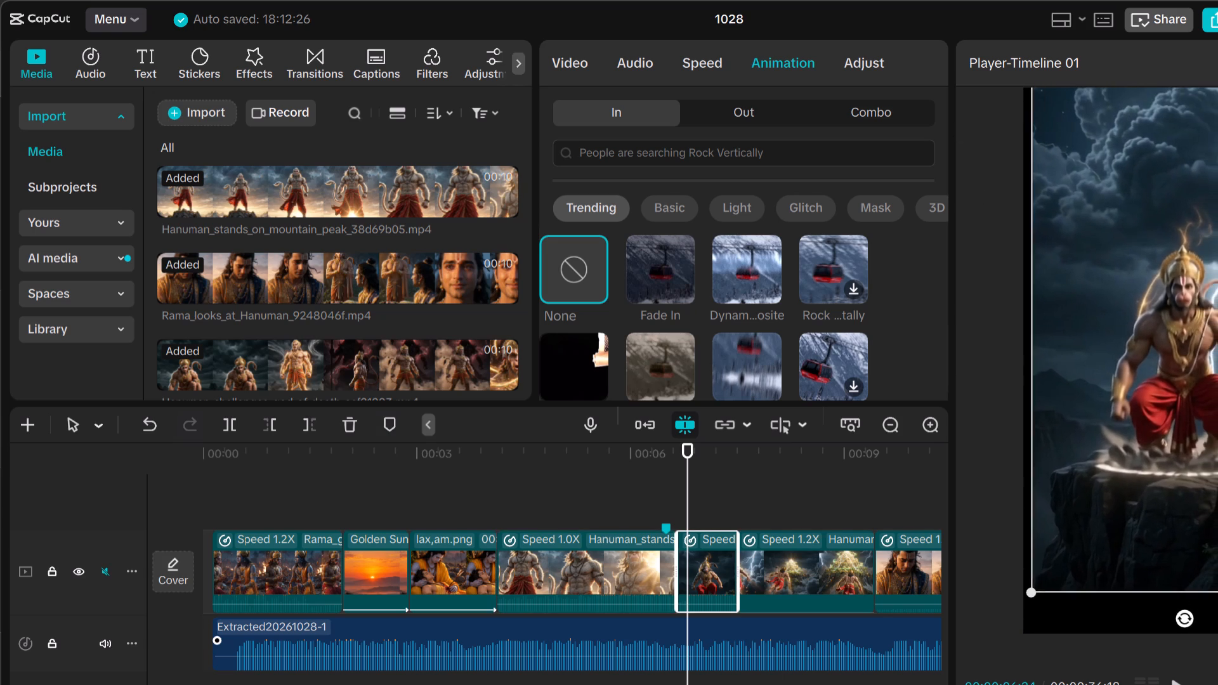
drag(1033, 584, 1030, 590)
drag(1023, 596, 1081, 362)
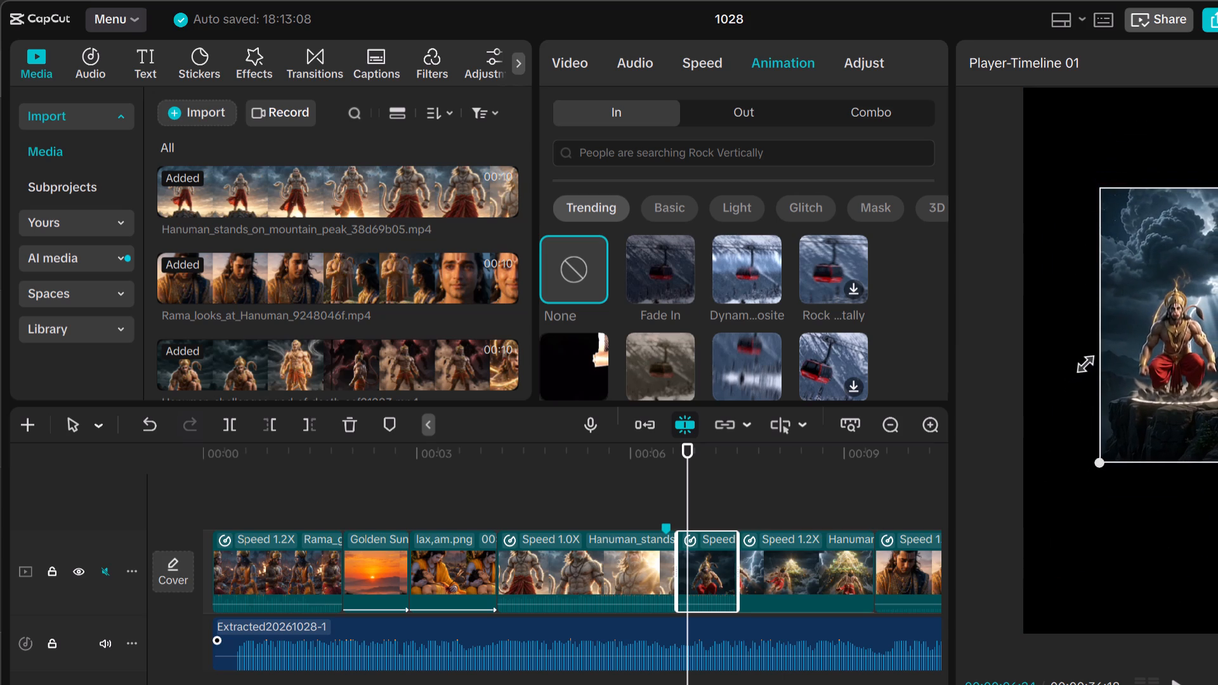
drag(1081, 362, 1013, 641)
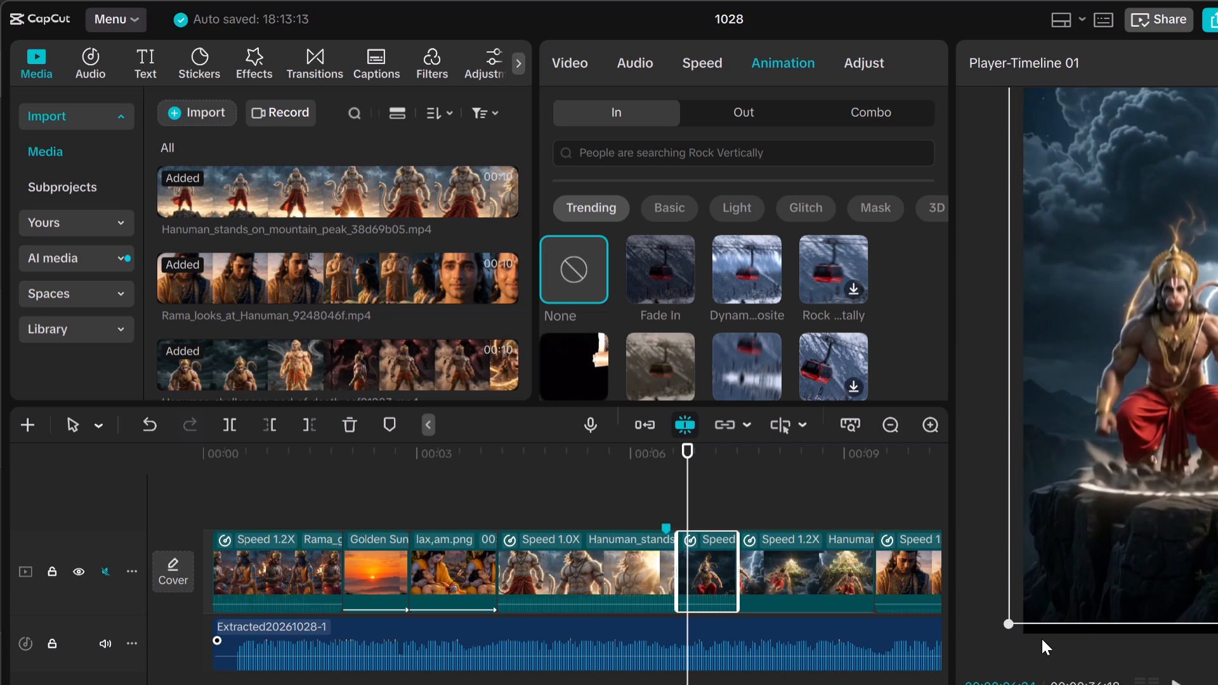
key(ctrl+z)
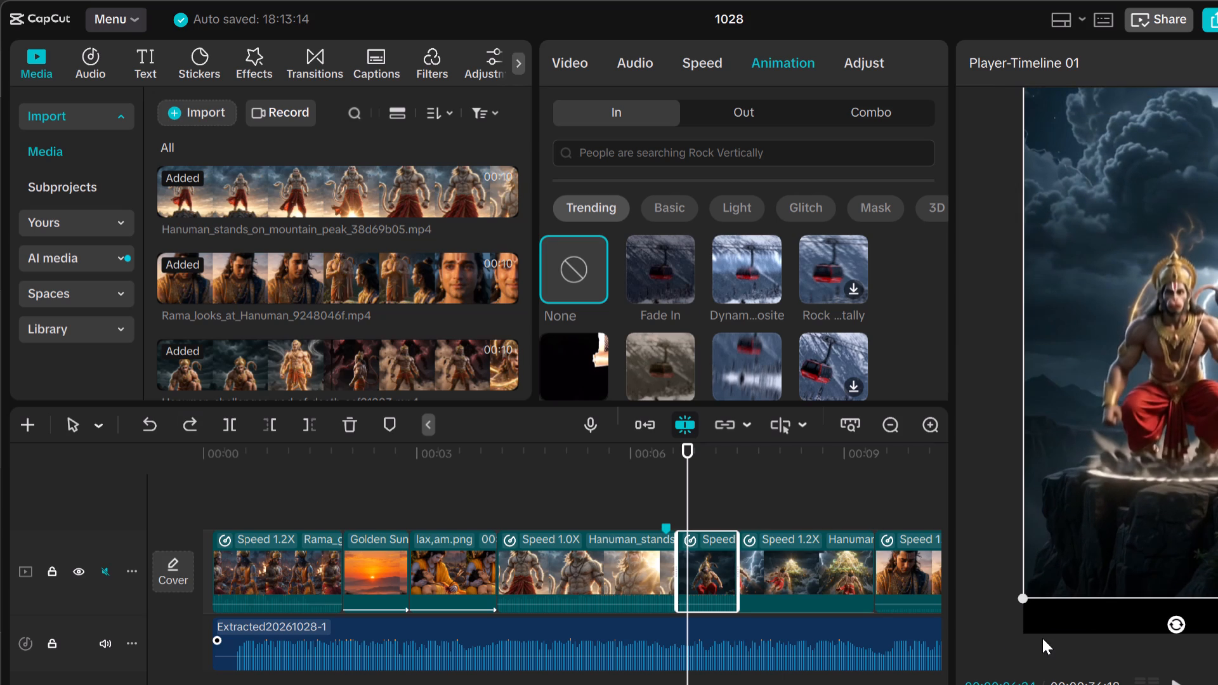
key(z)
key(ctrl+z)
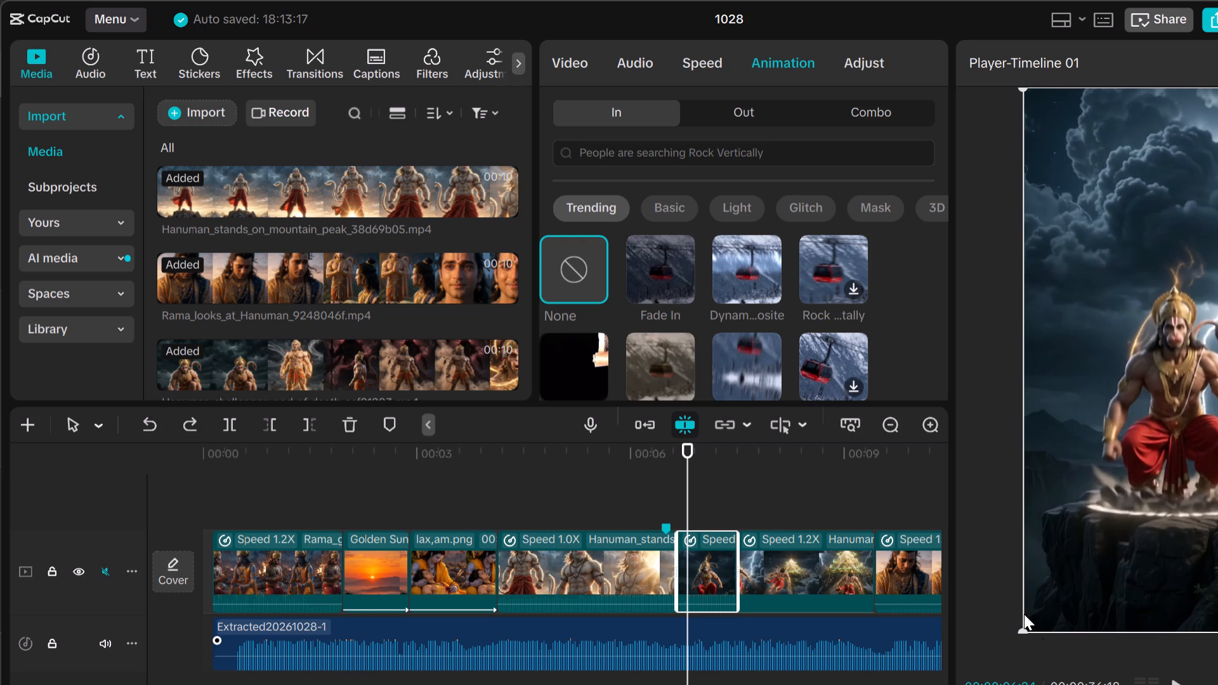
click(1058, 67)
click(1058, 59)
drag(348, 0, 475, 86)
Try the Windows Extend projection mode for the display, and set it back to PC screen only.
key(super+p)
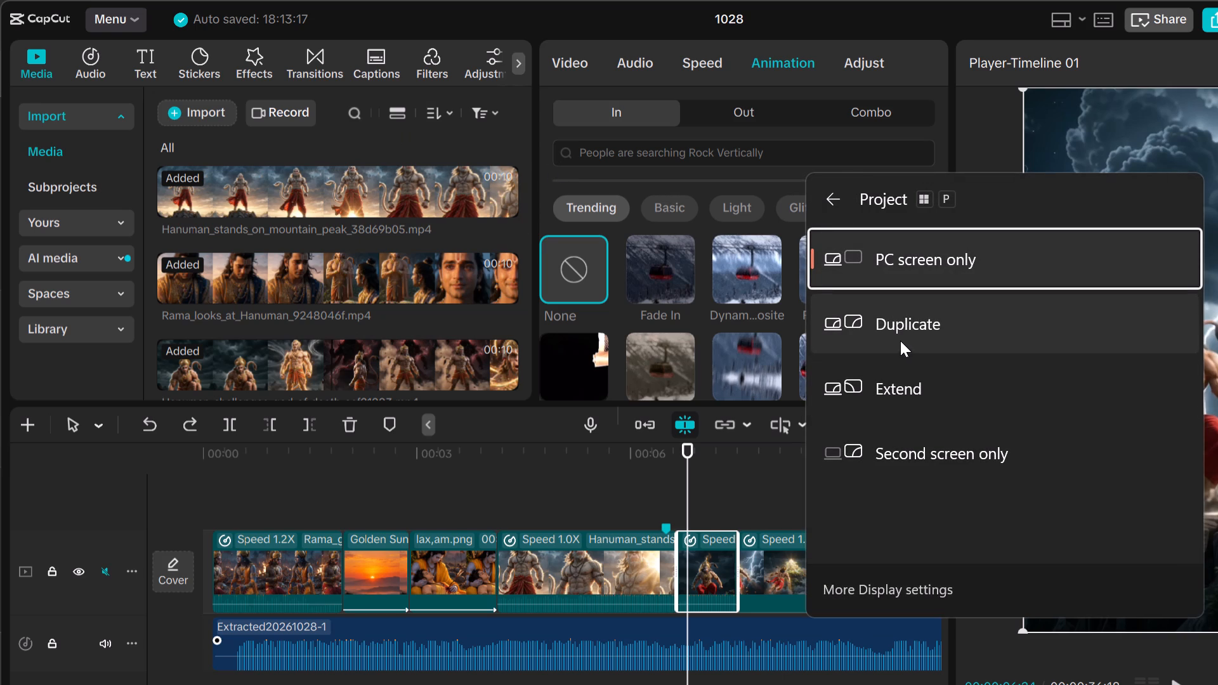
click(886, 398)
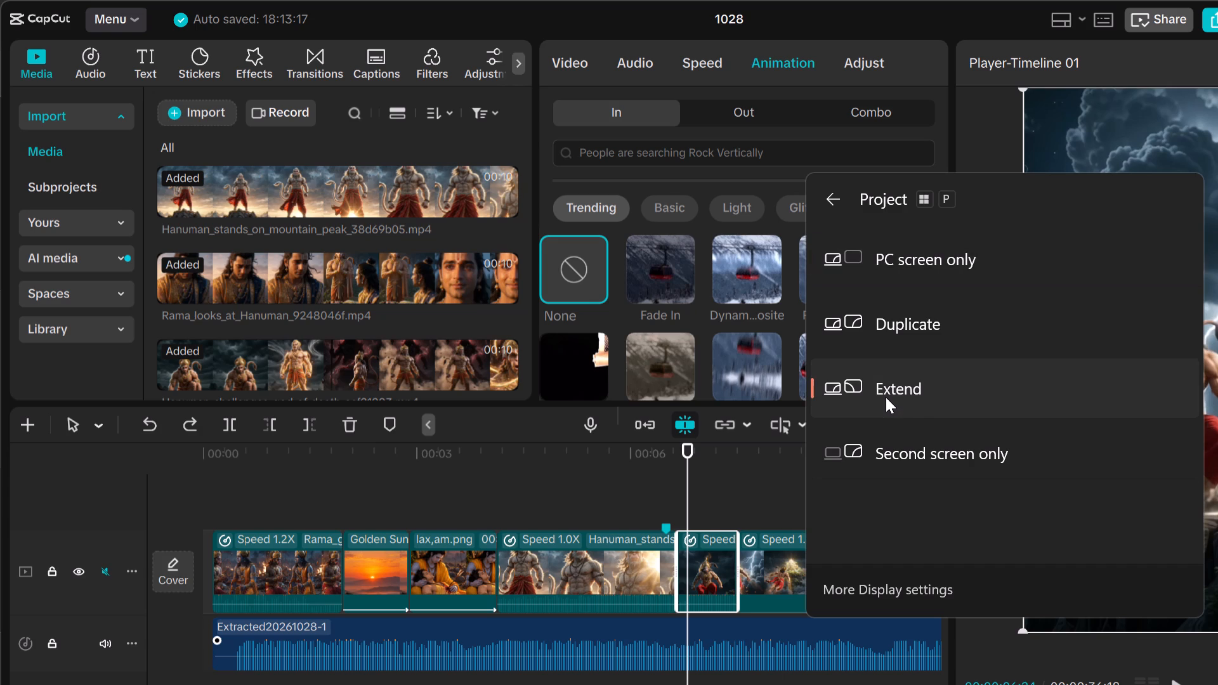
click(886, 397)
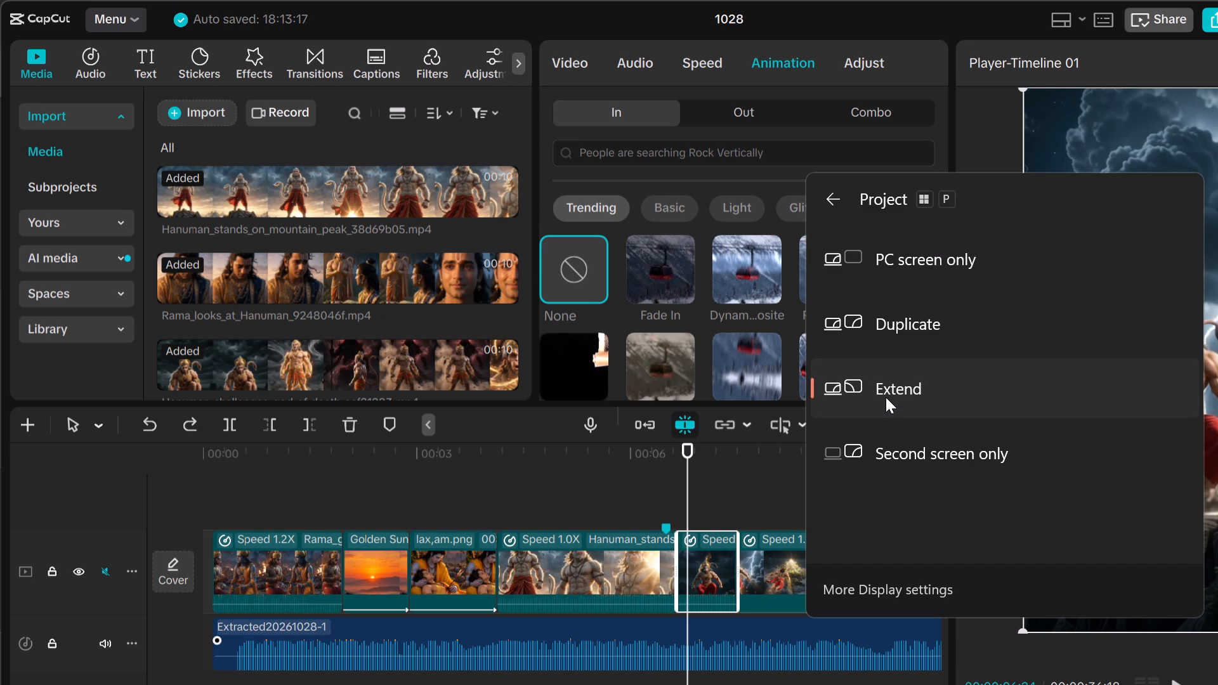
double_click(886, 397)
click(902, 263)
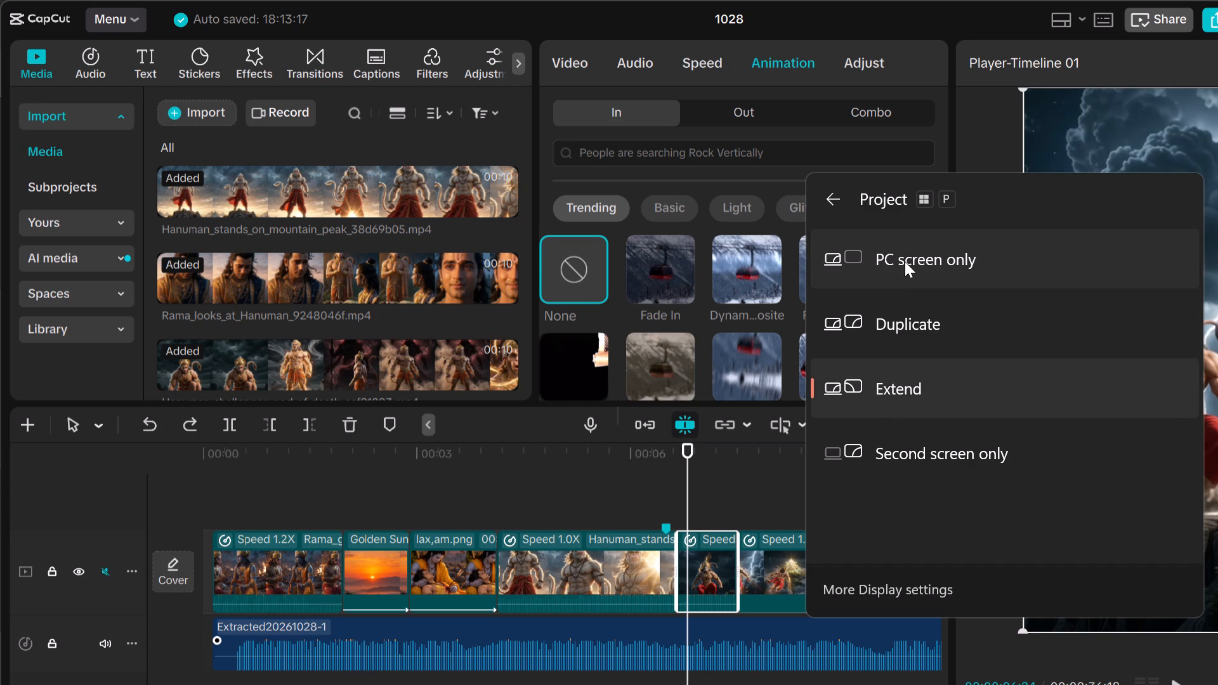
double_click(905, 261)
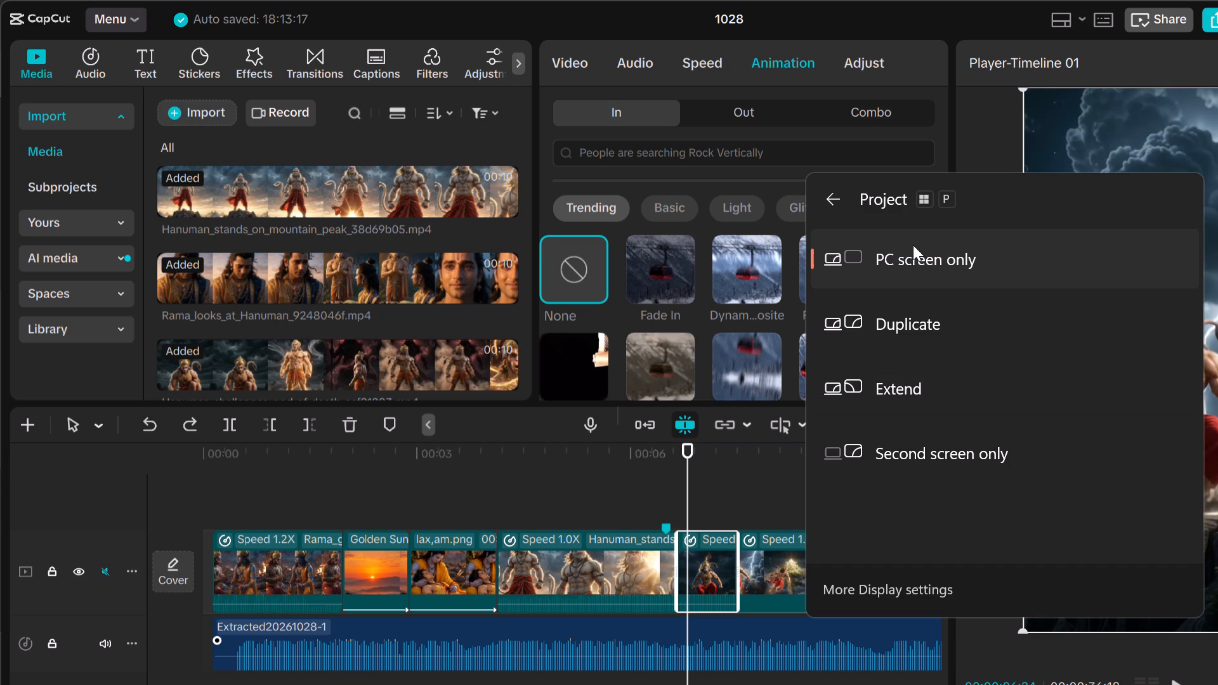
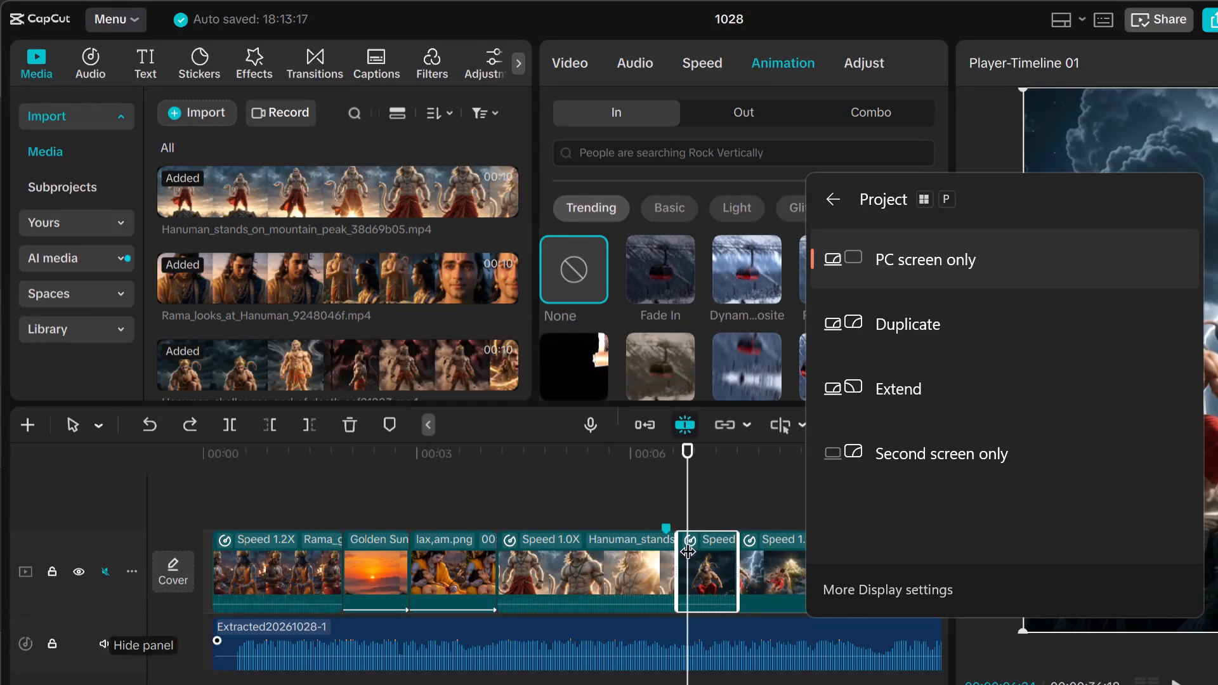
Close the display projection choices and scrub between the 1.0X Hanuman_stands clip and the start of the Golden Sun clip.
scroll(657, 544, down, 1)
scroll(662, 543, up, 3)
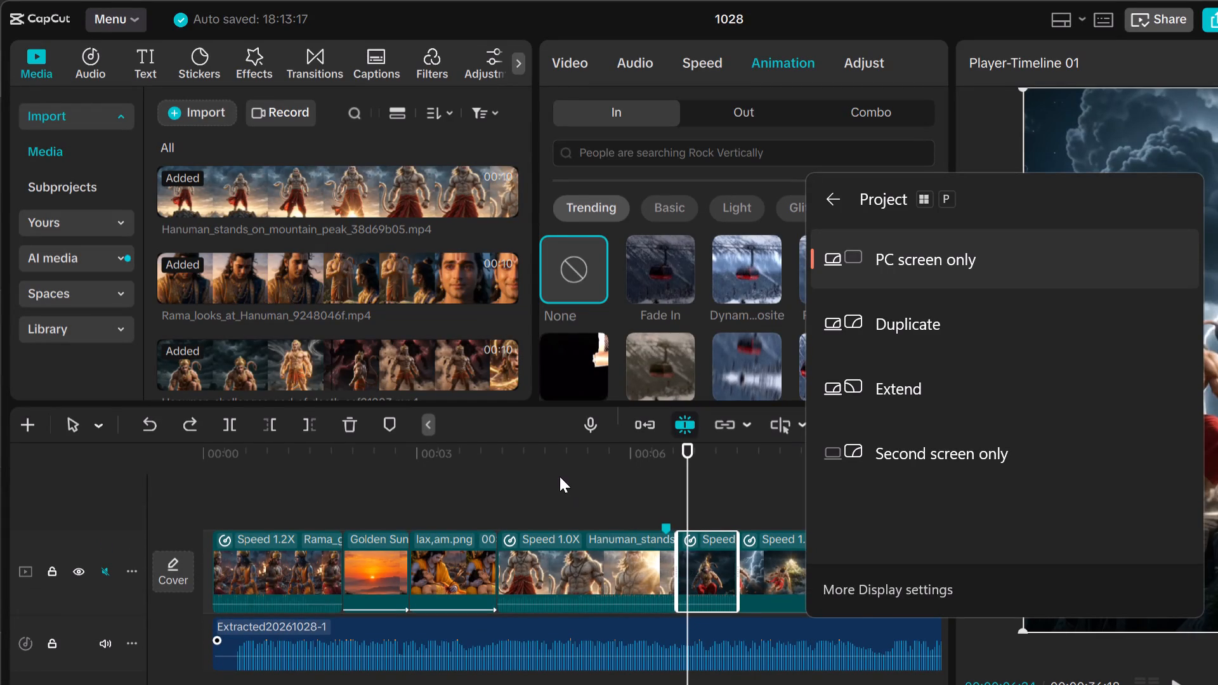
click(560, 476)
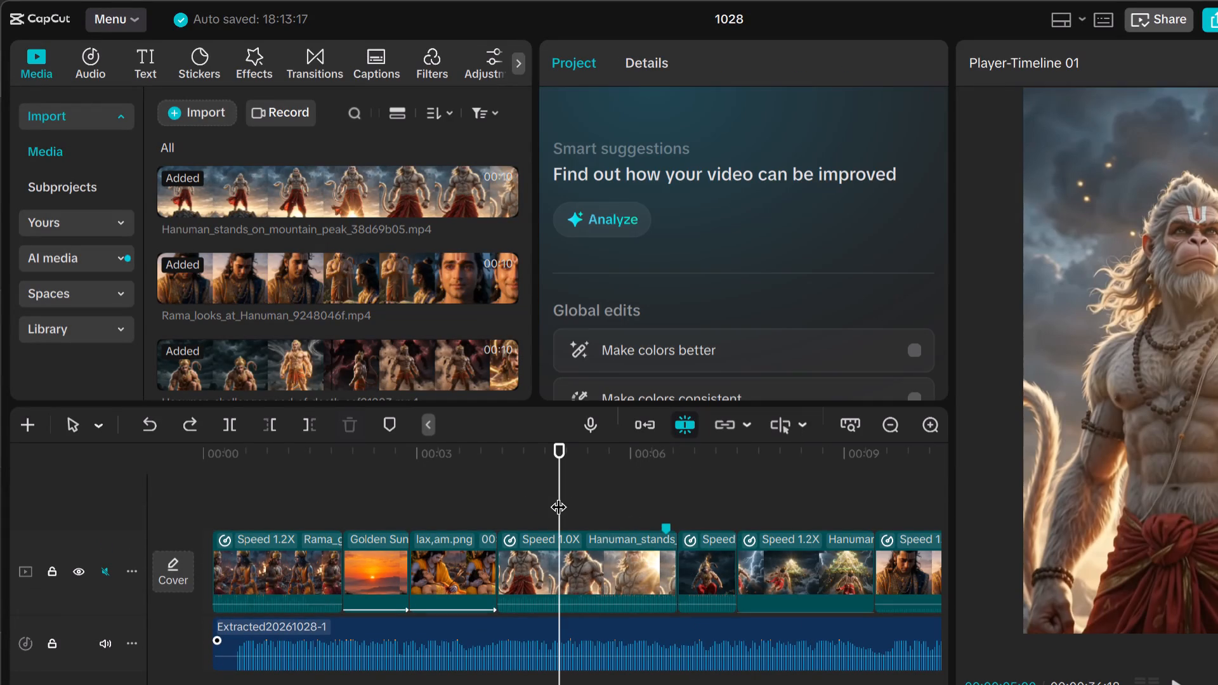
drag(558, 495, 509, 498)
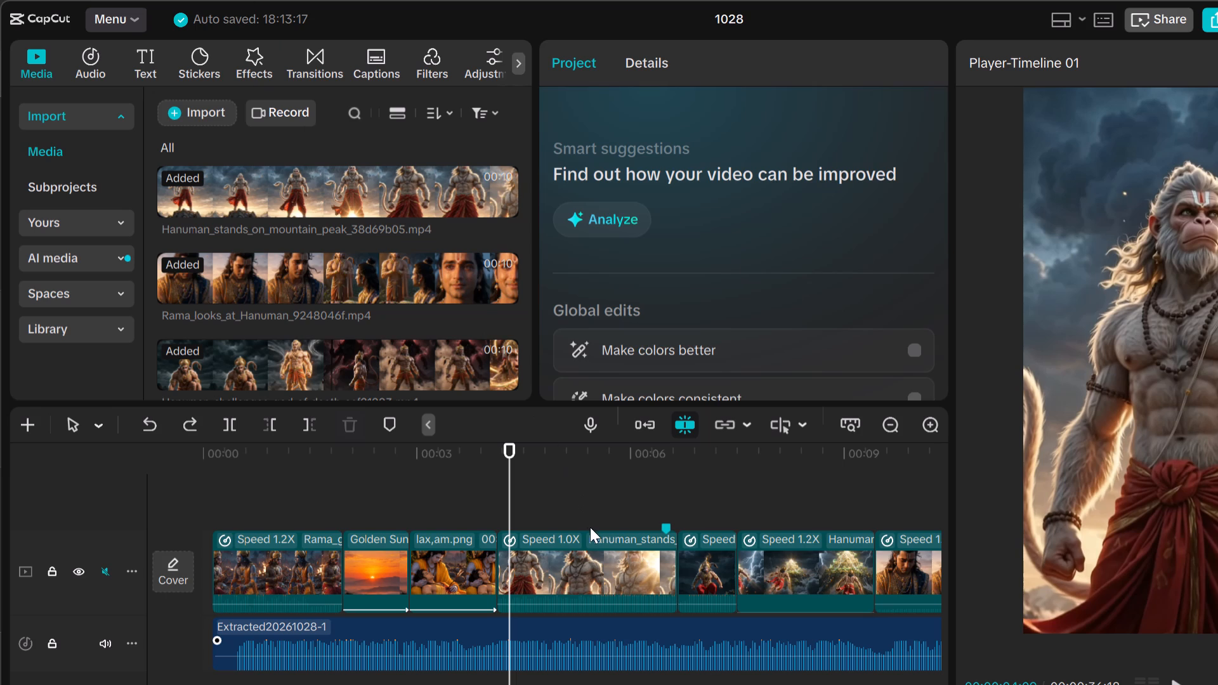
drag(504, 491, 564, 480)
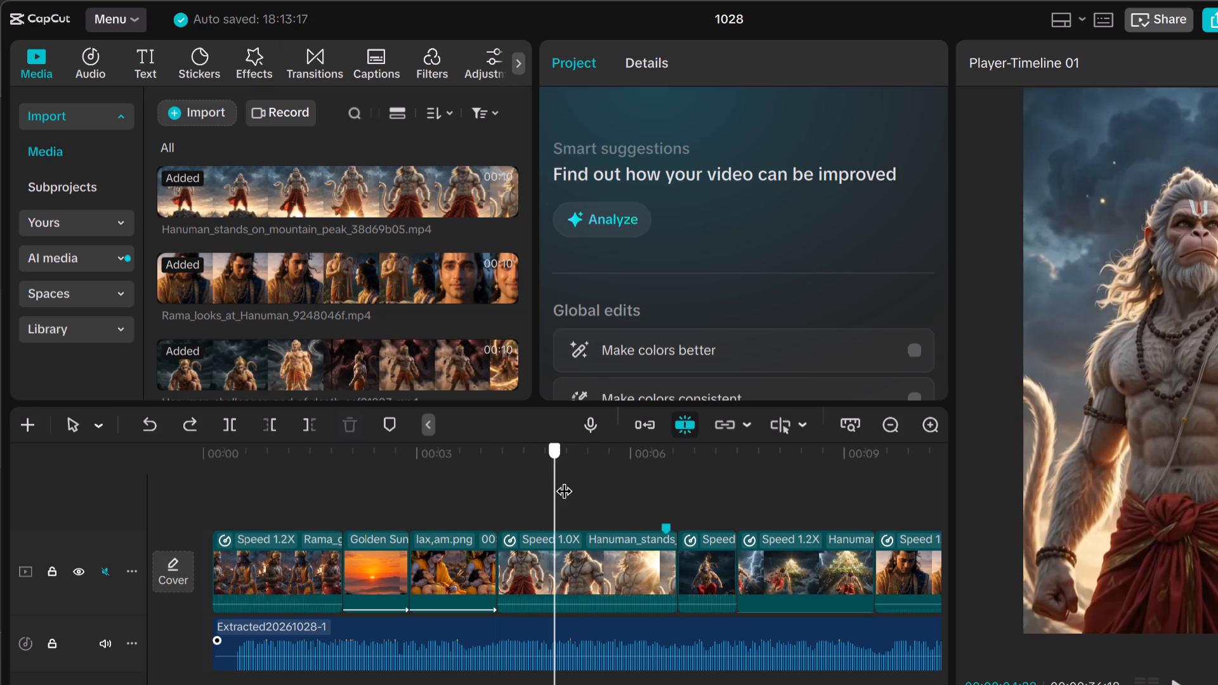
drag(564, 480, 587, 473)
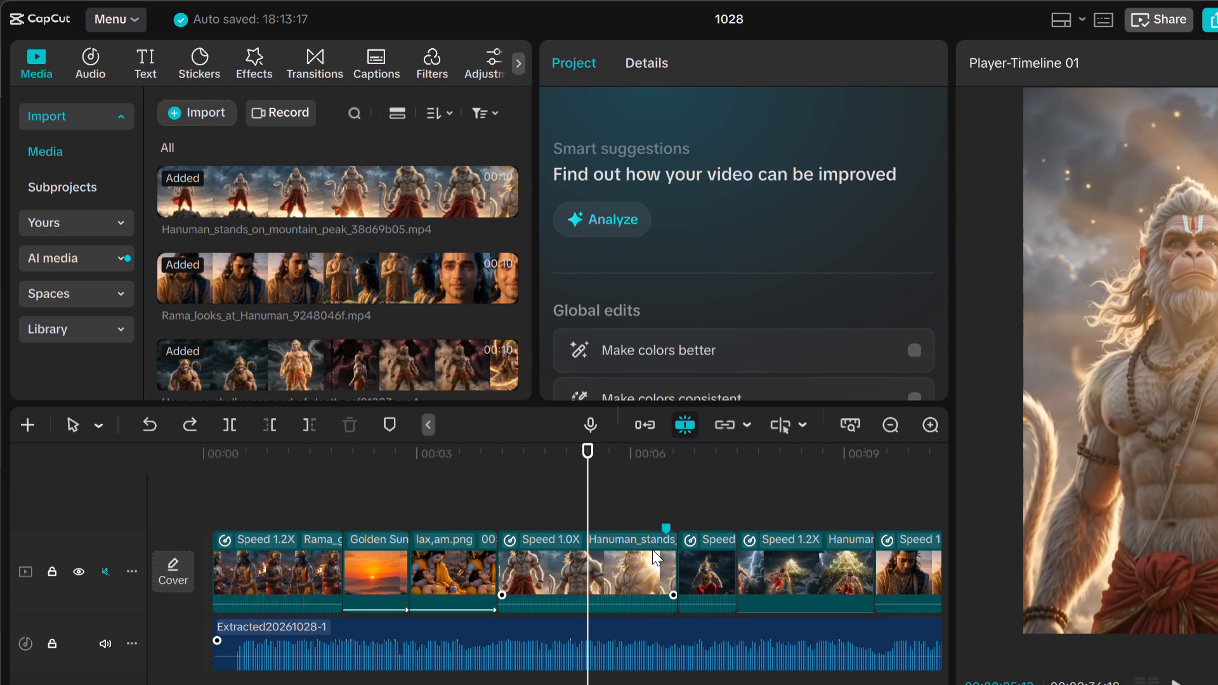
drag(587, 479, 346, 534)
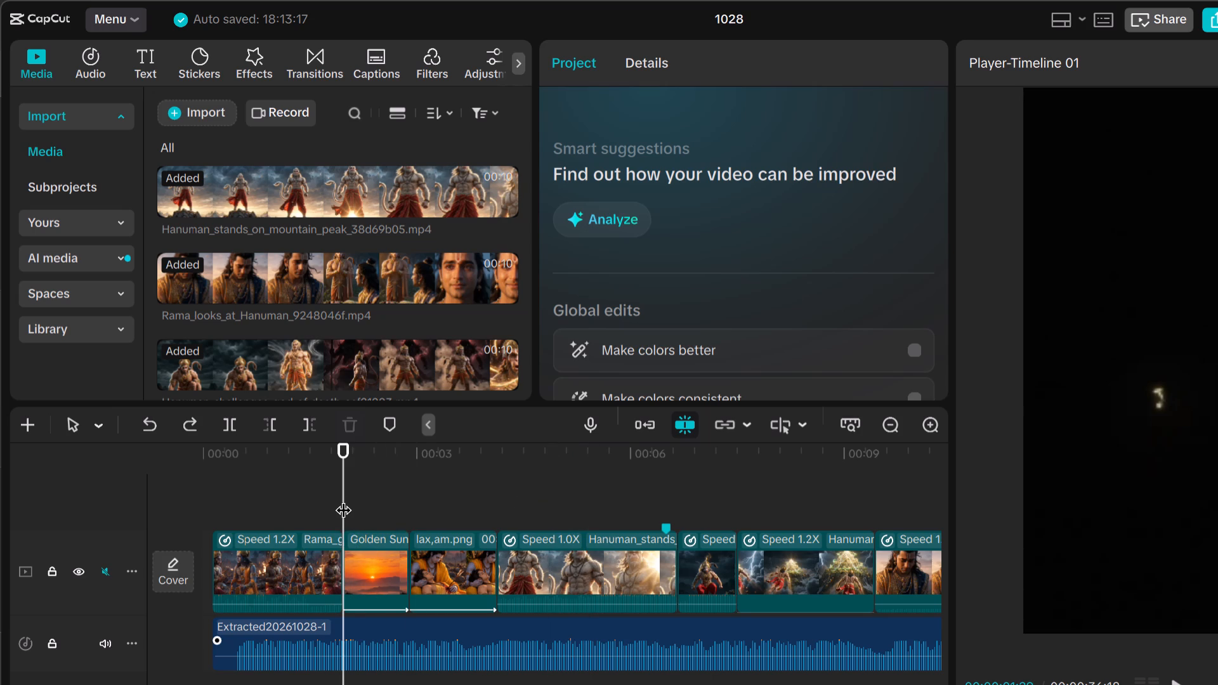
drag(343, 499, 481, 592)
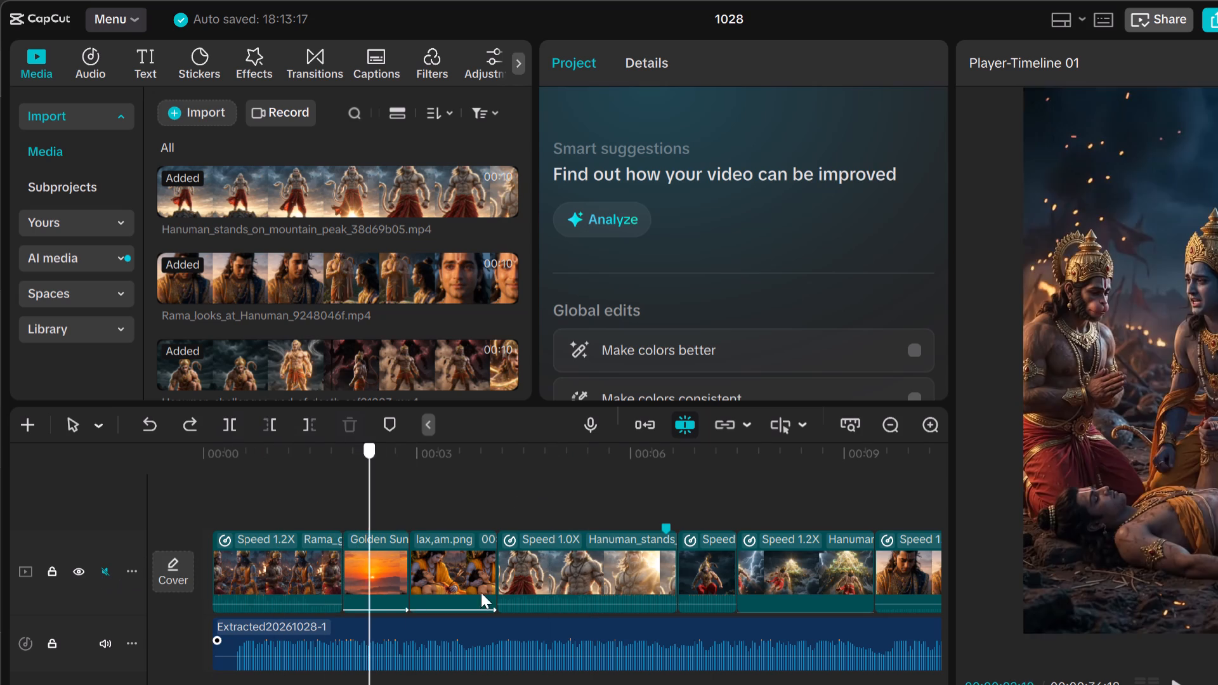
drag(481, 592, 352, 622)
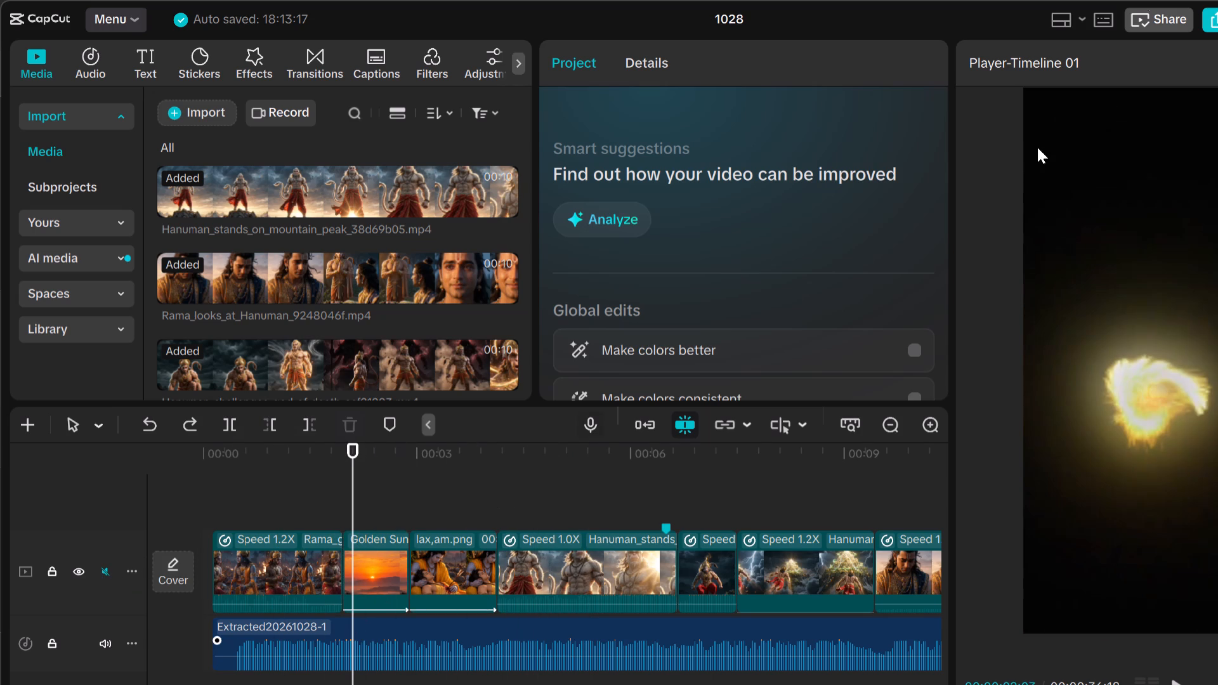
Reset the current vertical workspace layout, and switch the workspace to the Attributes layout.
click(1079, 20)
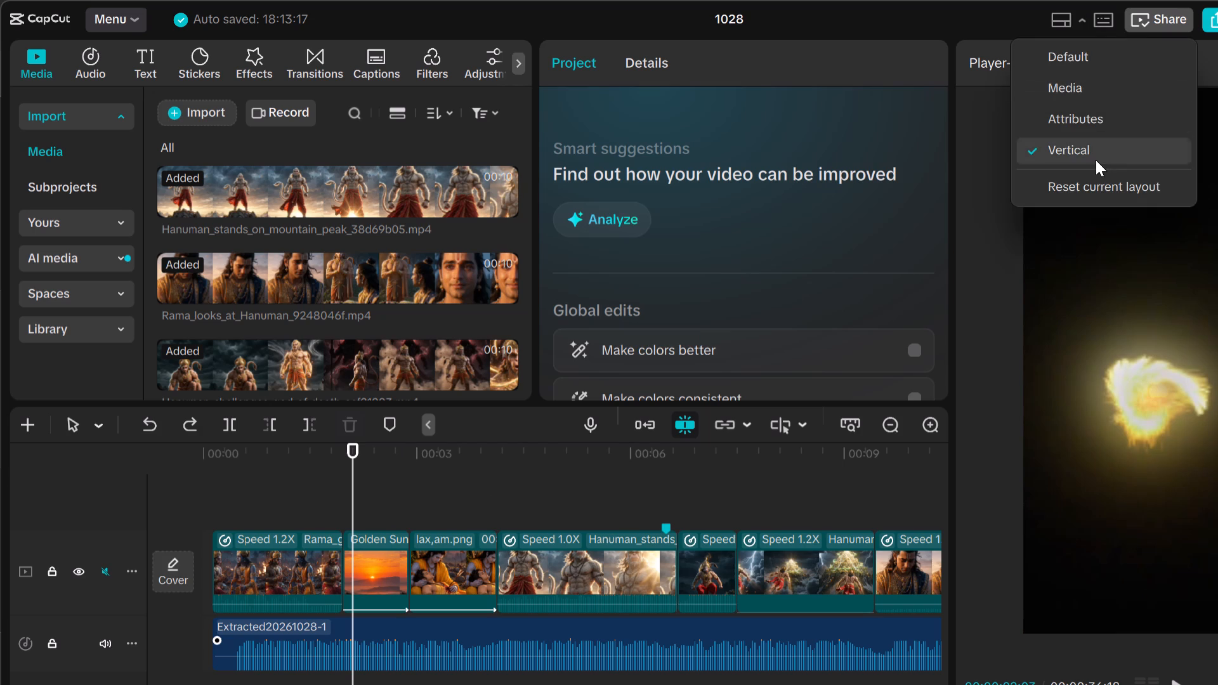
click(1097, 185)
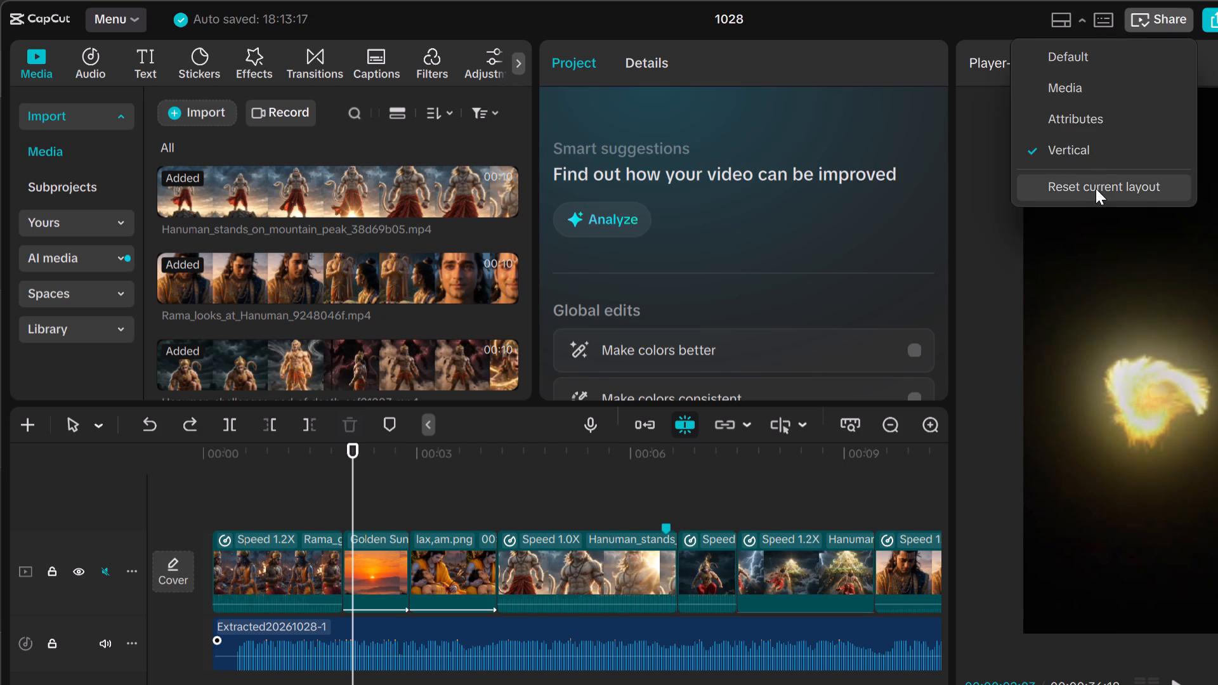
click(1089, 191)
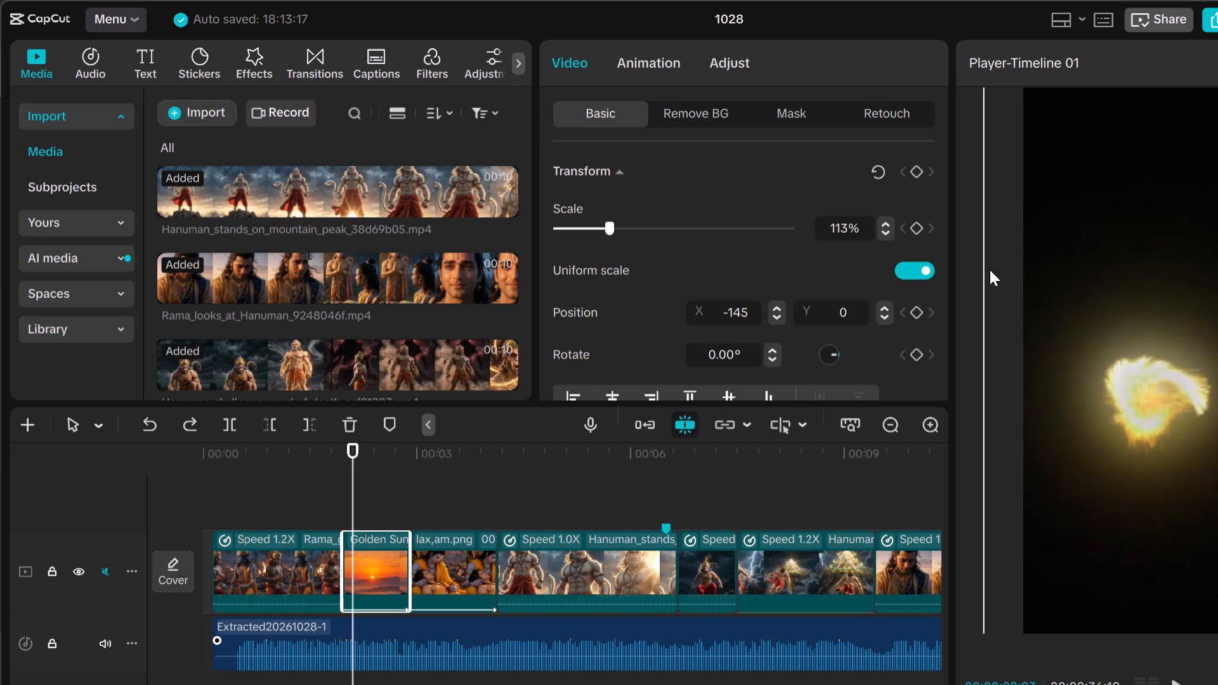
key(ctrl+z)
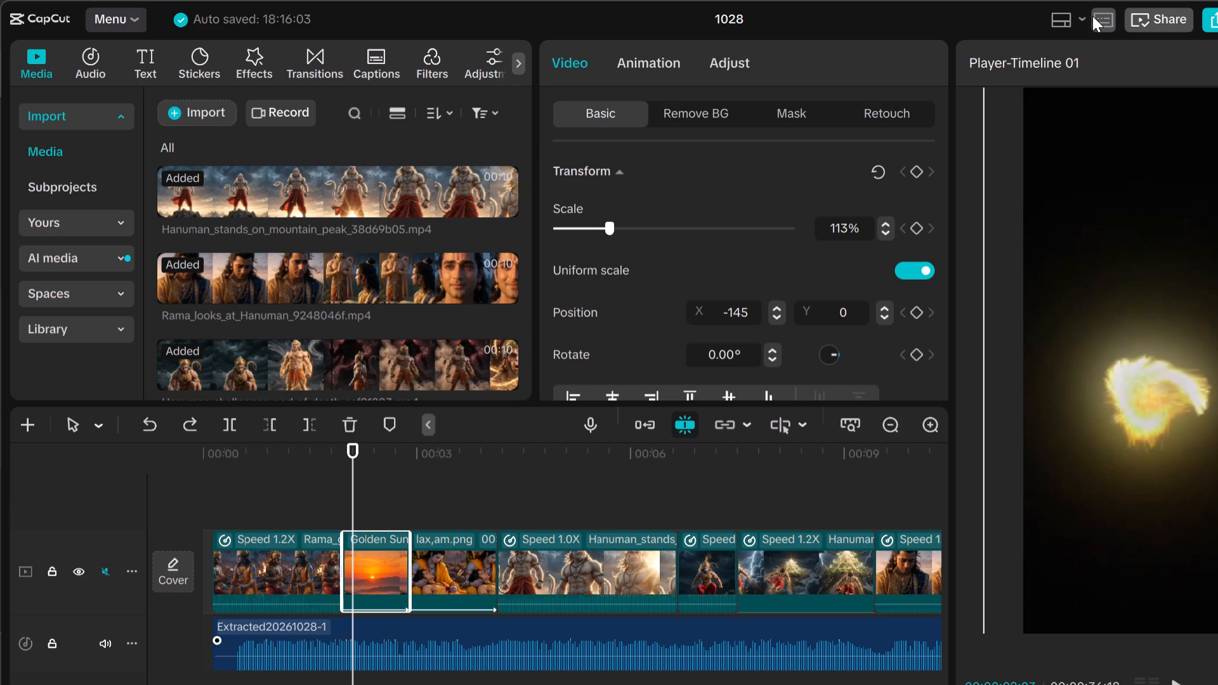
click(1082, 18)
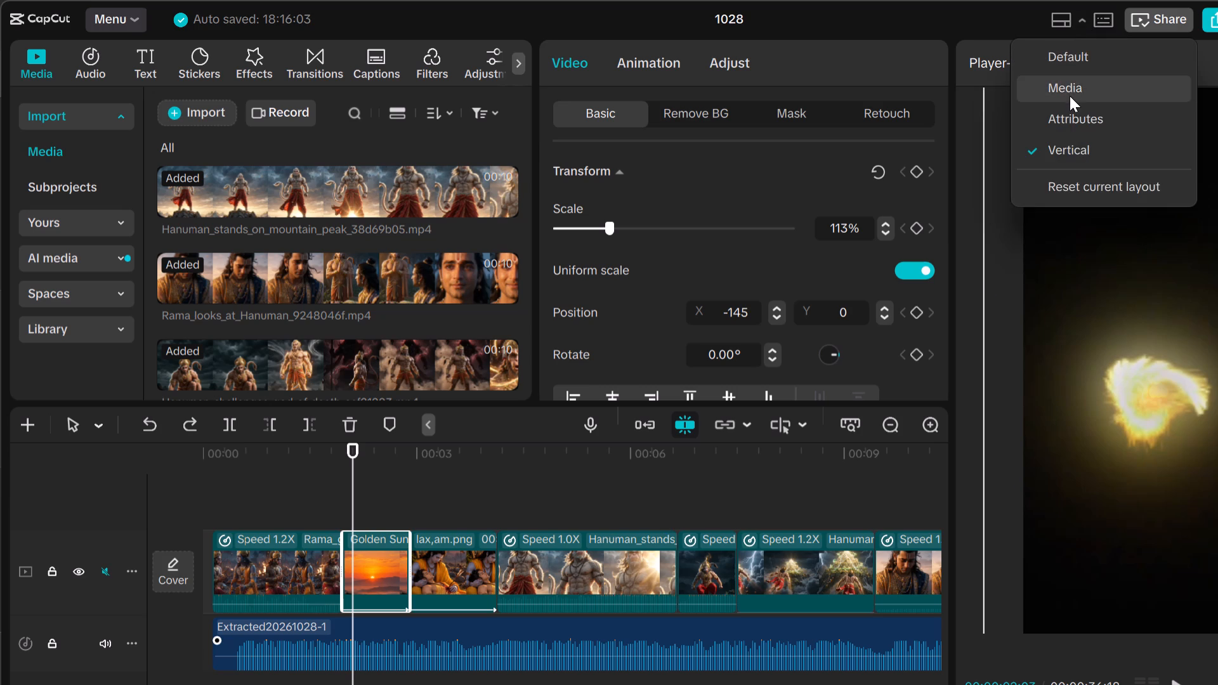
click(1063, 114)
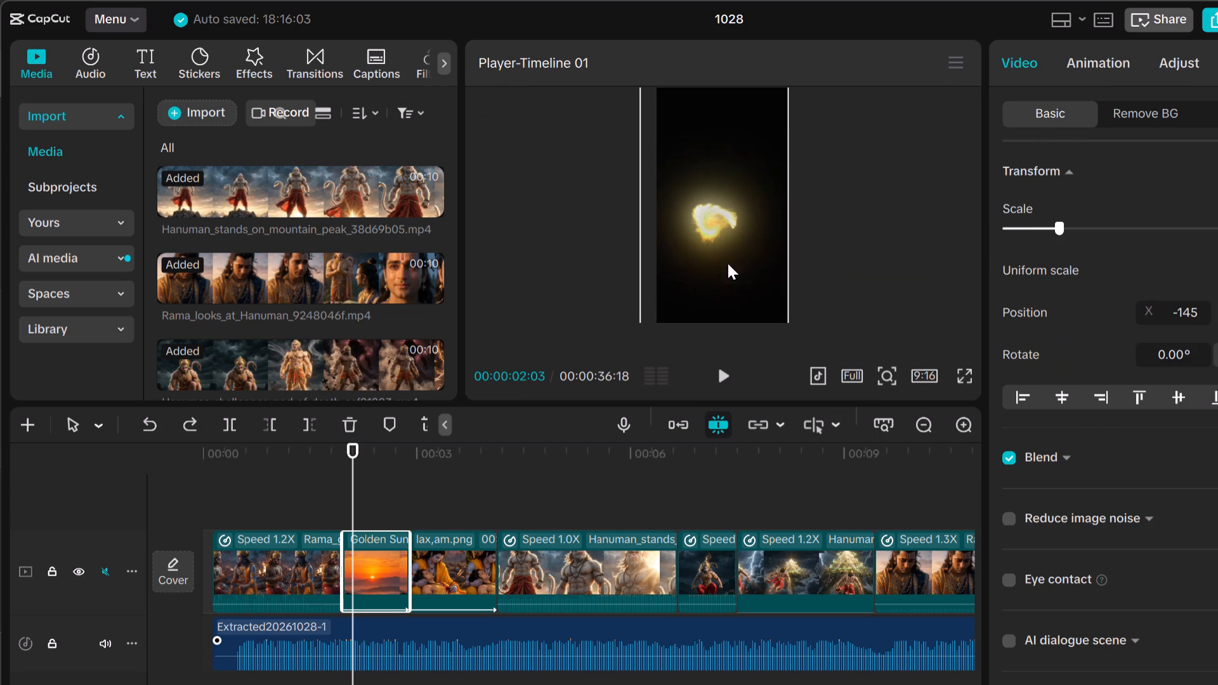
Play the timeline from its opening clips, rechecking the Golden Sun entrance, through to the 0.6X Rama_looks_at clip at about 12.7 seconds.
drag(350, 475, 209, 459)
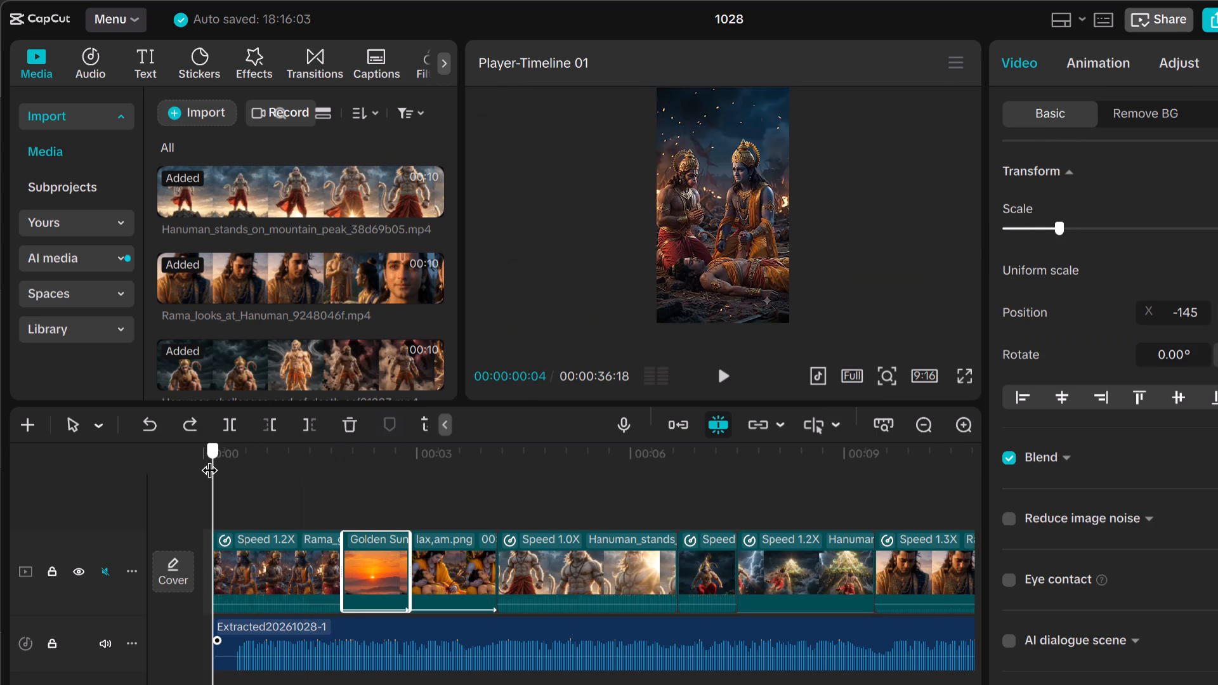
drag(209, 459, 196, 459)
key(space)
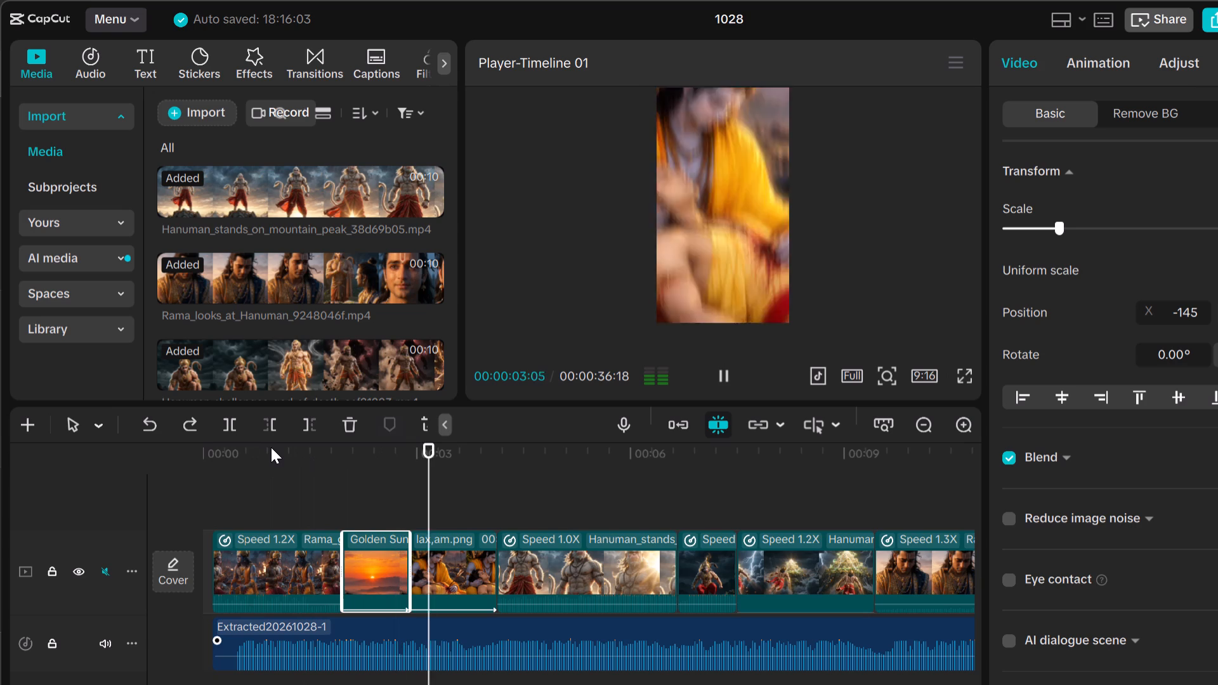
key(space)
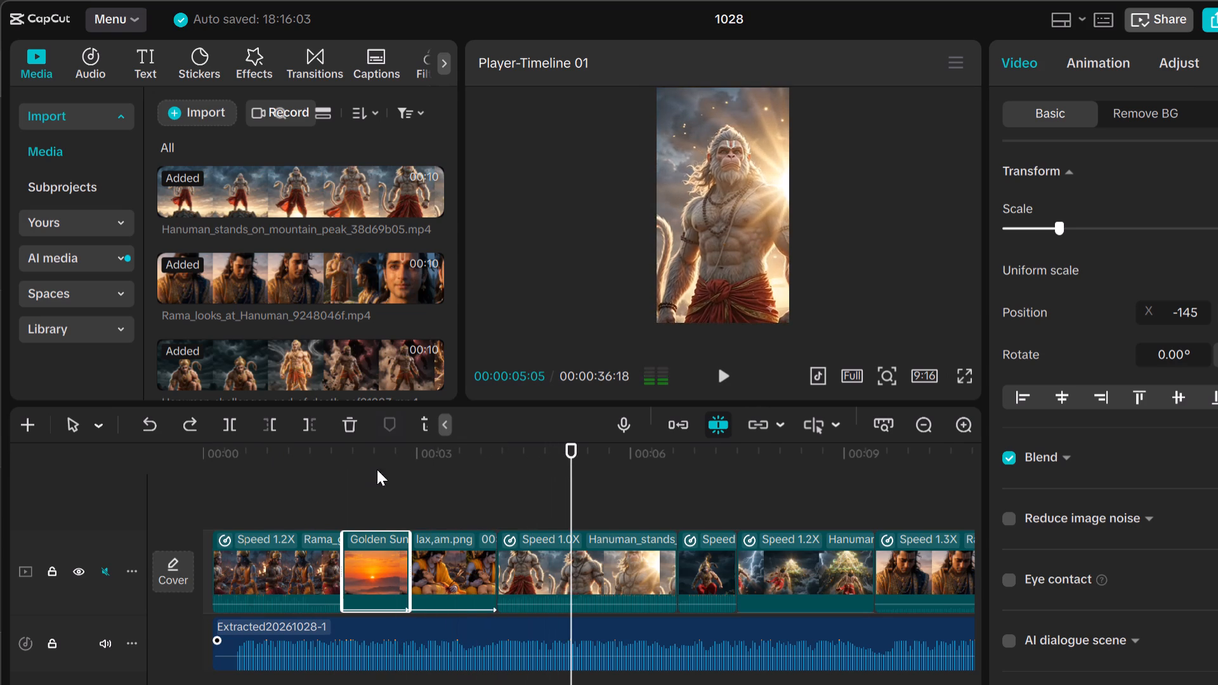
drag(570, 488, 354, 528)
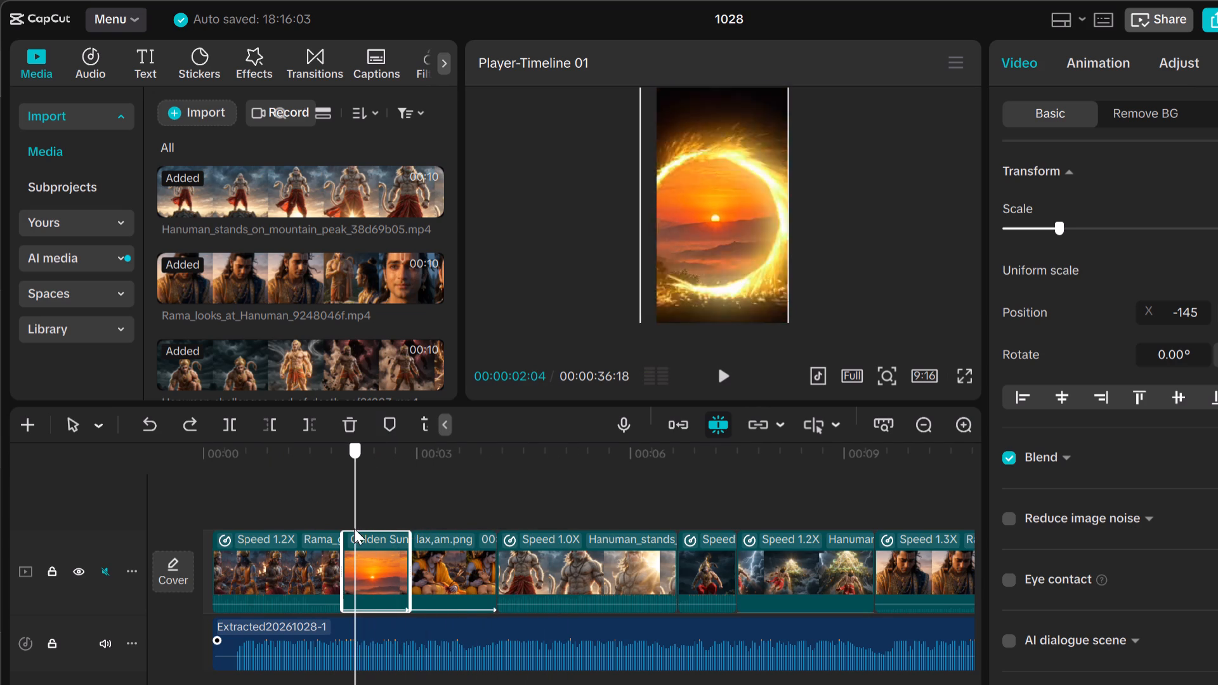
drag(354, 528, 354, 529)
click(657, 313)
click(672, 292)
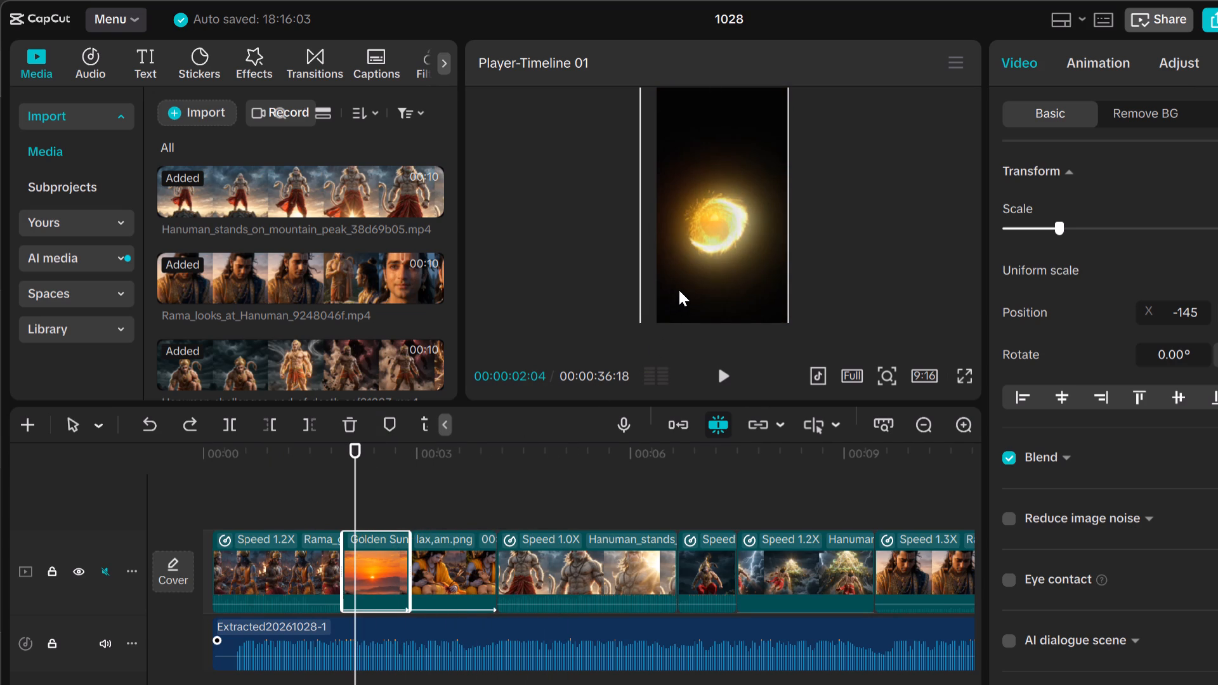
drag(355, 474, 247, 508)
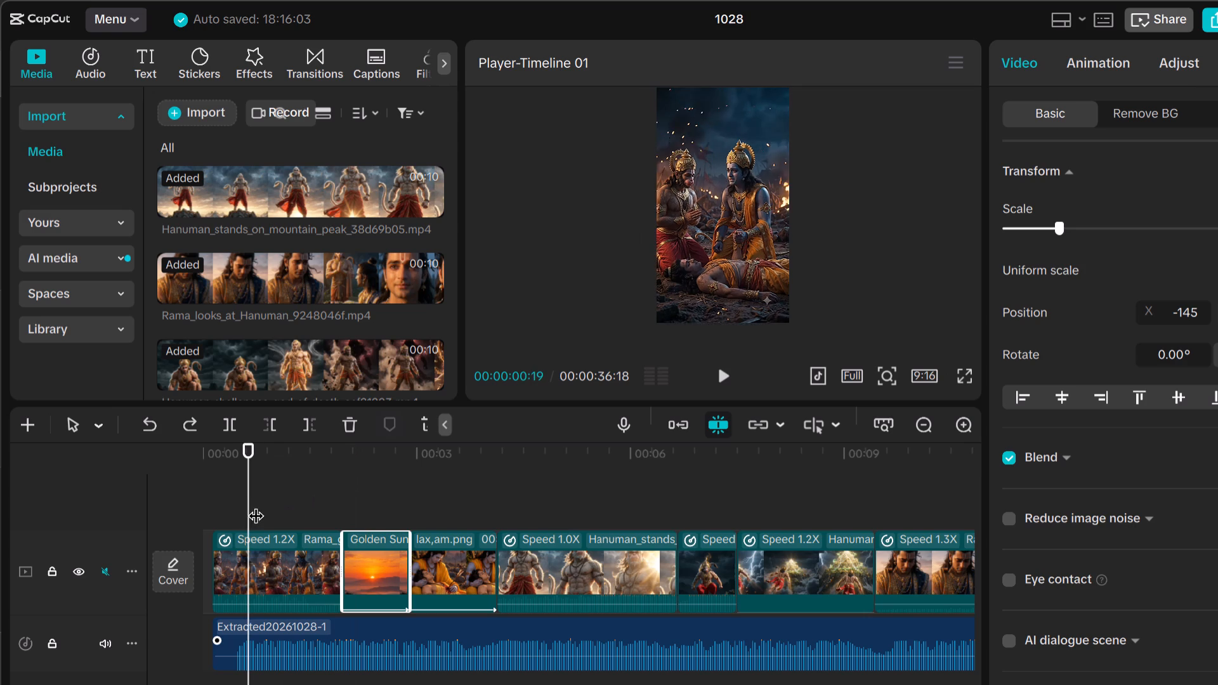
key(space)
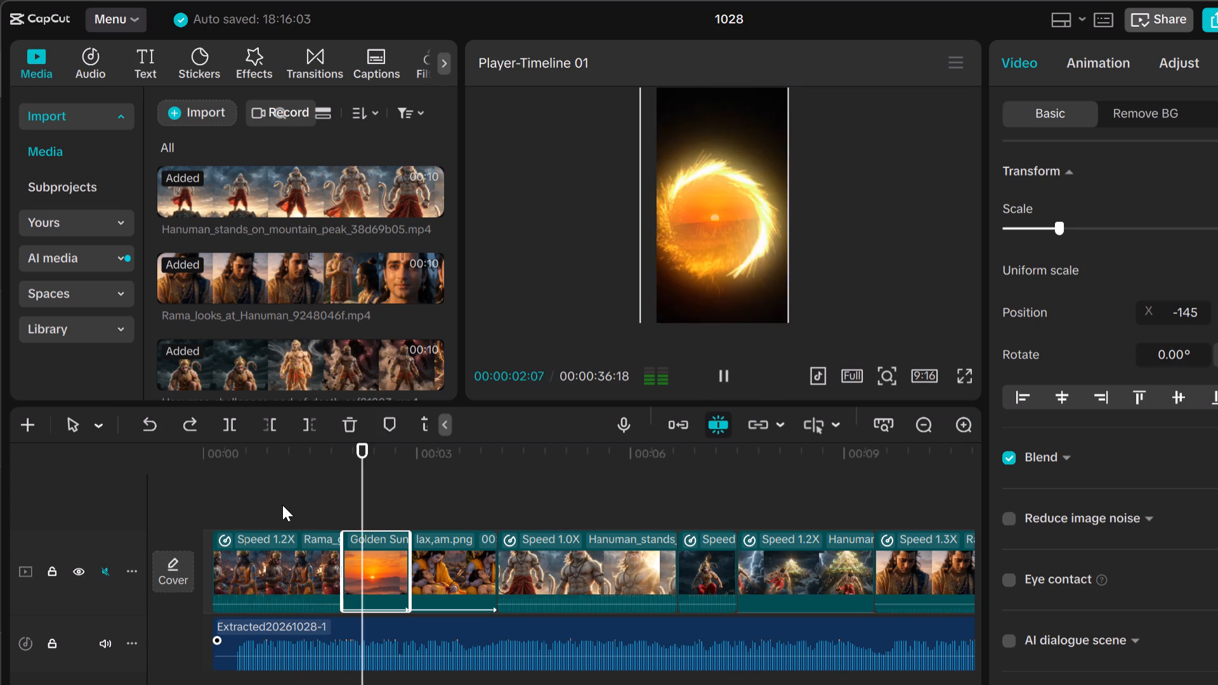
key(space)
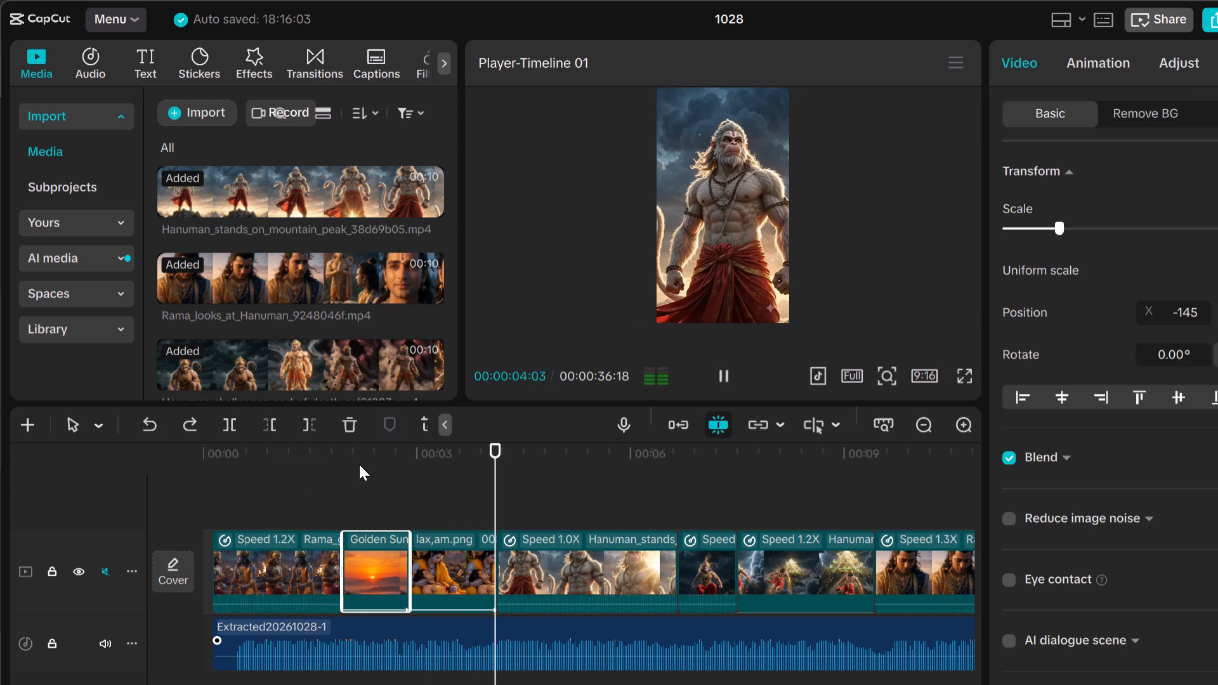
key(space)
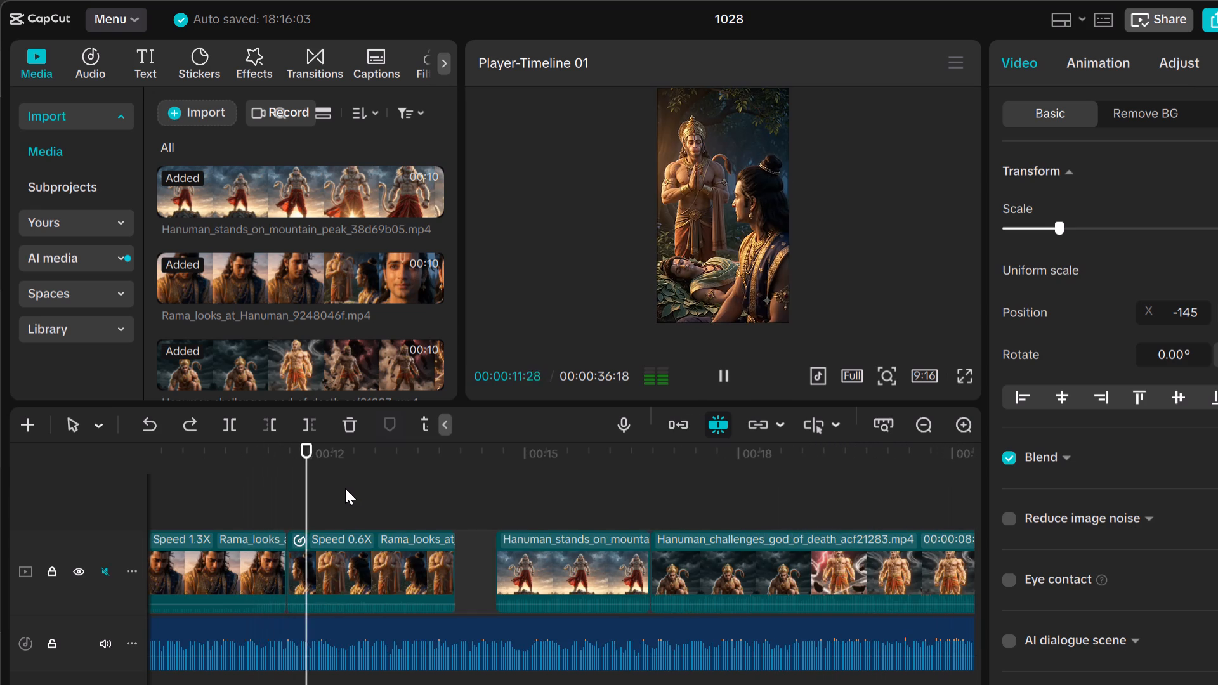
key(space)
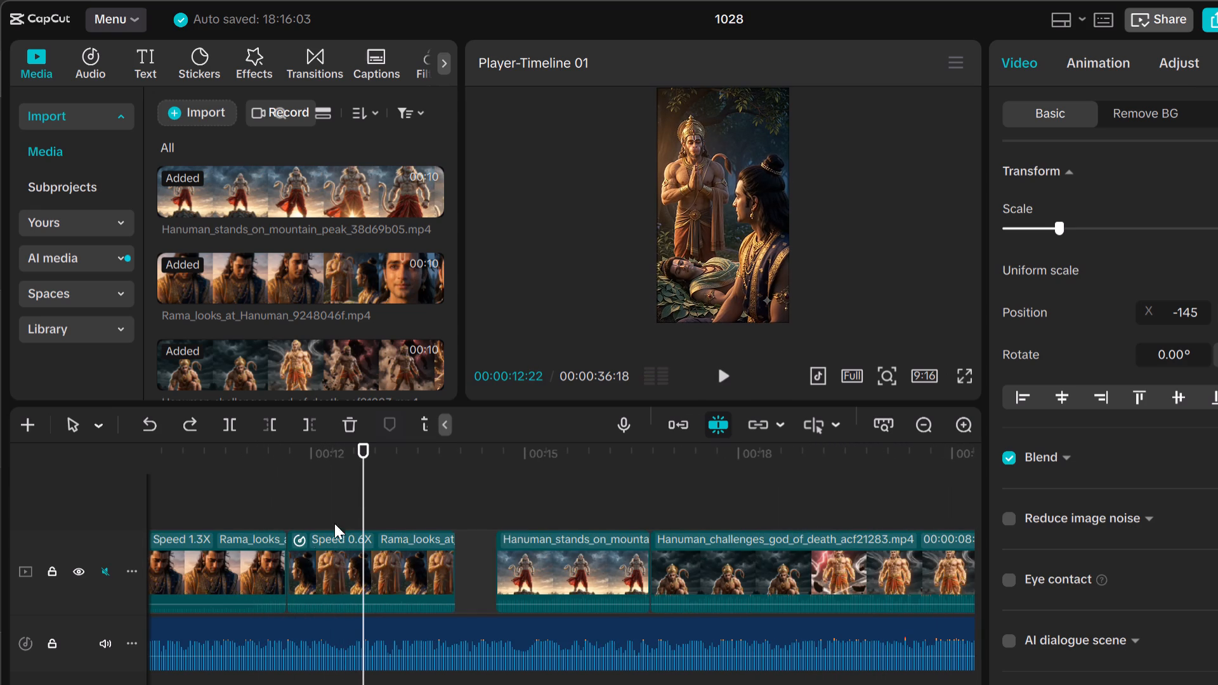
Set the speed of the 1.3X Rama_looks_at_Hanuman clip to 1.0x and play back its ending.
click(256, 554)
click(1142, 56)
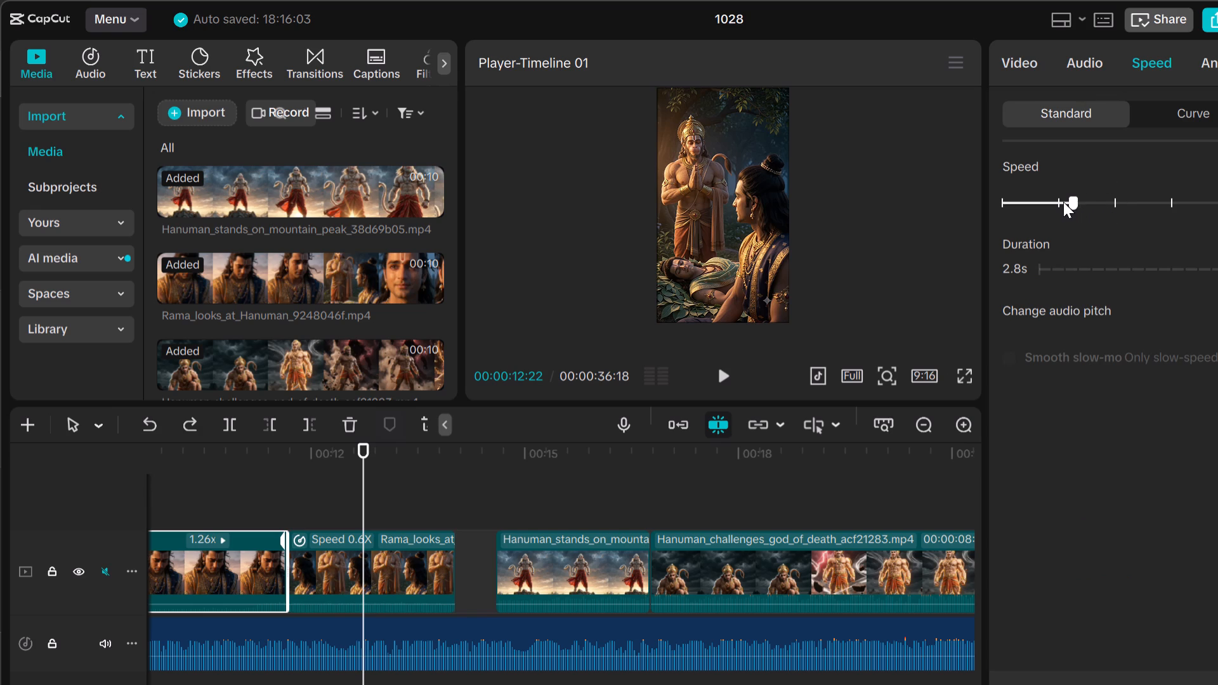
click(1063, 202)
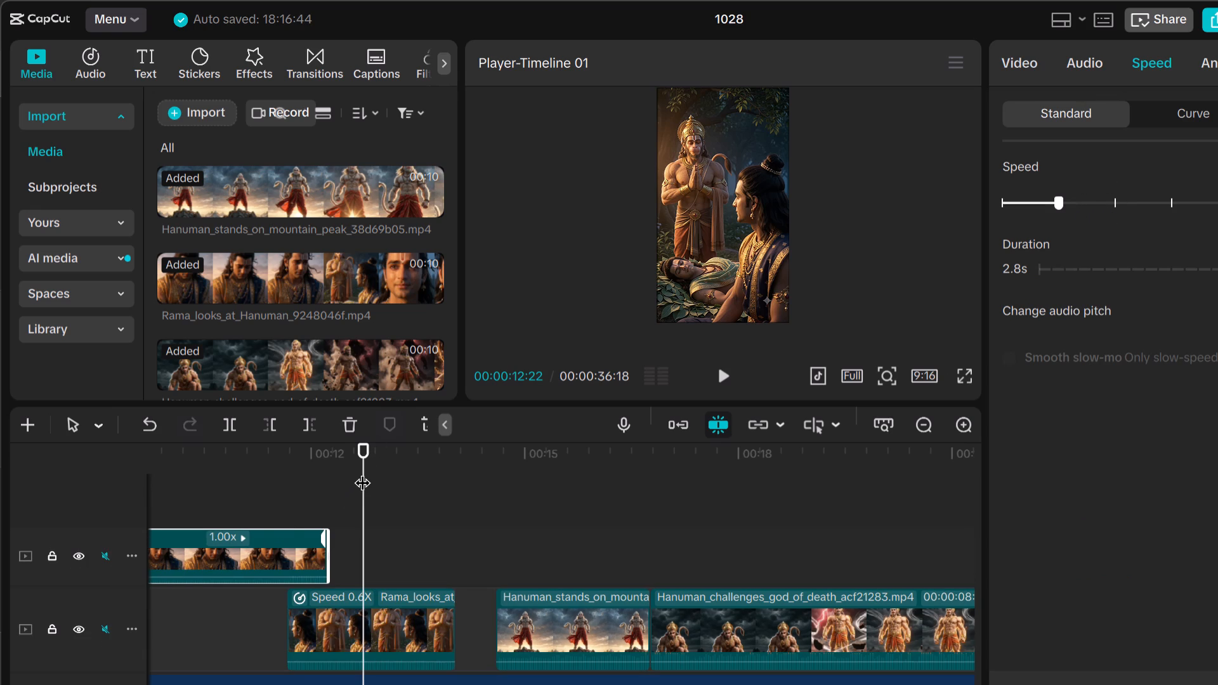
drag(362, 471, 237, 497)
key(space)
key(space)
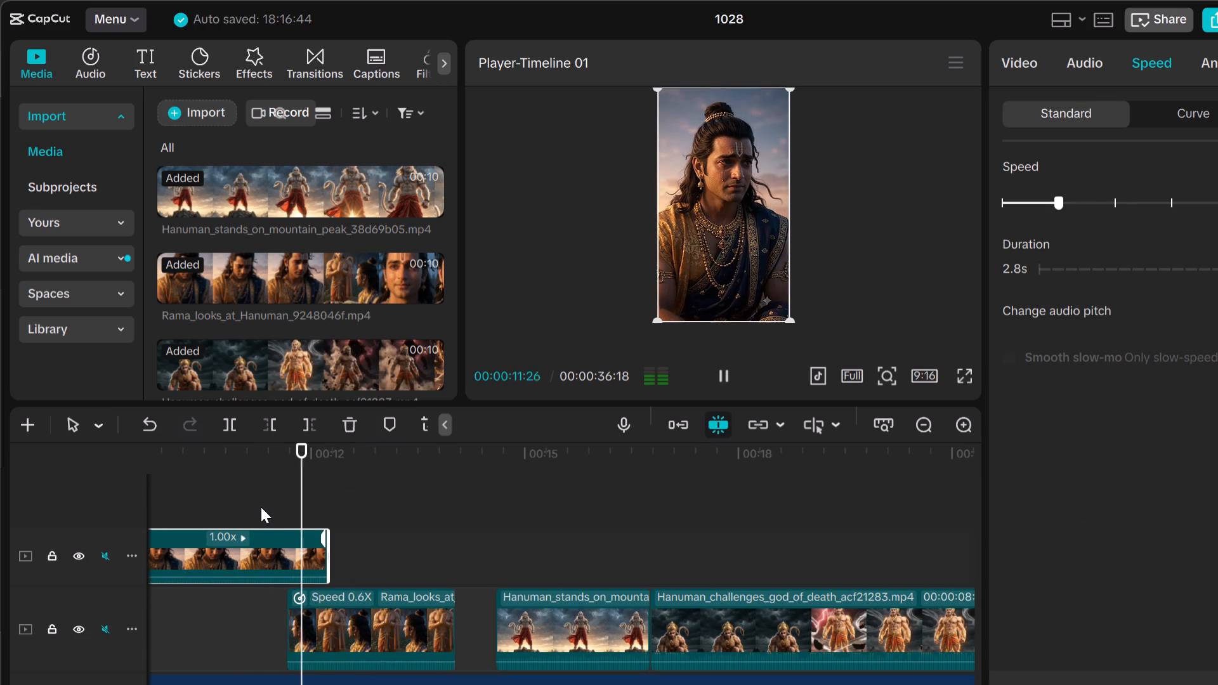
Move the 0.6X Rama_looks_at clip onto the upper track, directly after the 1.0x Rama_looks_at_Hanuman clip.
drag(386, 628, 450, 561)
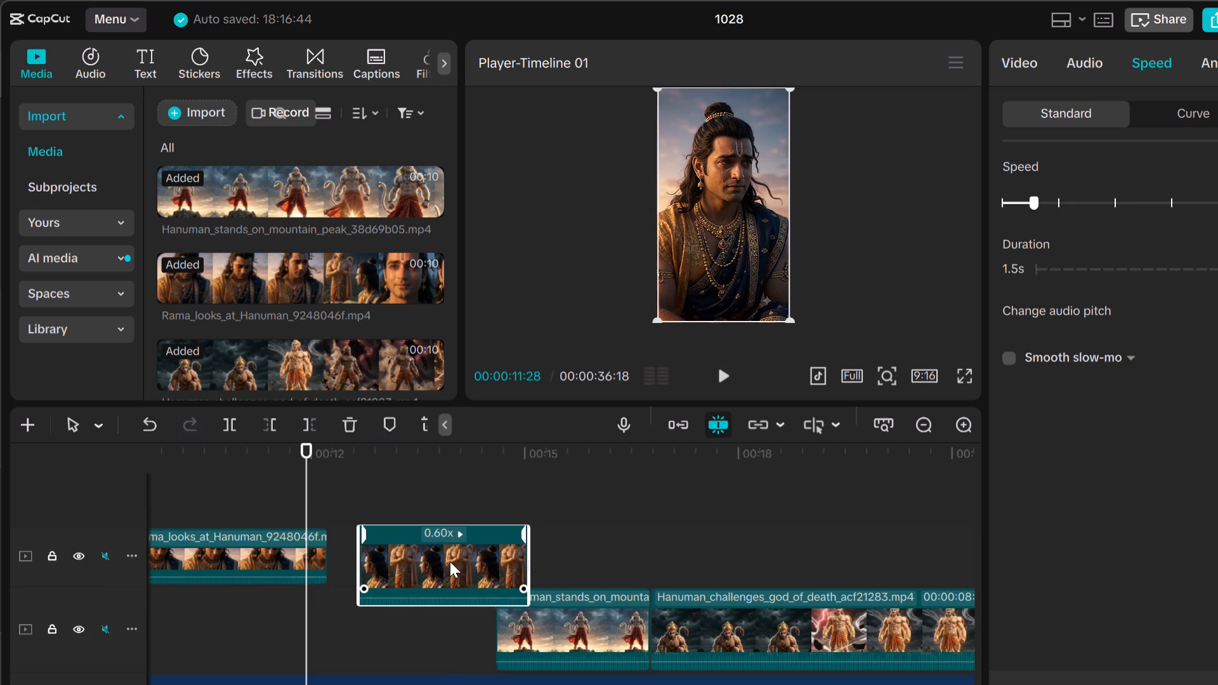
drag(450, 561, 429, 561)
Play on through the Hanuman_challenges clip and split the WhatsApp Video clip at 00:00:27:22.
key(space)
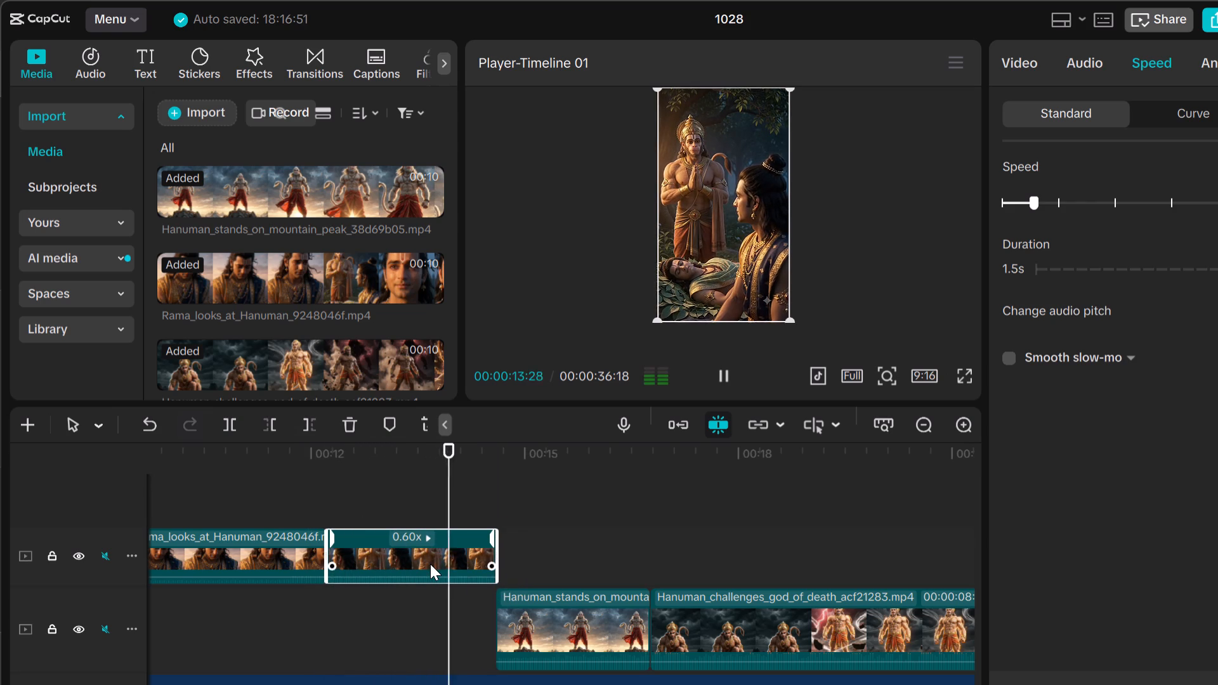
key(space)
key(space)
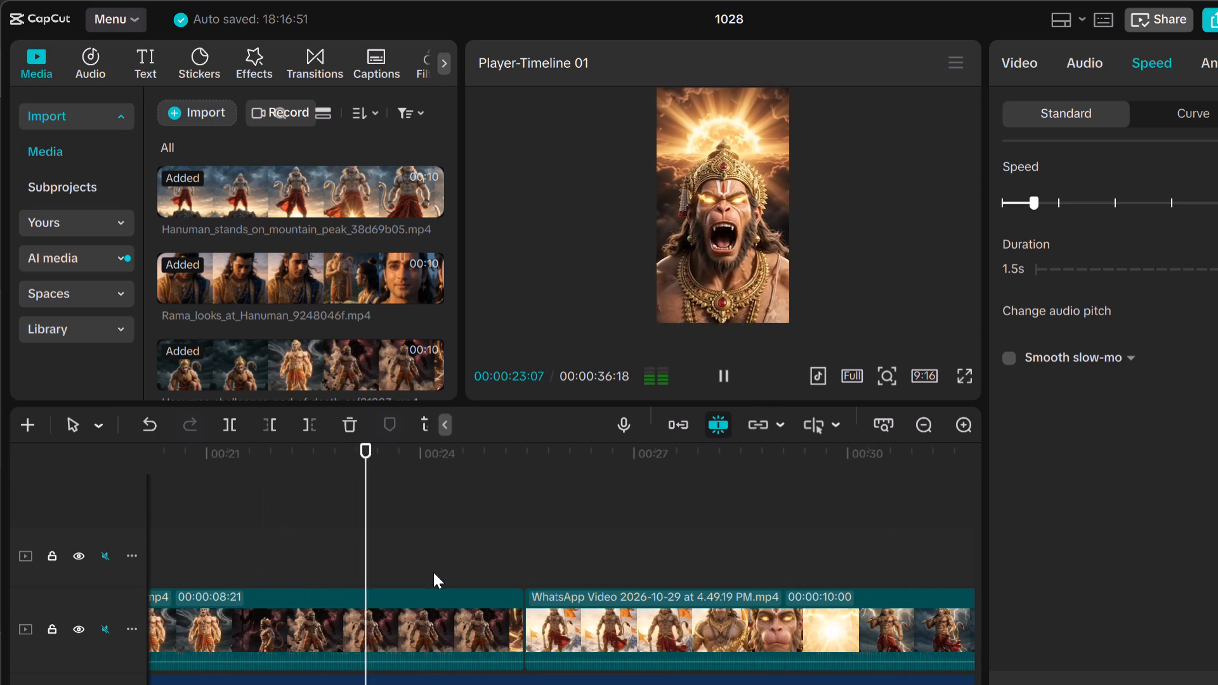
key(space)
key(space)
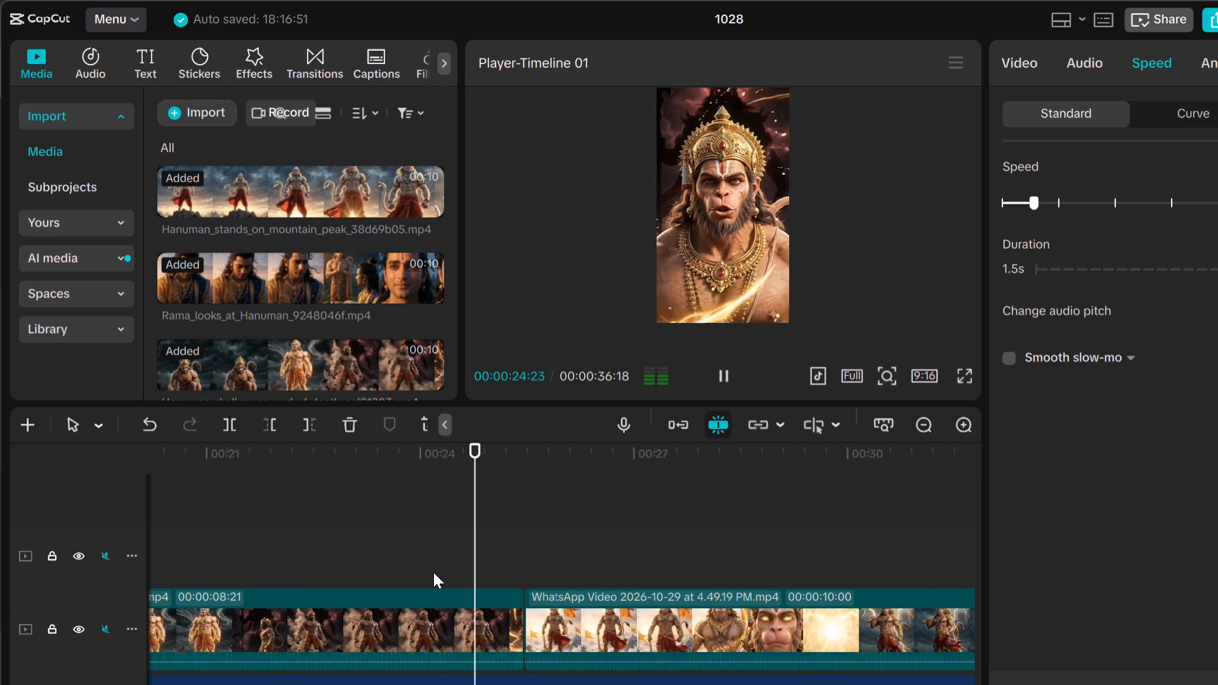
key(space)
key(space)
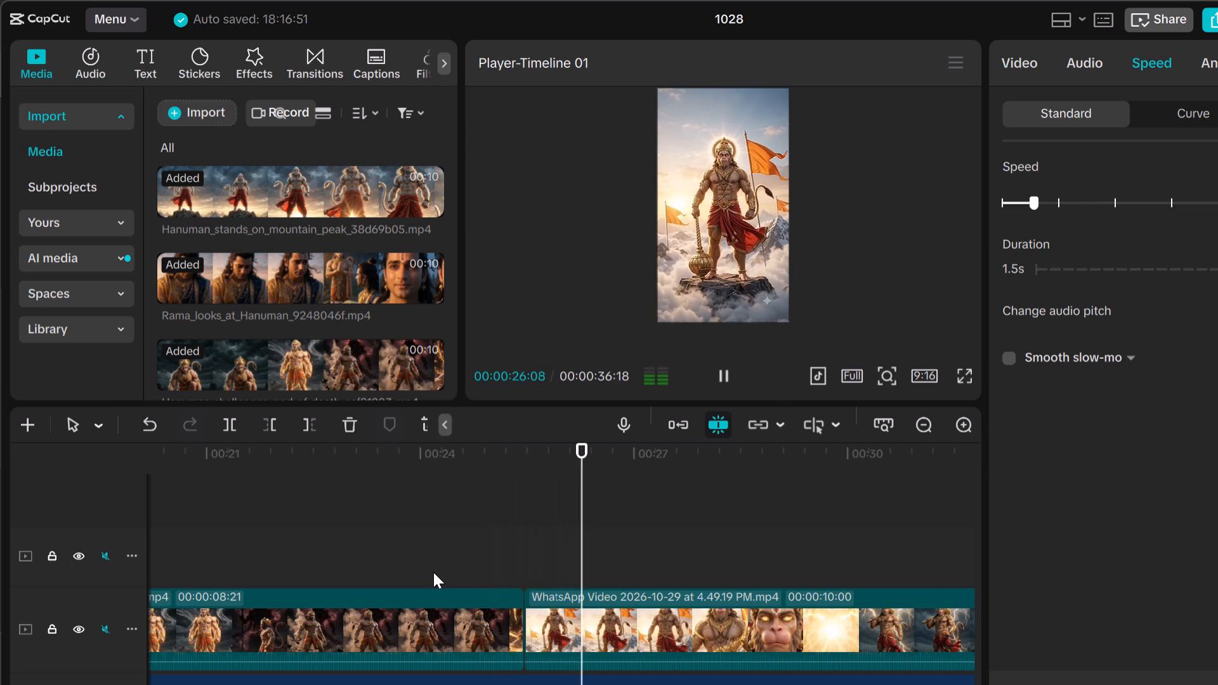
key(space)
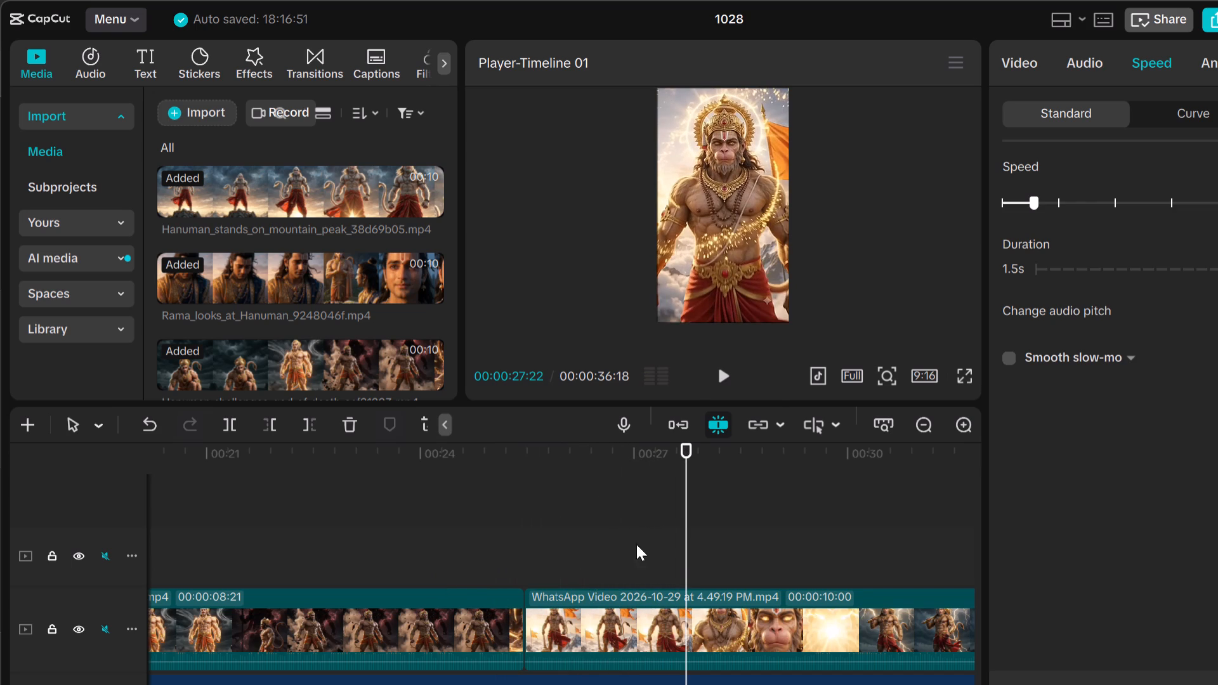
click(682, 611)
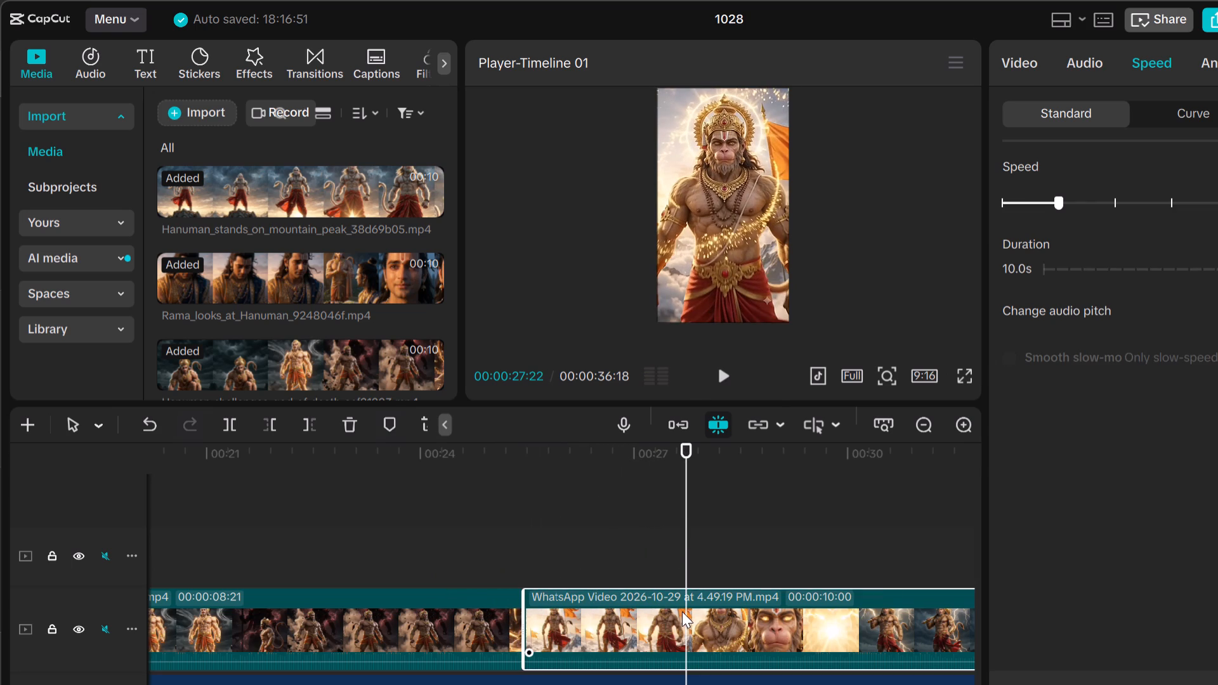
click(227, 426)
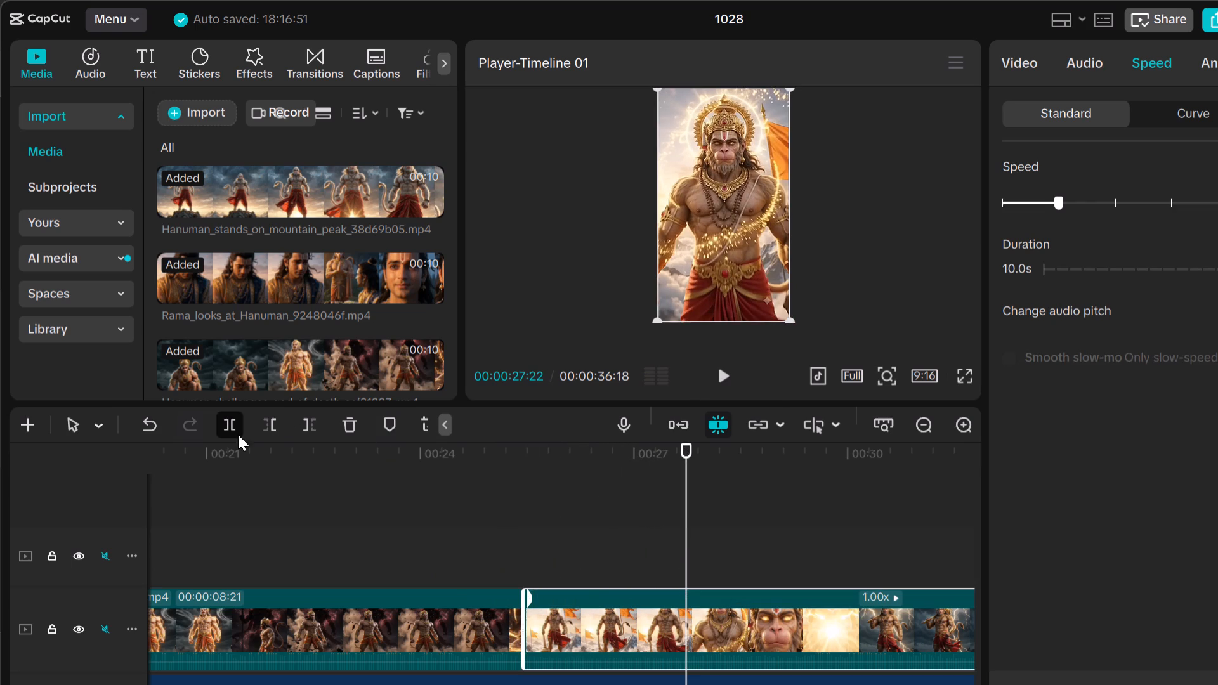
Move the 2.3-second WhatsApp Video piece before the cut onto the upper track, clear of the main track.
drag(590, 630, 953, 480)
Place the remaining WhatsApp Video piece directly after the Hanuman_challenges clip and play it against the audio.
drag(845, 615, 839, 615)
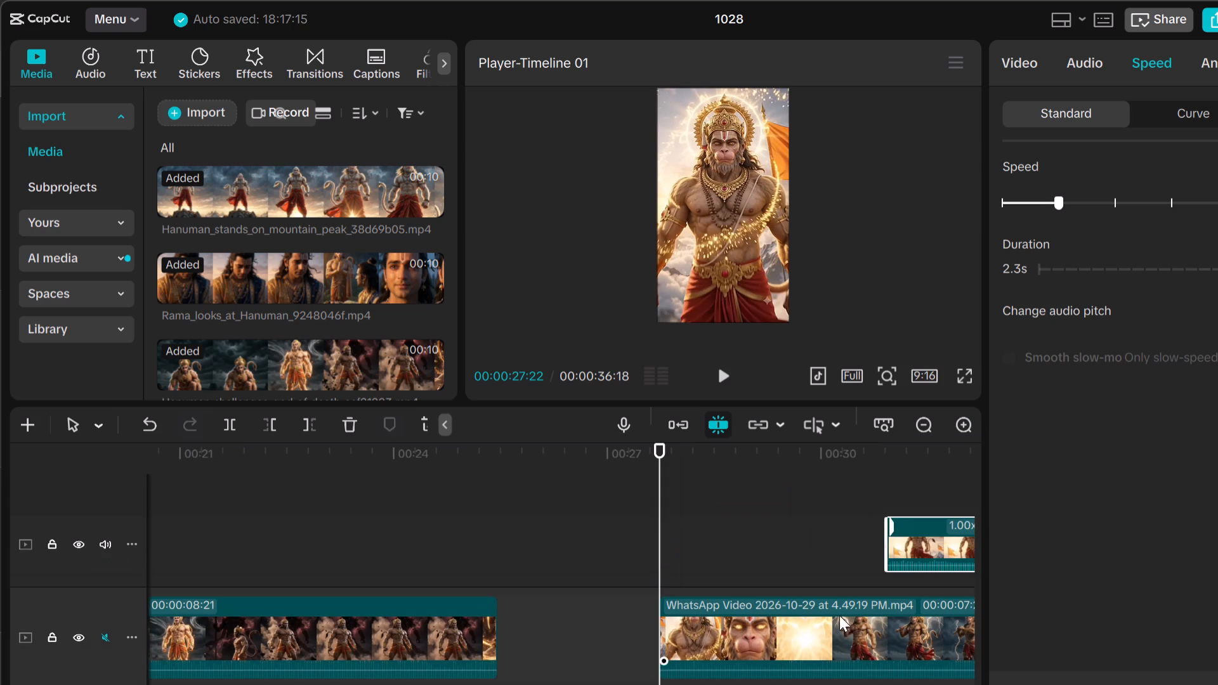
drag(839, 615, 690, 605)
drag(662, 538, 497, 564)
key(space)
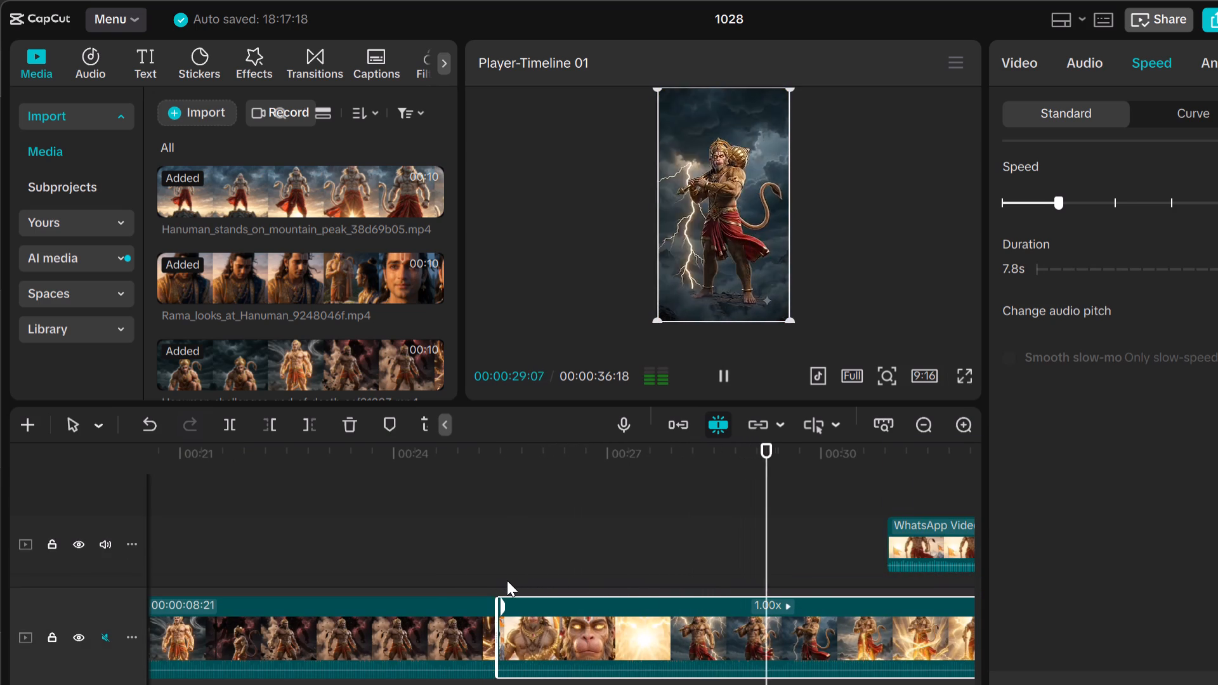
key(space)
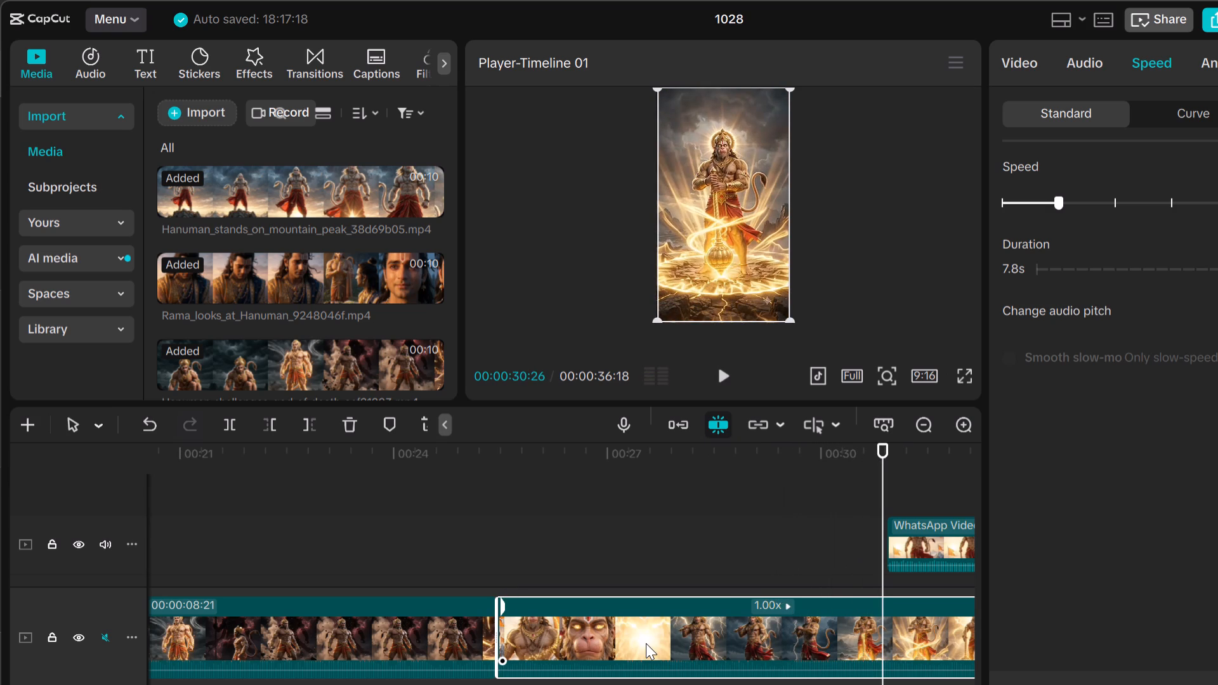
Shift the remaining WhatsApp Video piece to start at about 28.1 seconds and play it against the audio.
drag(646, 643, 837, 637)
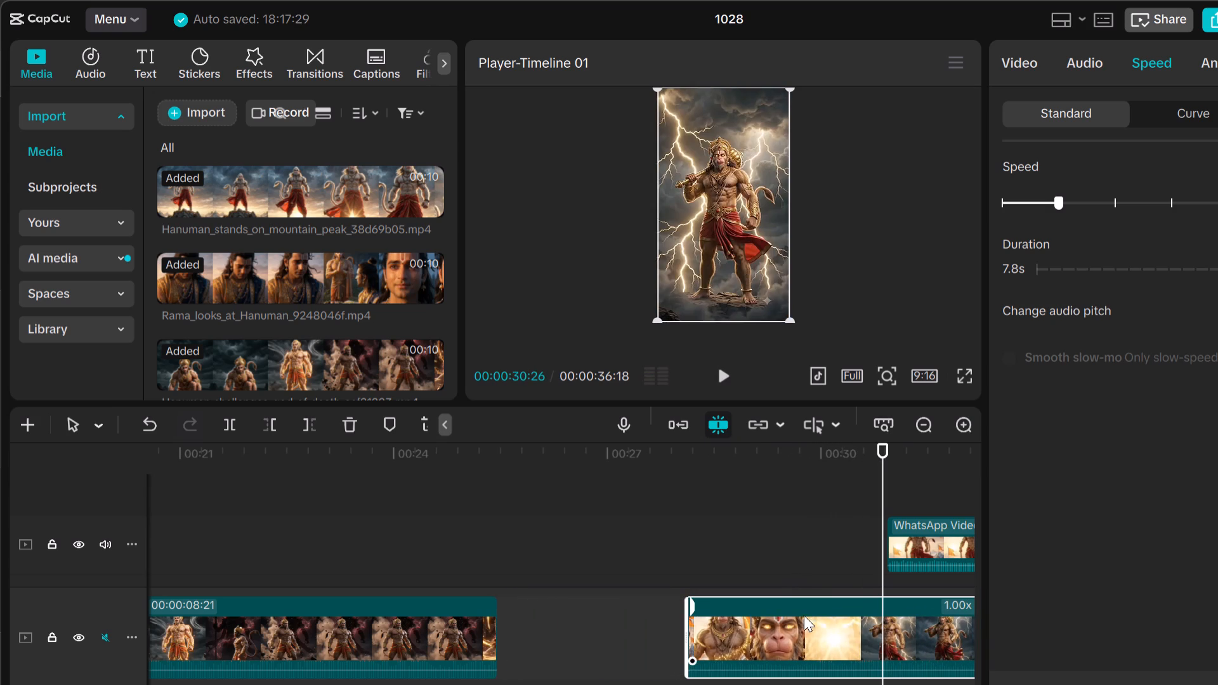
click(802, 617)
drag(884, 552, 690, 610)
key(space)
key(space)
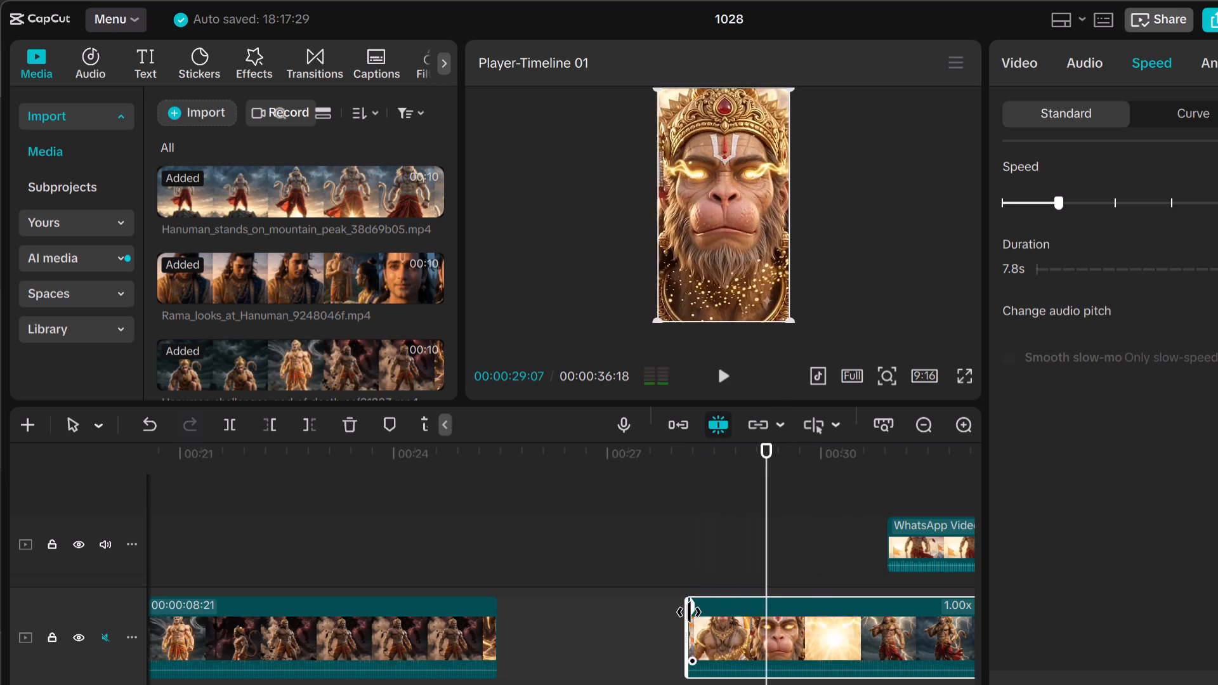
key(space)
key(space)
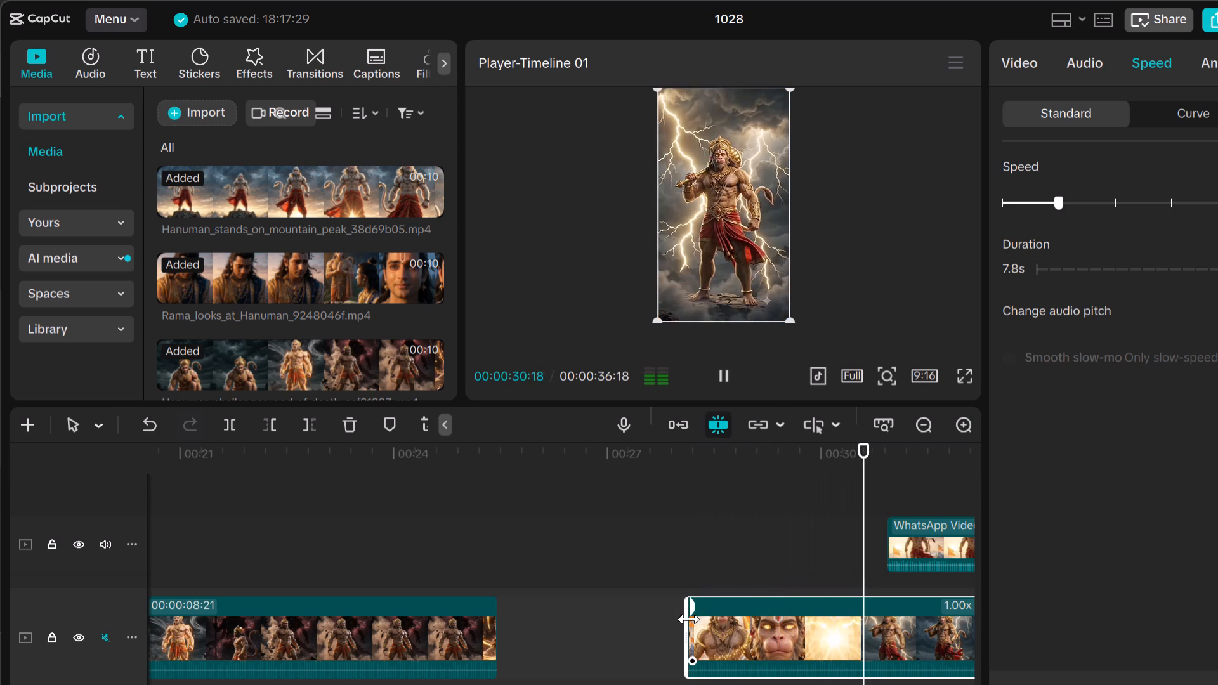
Shift the remaining WhatsApp Video piece to start at about 28.9 seconds and play through its opening.
drag(802, 624, 861, 623)
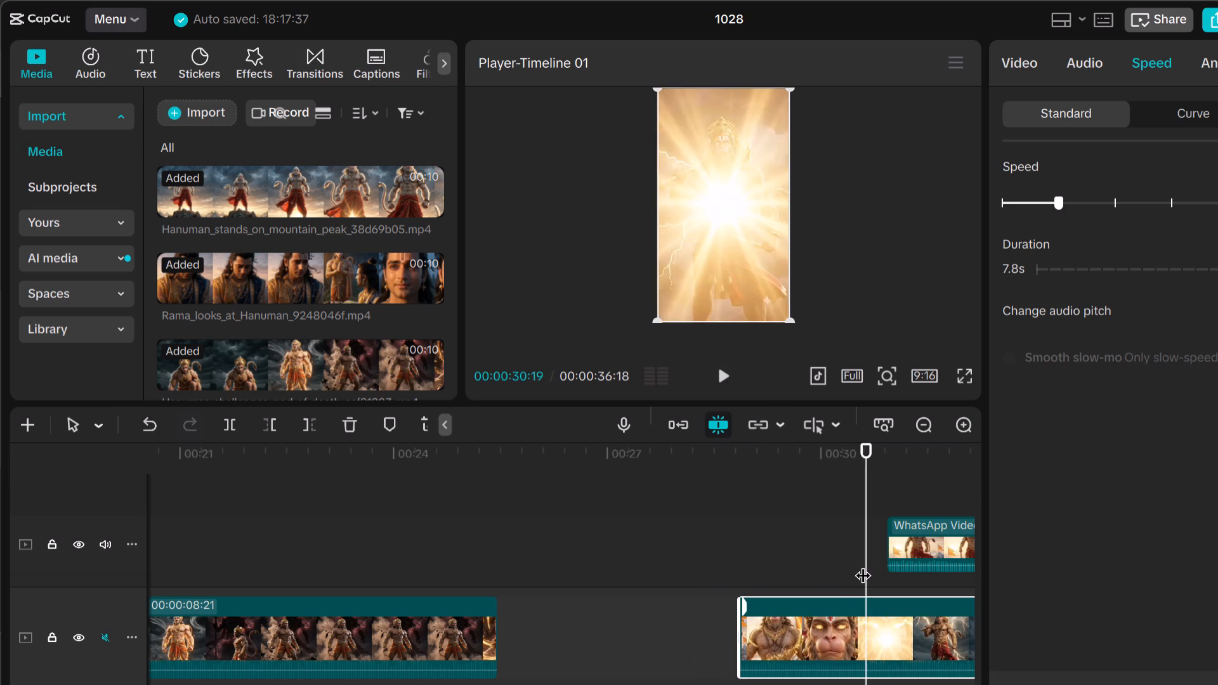
drag(865, 559, 728, 585)
key(space)
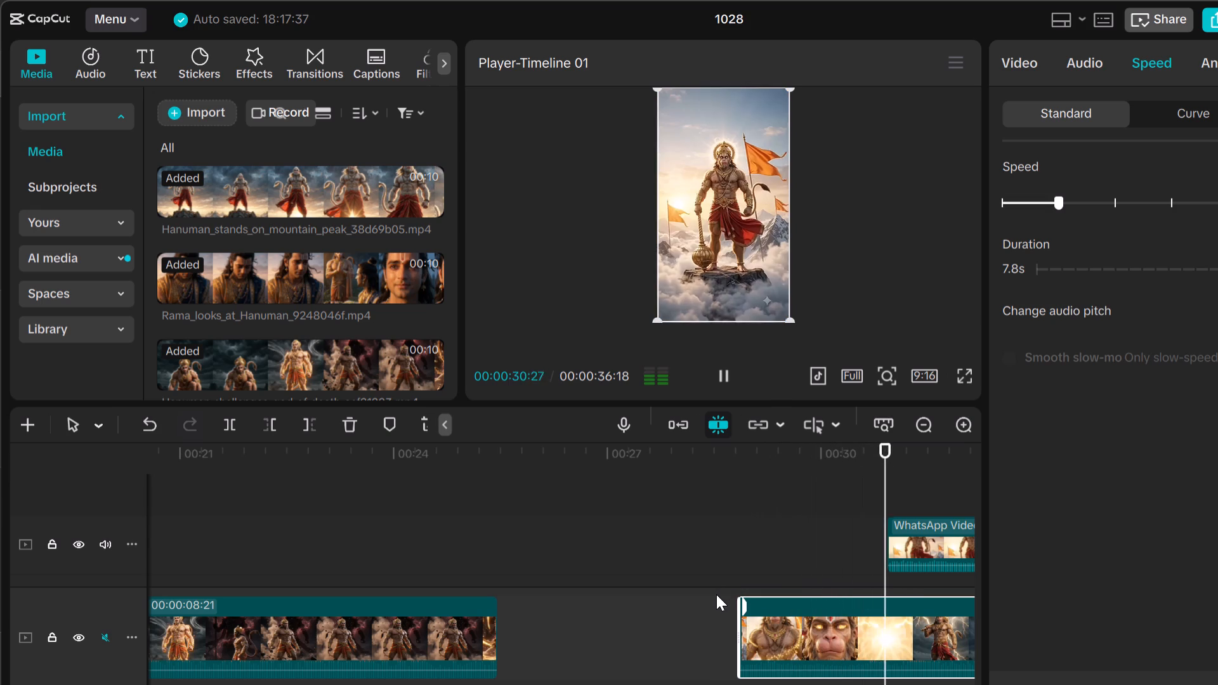
key(space)
Move the 2.3-second WhatsApp Video piece earlier on the upper track, starting at about 24.3 seconds.
click(901, 547)
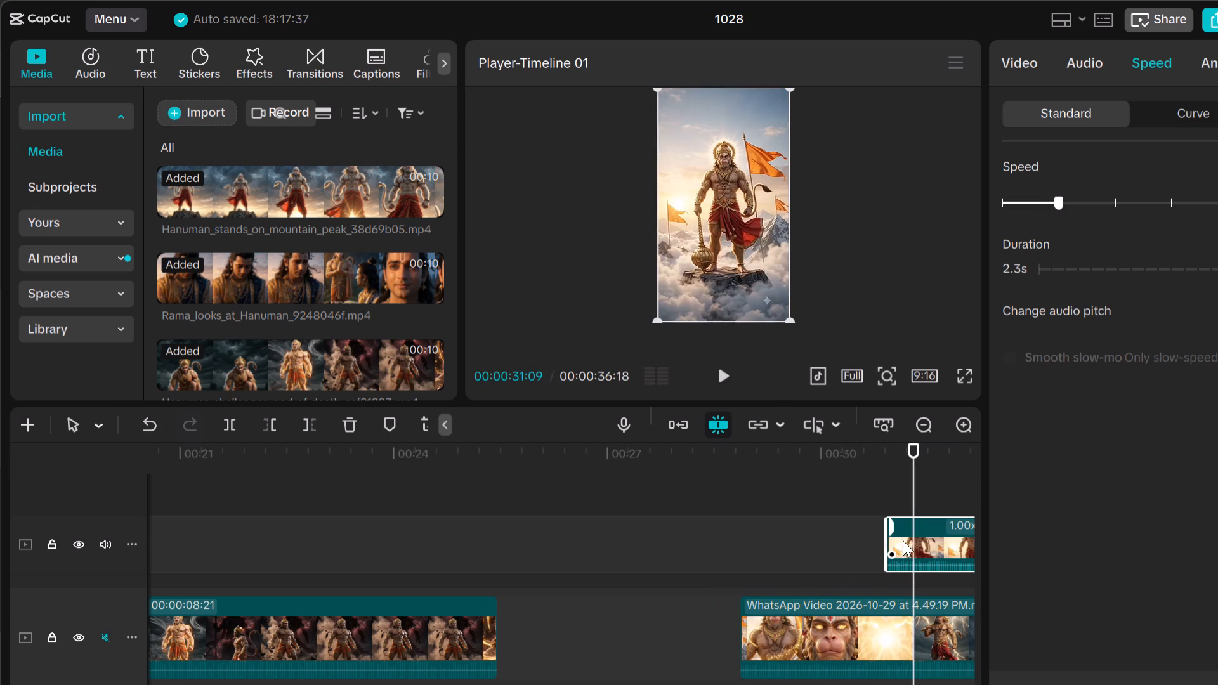
drag(913, 538, 440, 633)
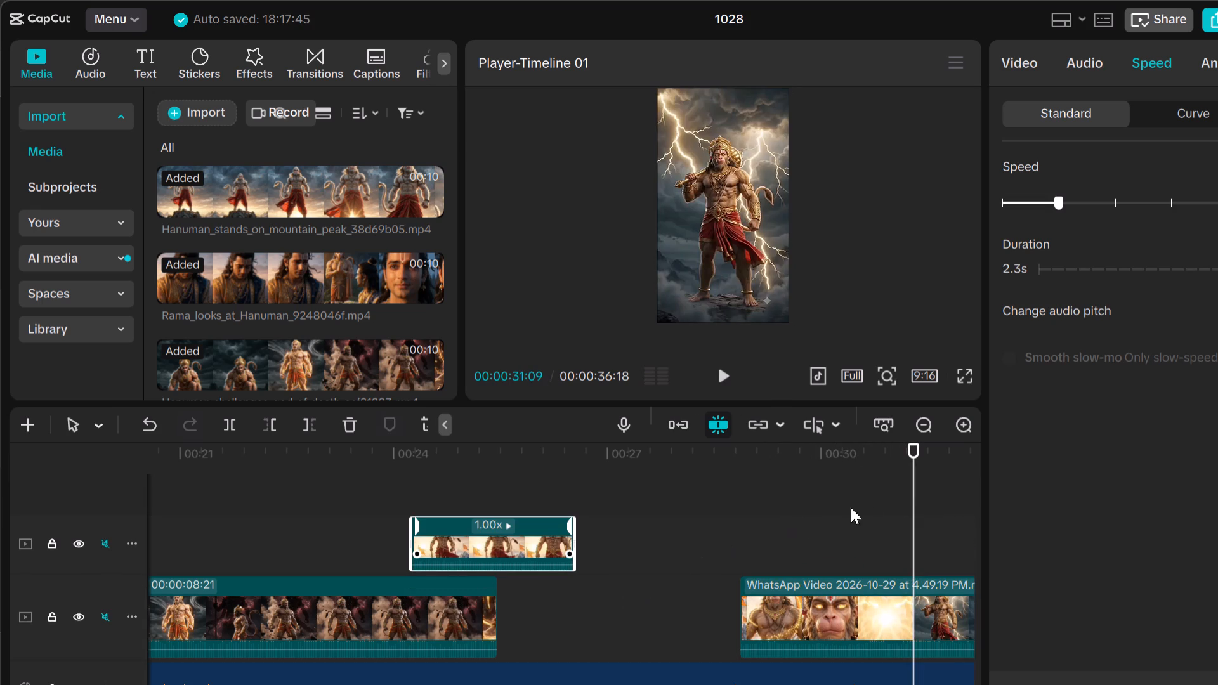
Find where the light burst changes to the lightning scene and split the main-track WhatsApp Video clip at 00:00:31:10.
key(space)
key(space)
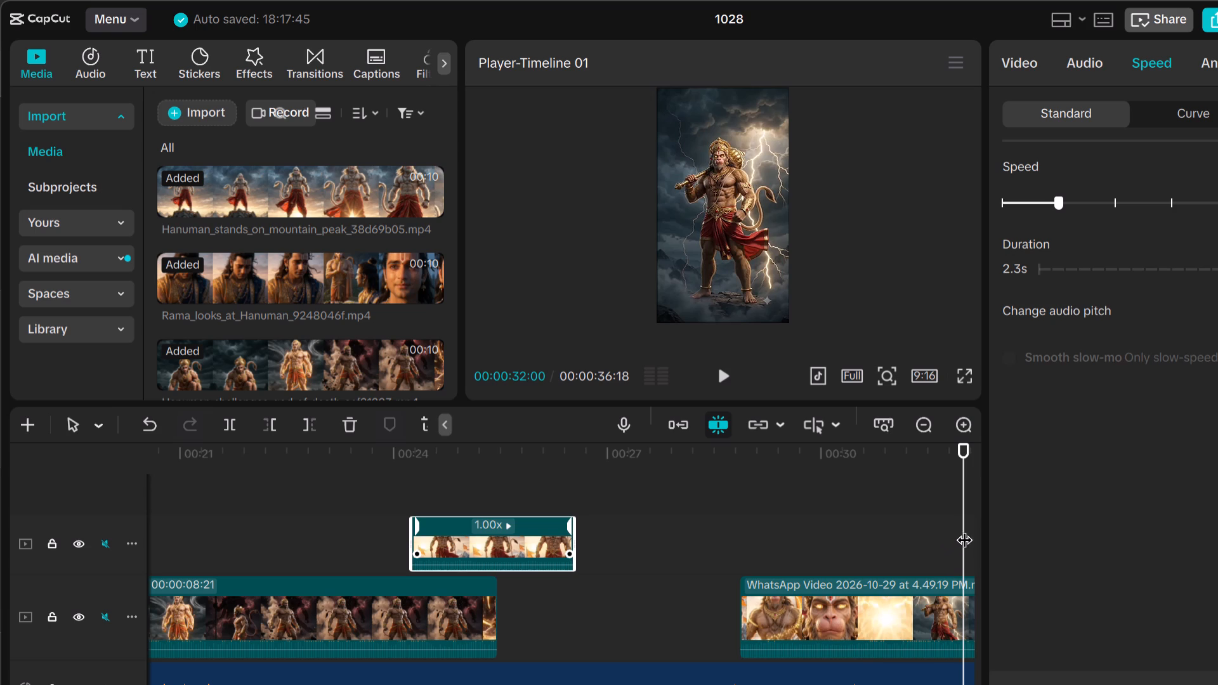
drag(964, 528, 875, 573)
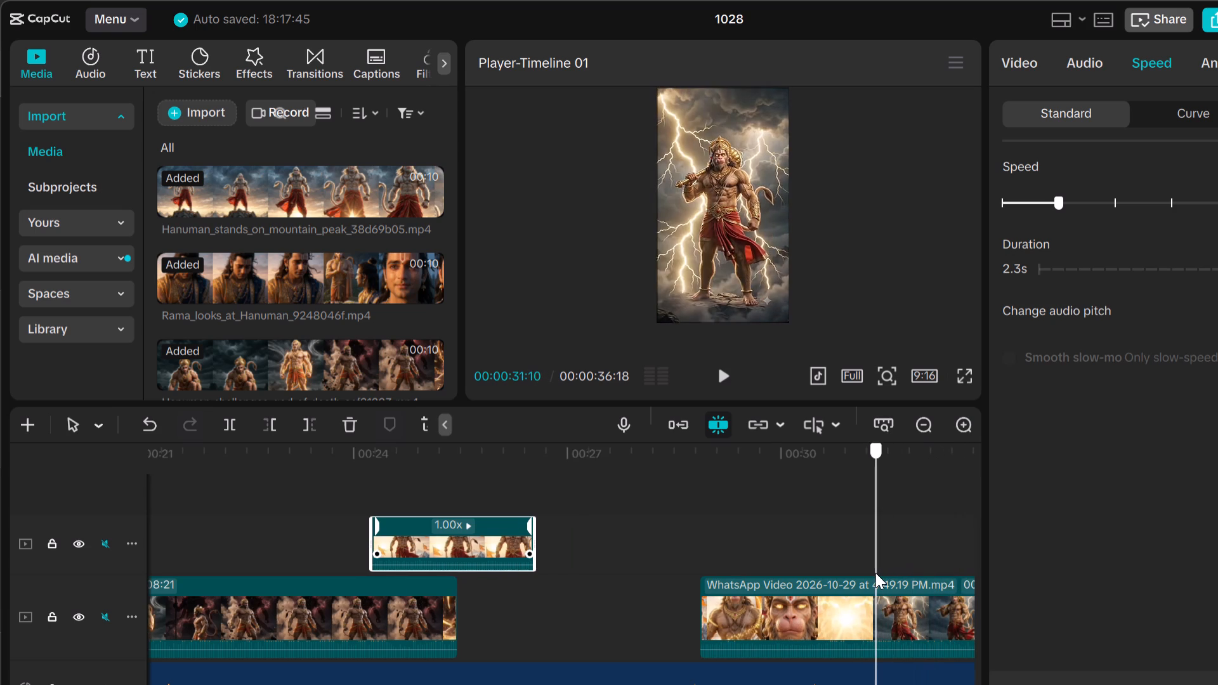
drag(875, 573, 884, 577)
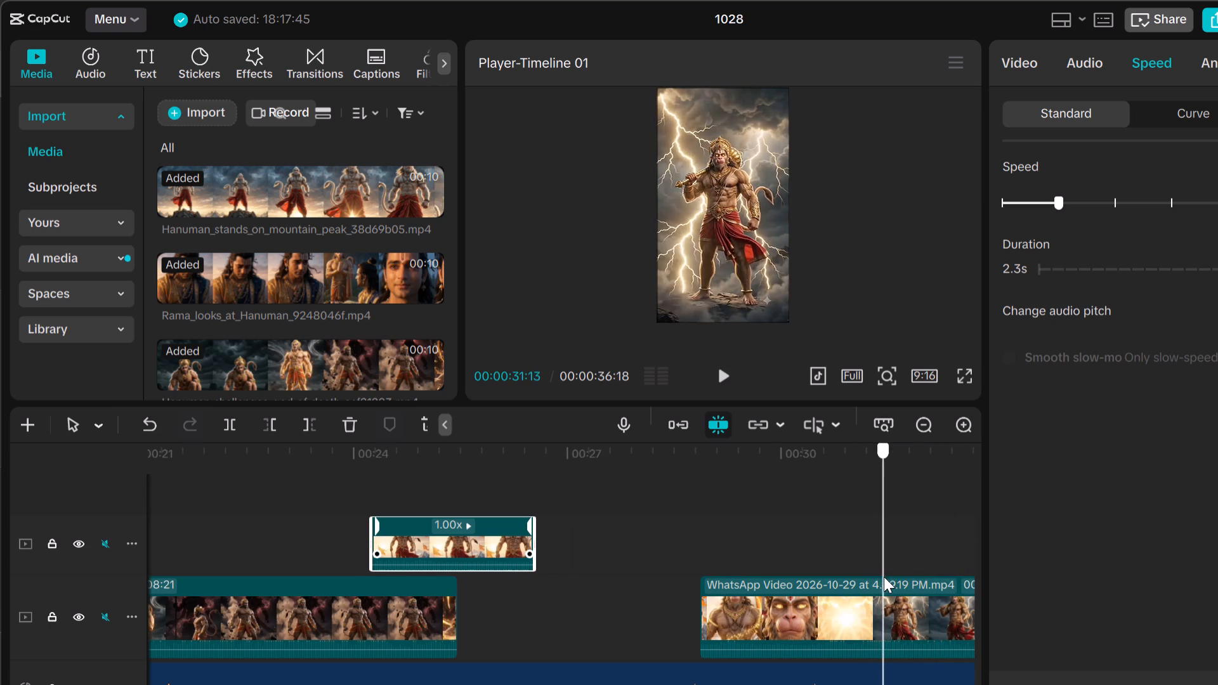
drag(884, 577, 903, 571)
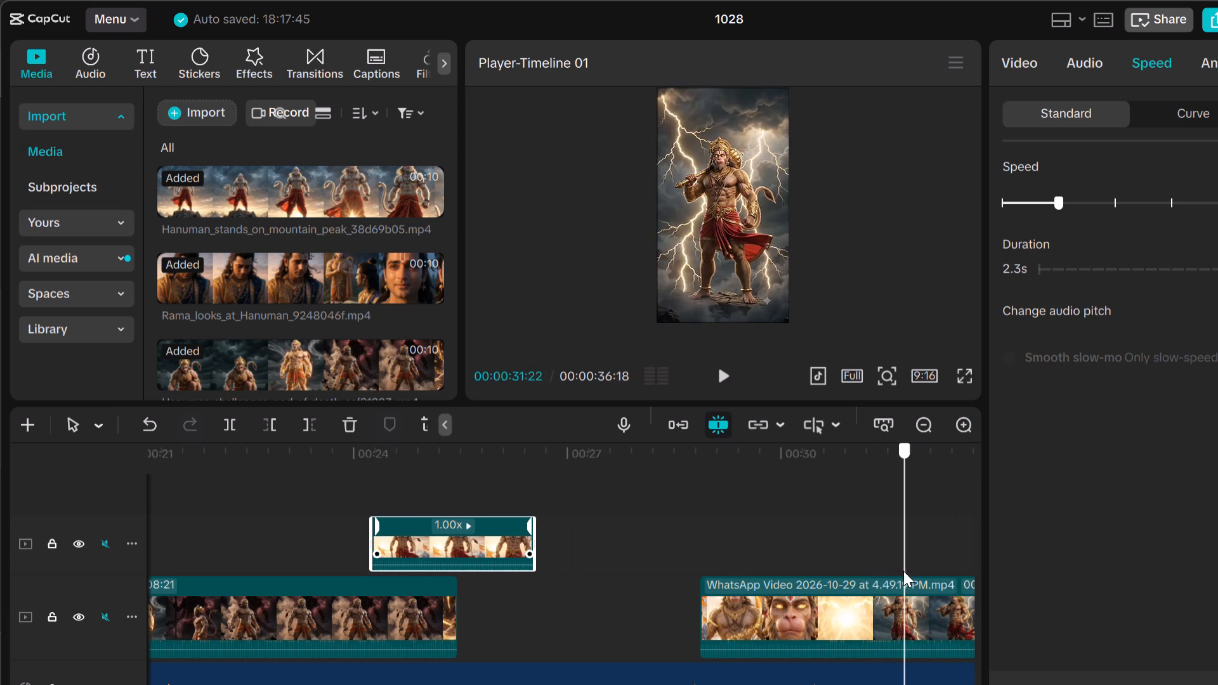
drag(903, 571, 879, 596)
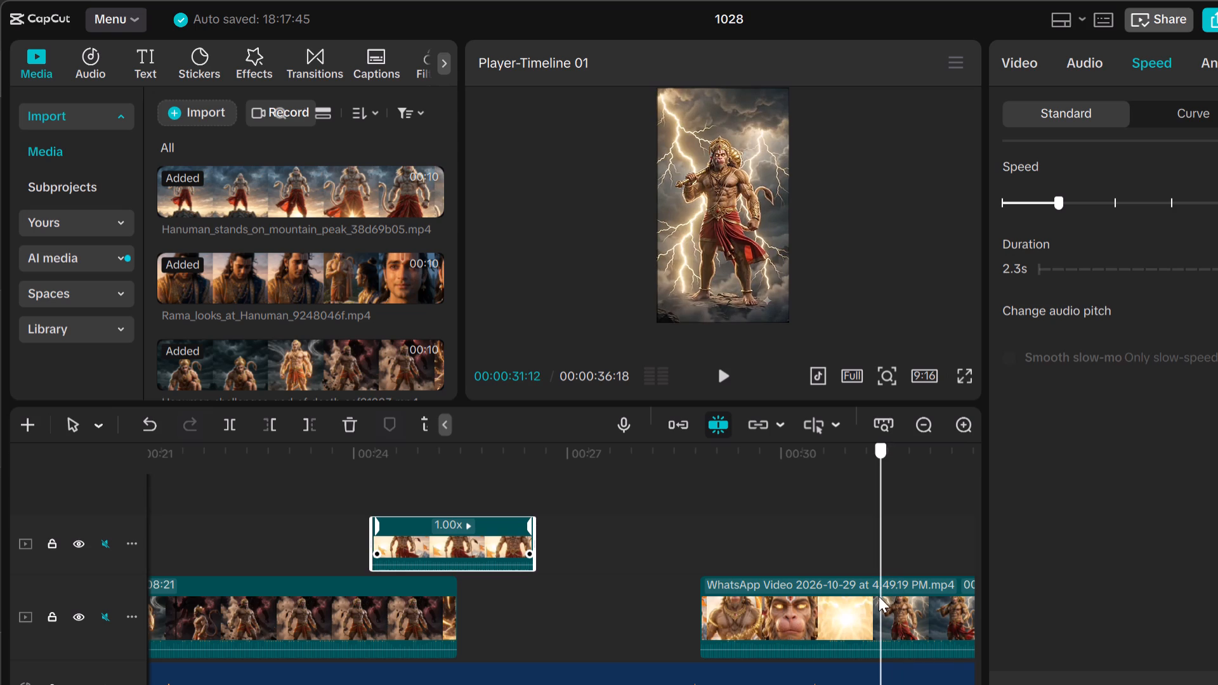
drag(879, 596, 875, 604)
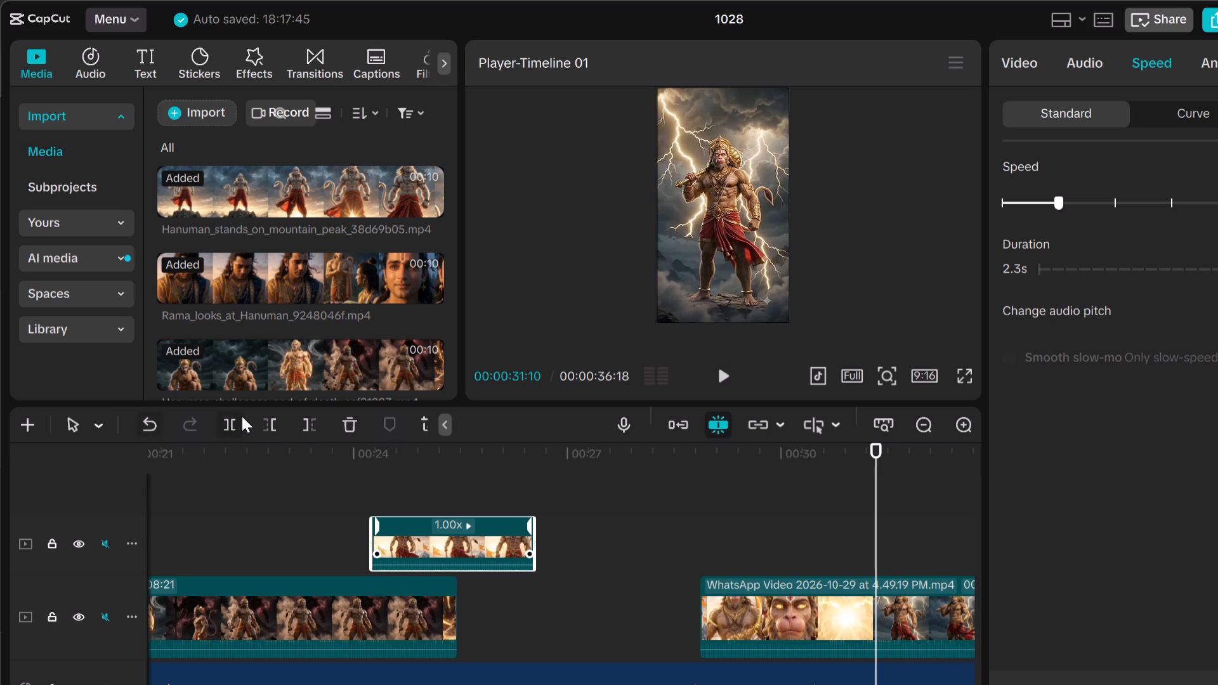
click(235, 418)
Move the lightning piece after the cut onto a new top track, starting at about 24.6 seconds.
drag(917, 611, 695, 511)
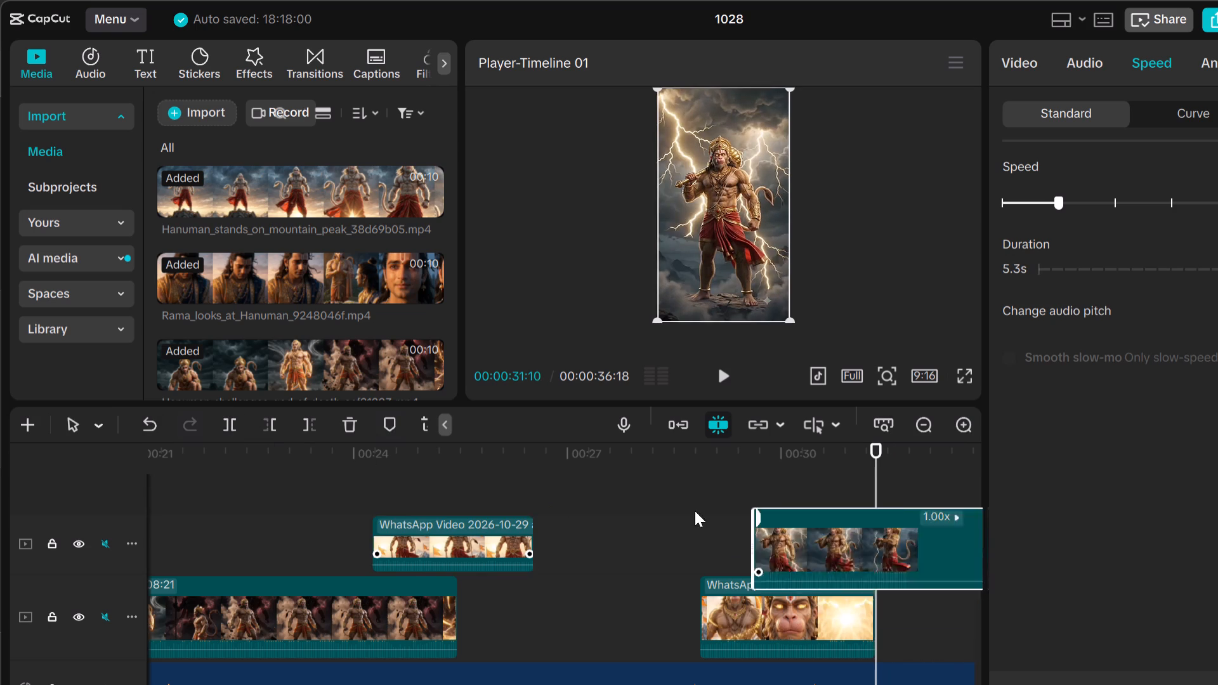
drag(695, 511, 437, 455)
click(599, 540)
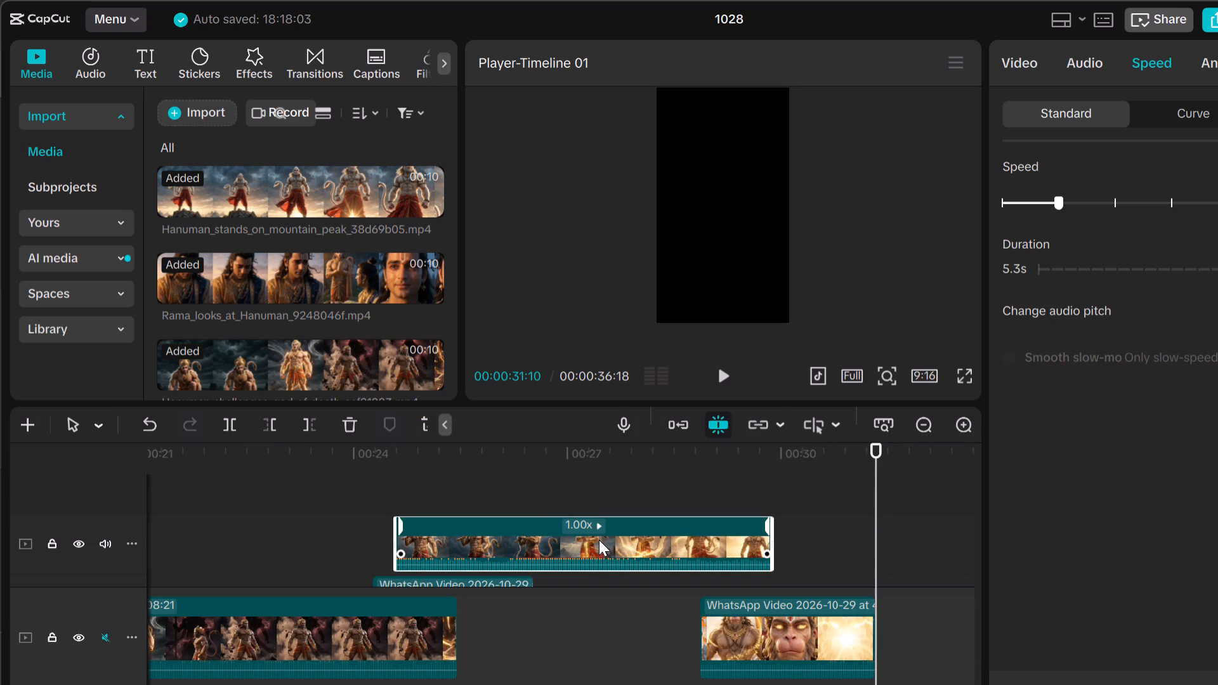
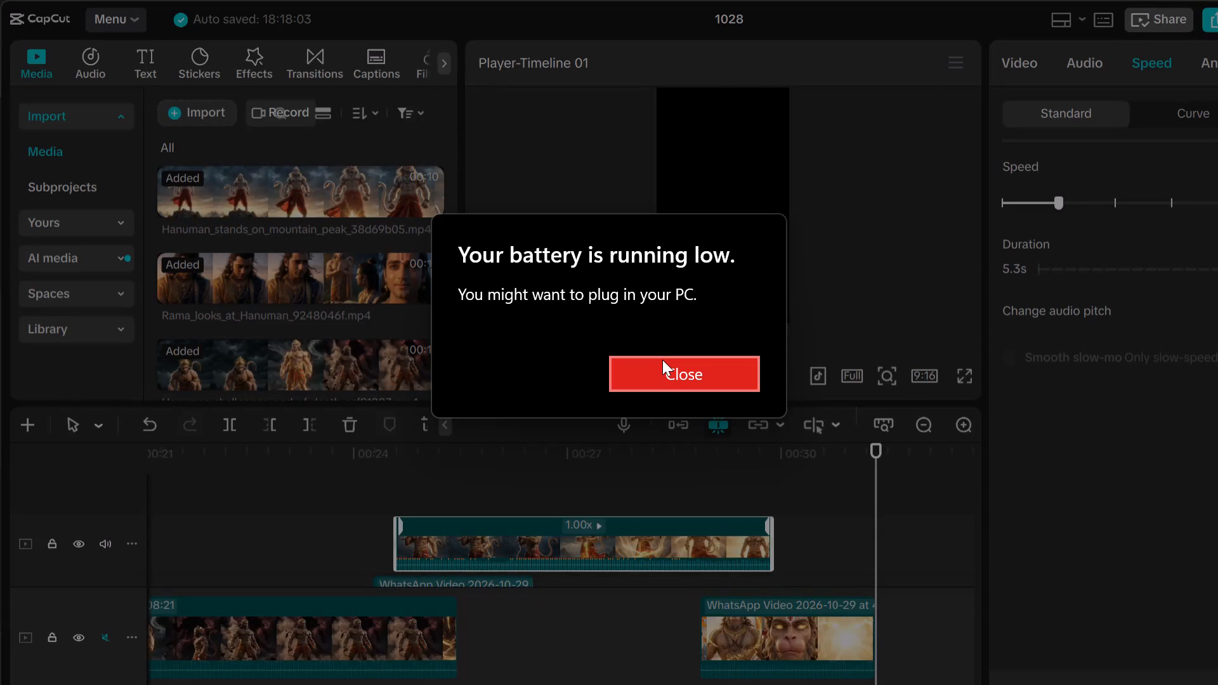
Dismiss the low-battery notice covering the editor.
drag(662, 360, 662, 370)
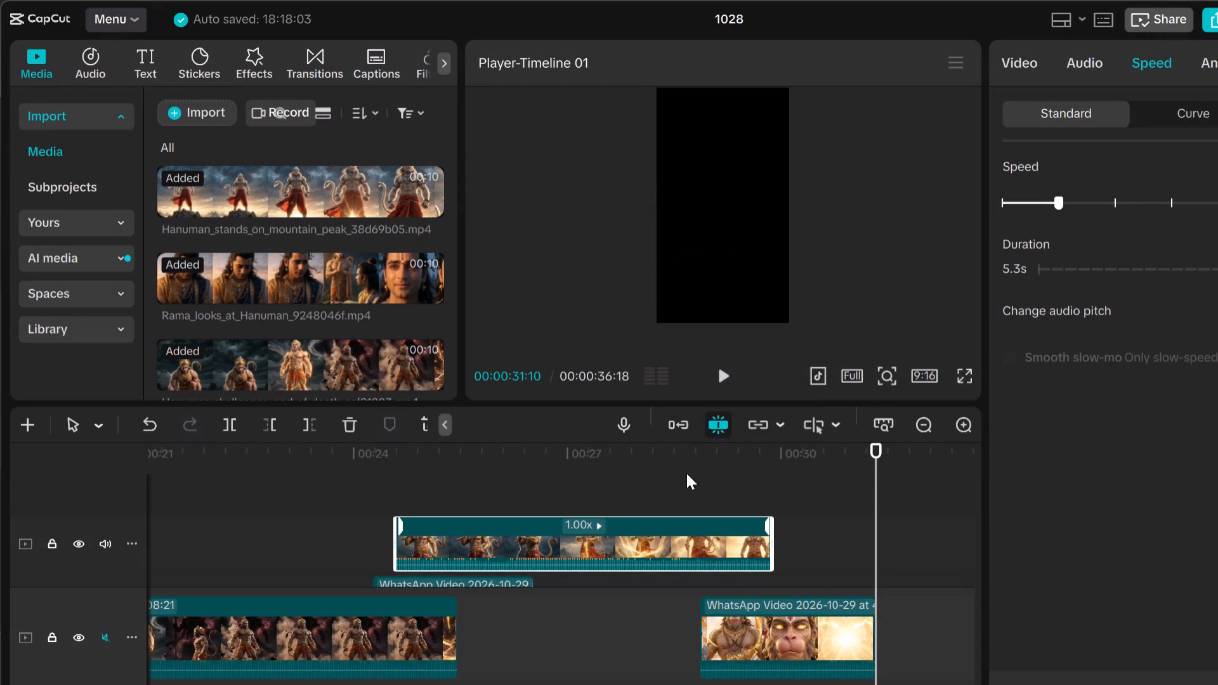
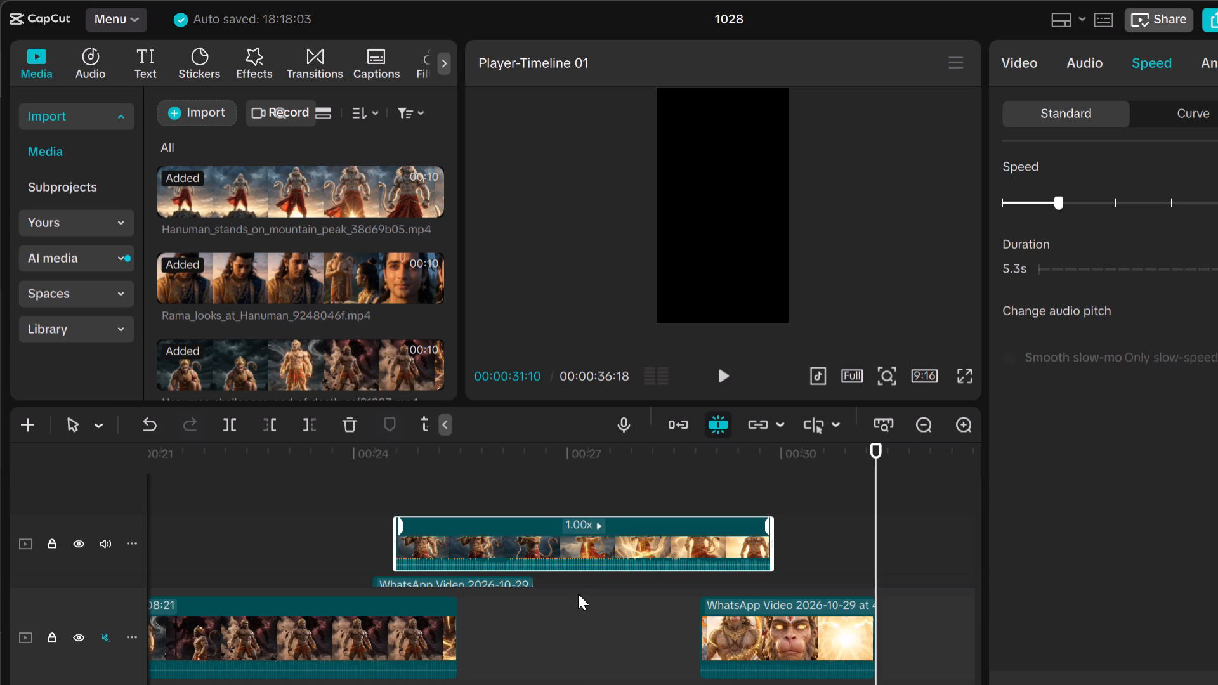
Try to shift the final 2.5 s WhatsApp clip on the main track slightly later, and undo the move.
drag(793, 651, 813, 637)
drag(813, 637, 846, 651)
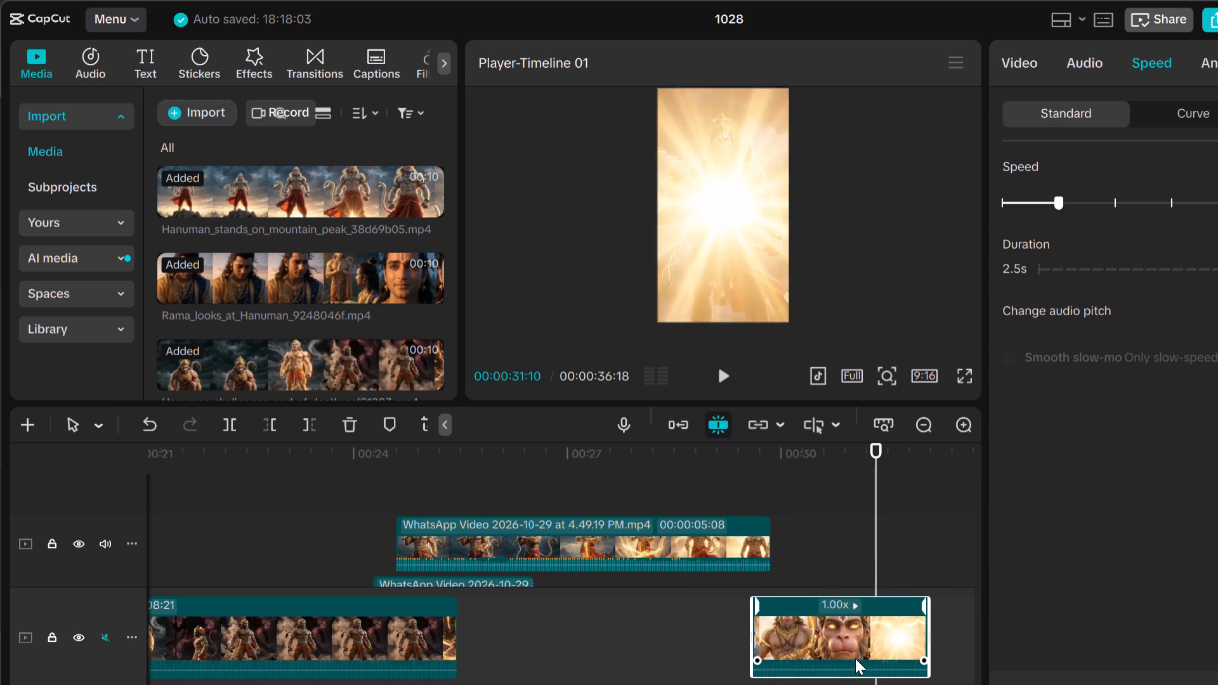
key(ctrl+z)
Trim the start of the 5.3 s upper-track WhatsApp clip so it lasts 4.0 s.
click(716, 552)
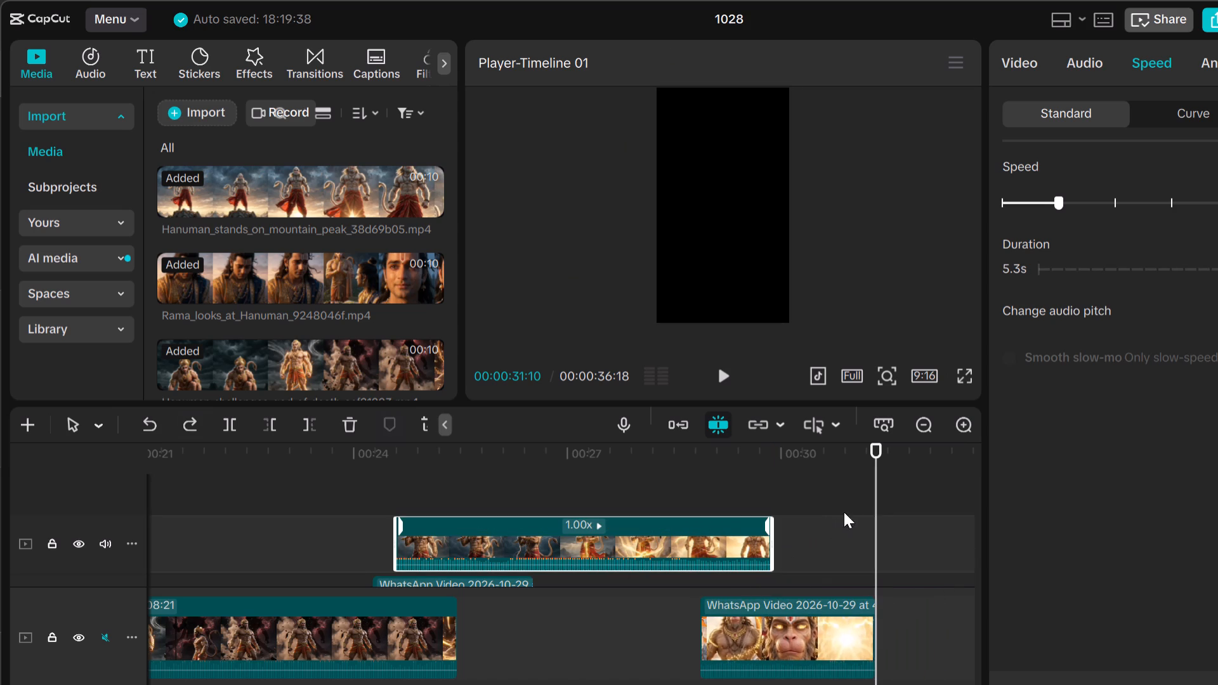
drag(879, 506, 465, 570)
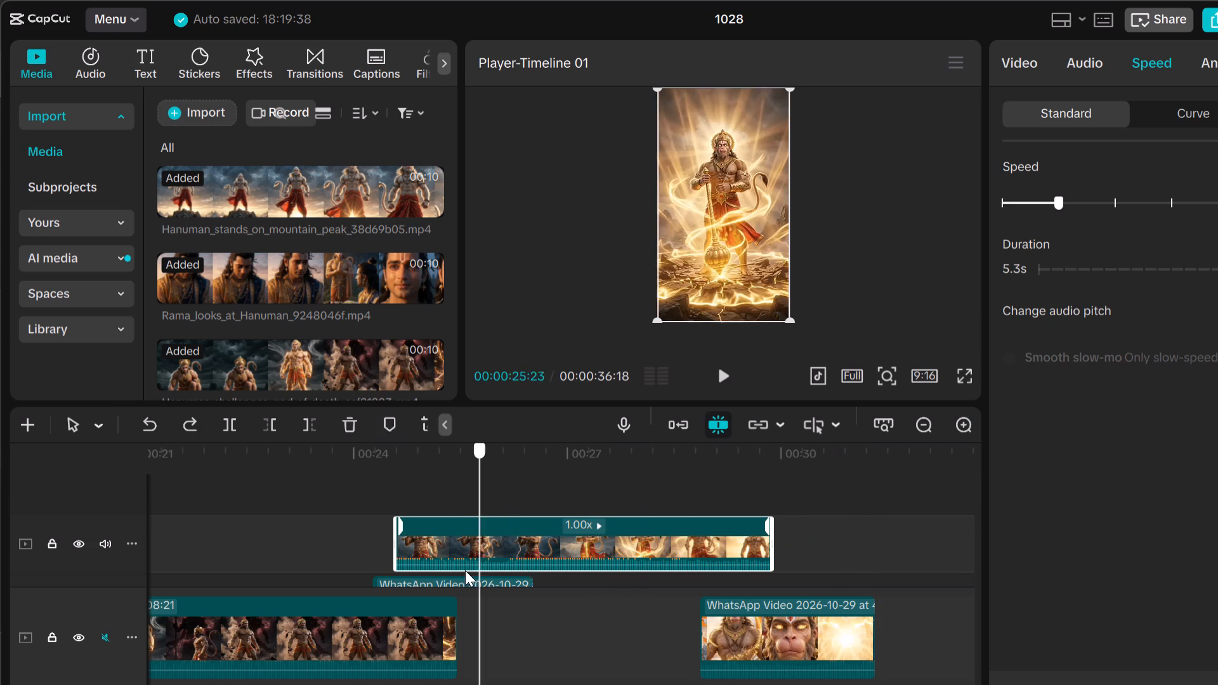
drag(465, 570, 393, 586)
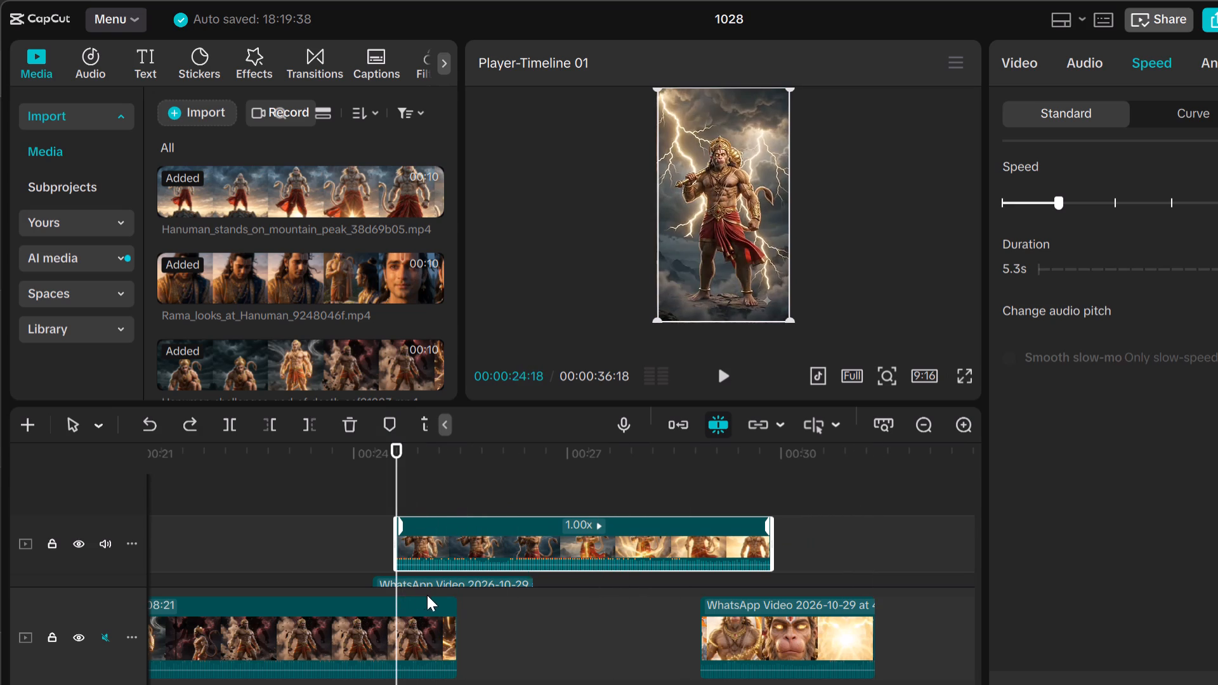
click(565, 533)
click(407, 539)
drag(391, 536, 492, 542)
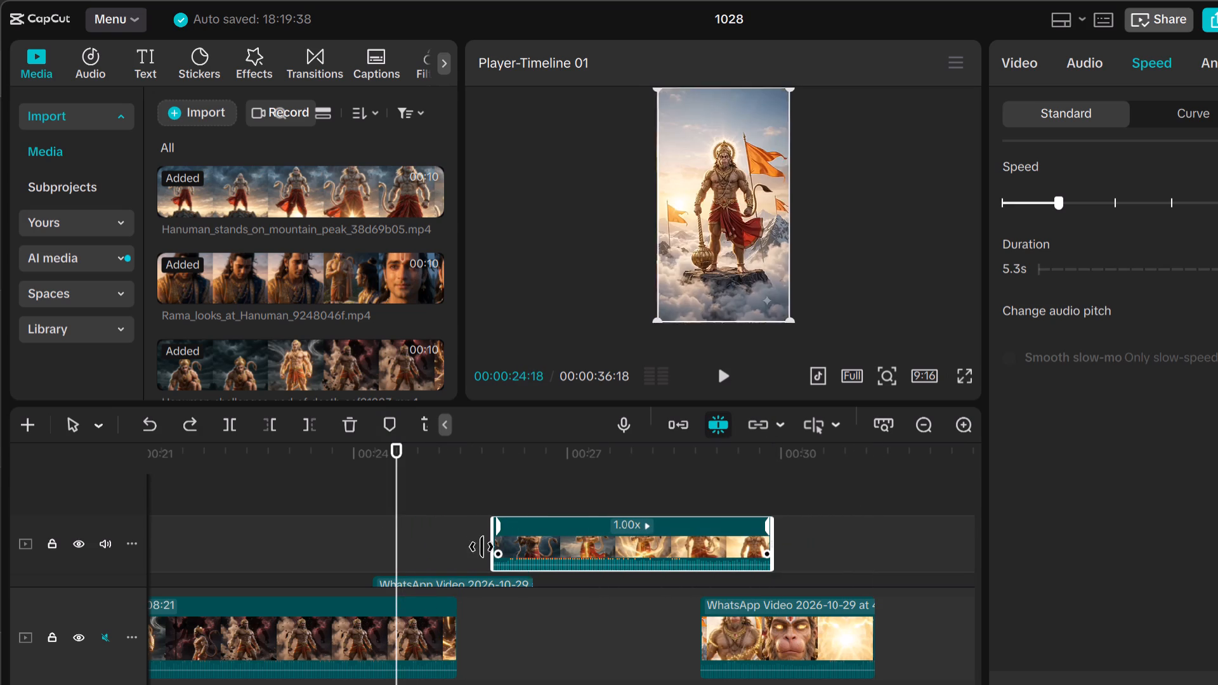
Play through the trimmed upper-track clip to find the cut point, and split it at 00:00:26:27.
key(space)
key(space)
key(space)
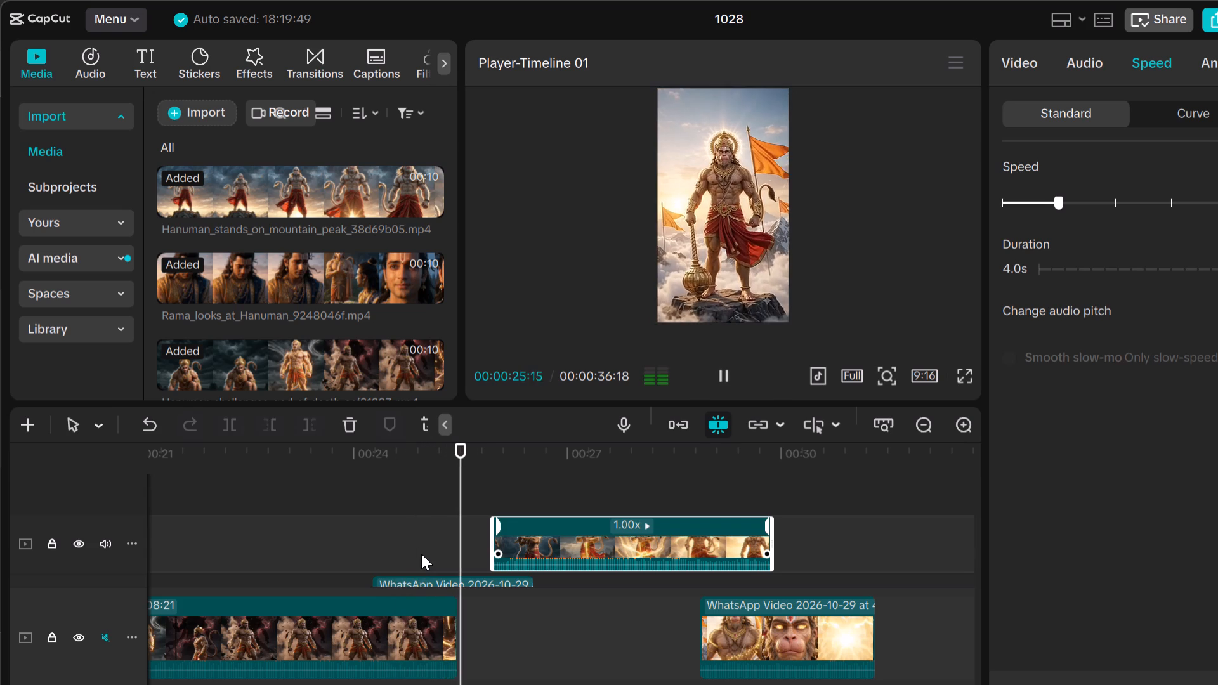
key(space)
key(space)
key(space)
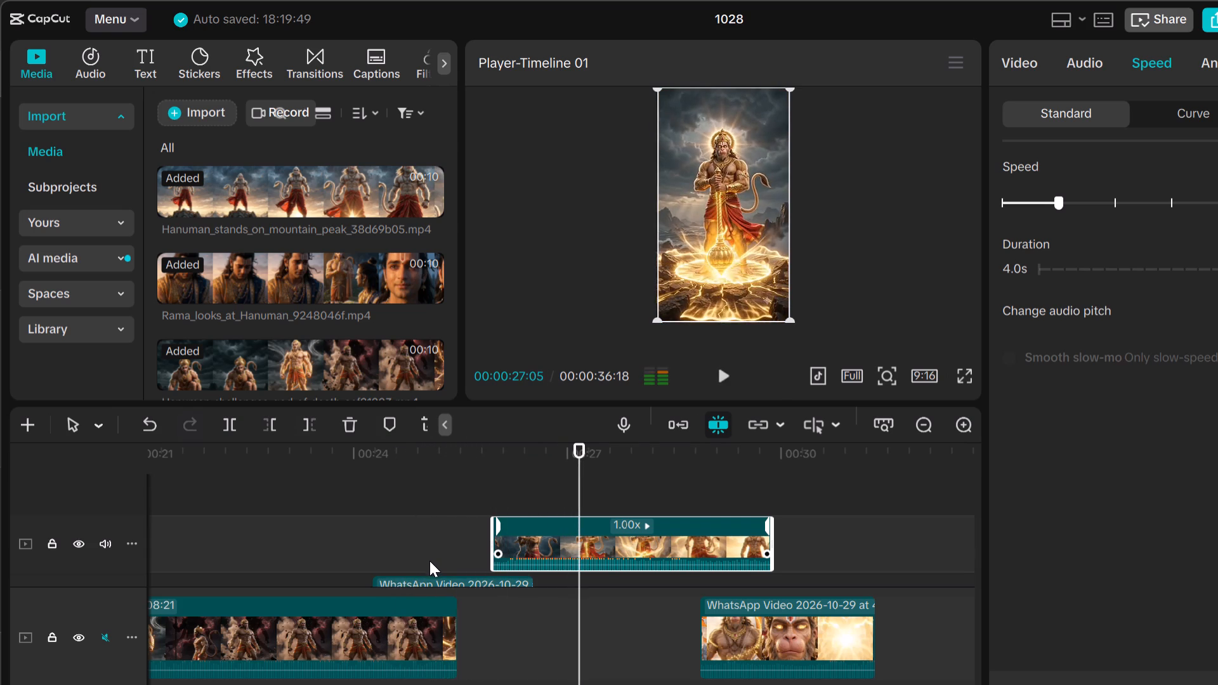
key(space)
key(space)
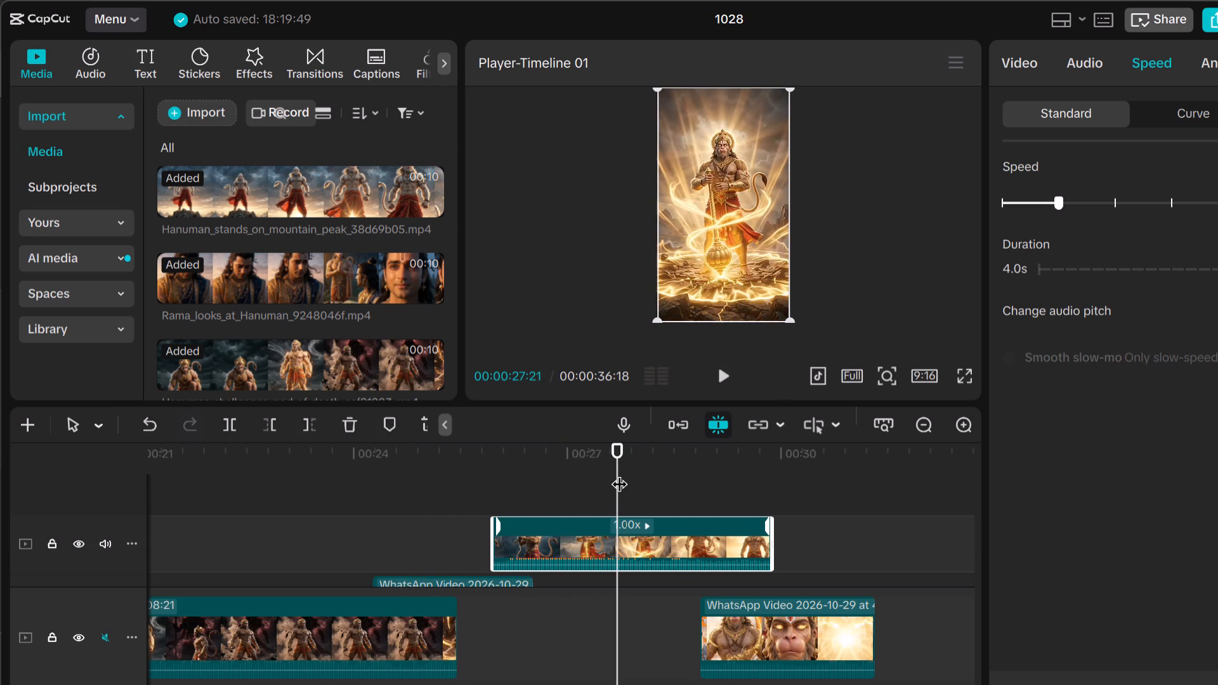
drag(619, 473, 563, 486)
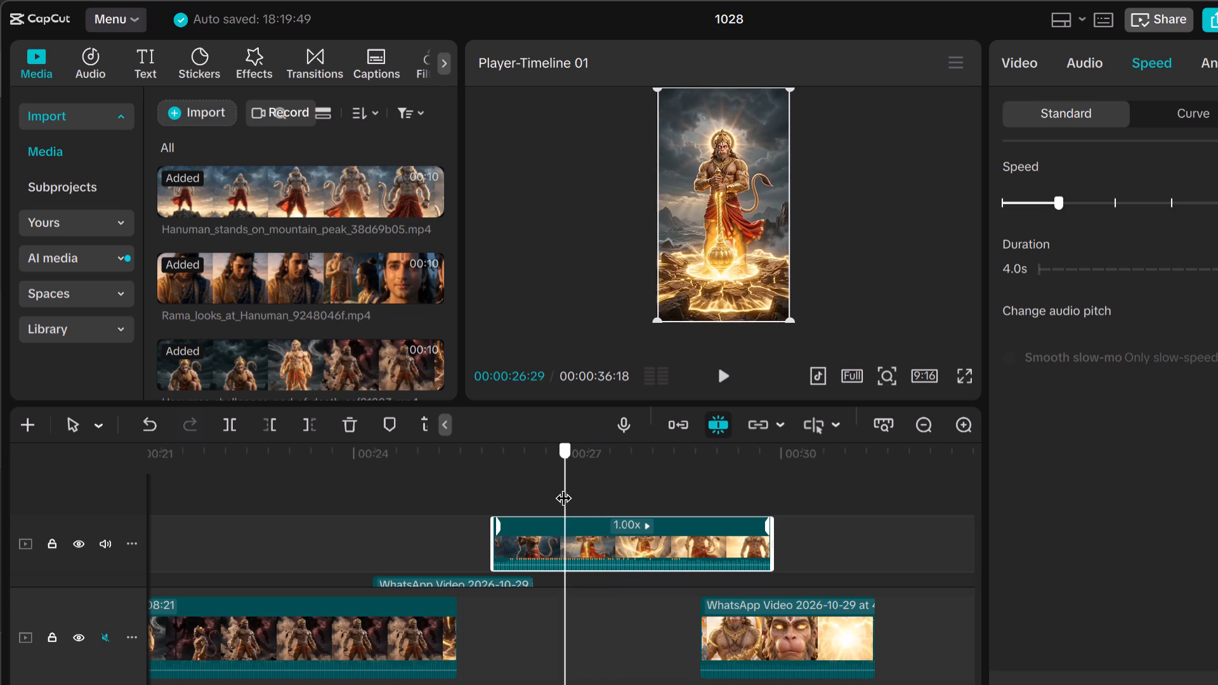
drag(563, 486, 560, 489)
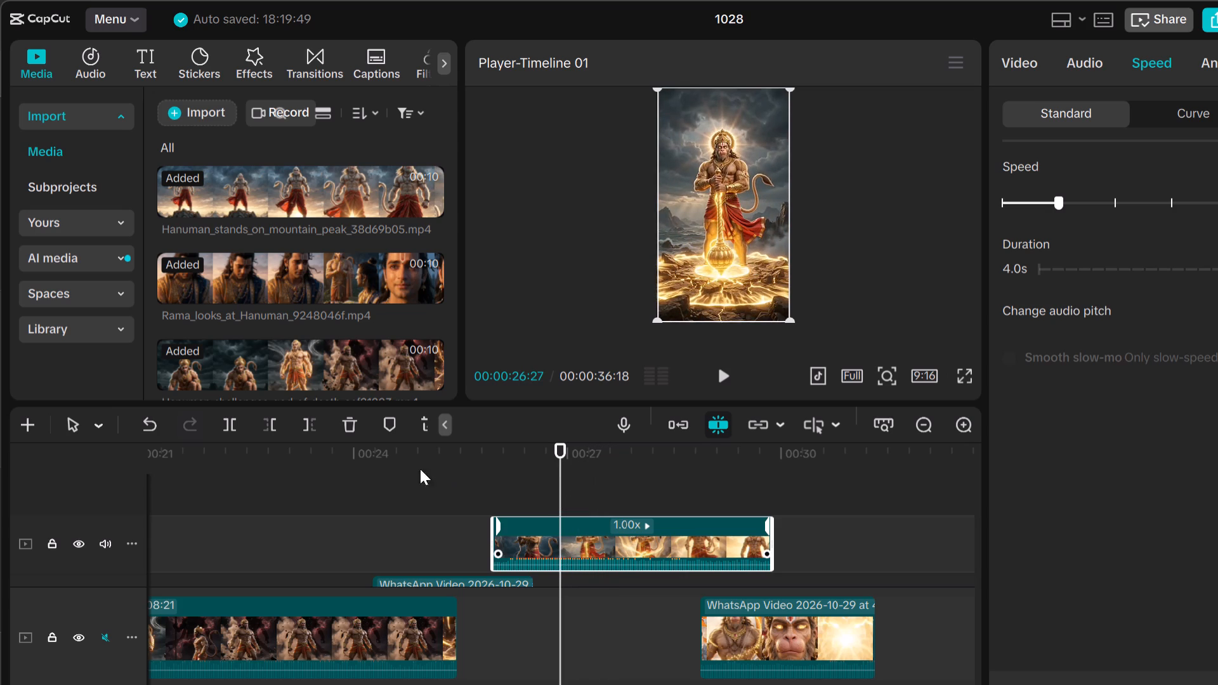
click(233, 422)
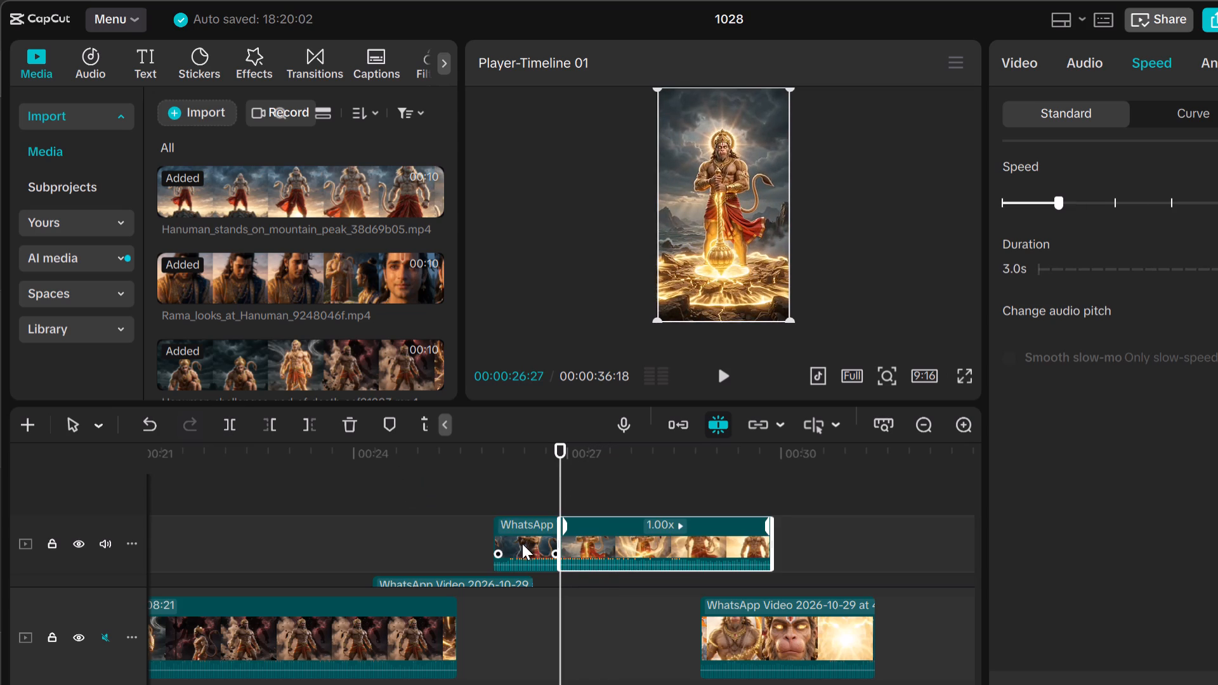
Move the 3.0 s second part of the split clip onto the main track, directly after the final WhatsApp clip.
drag(620, 530, 986, 641)
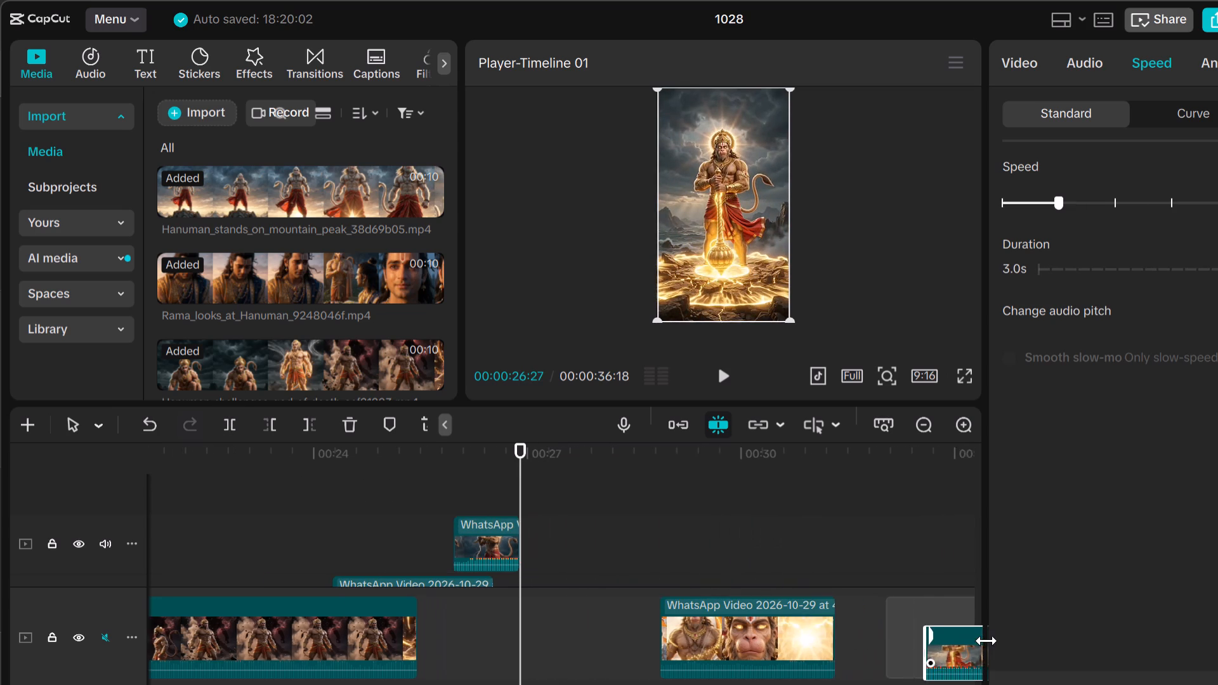
drag(986, 641, 725, 623)
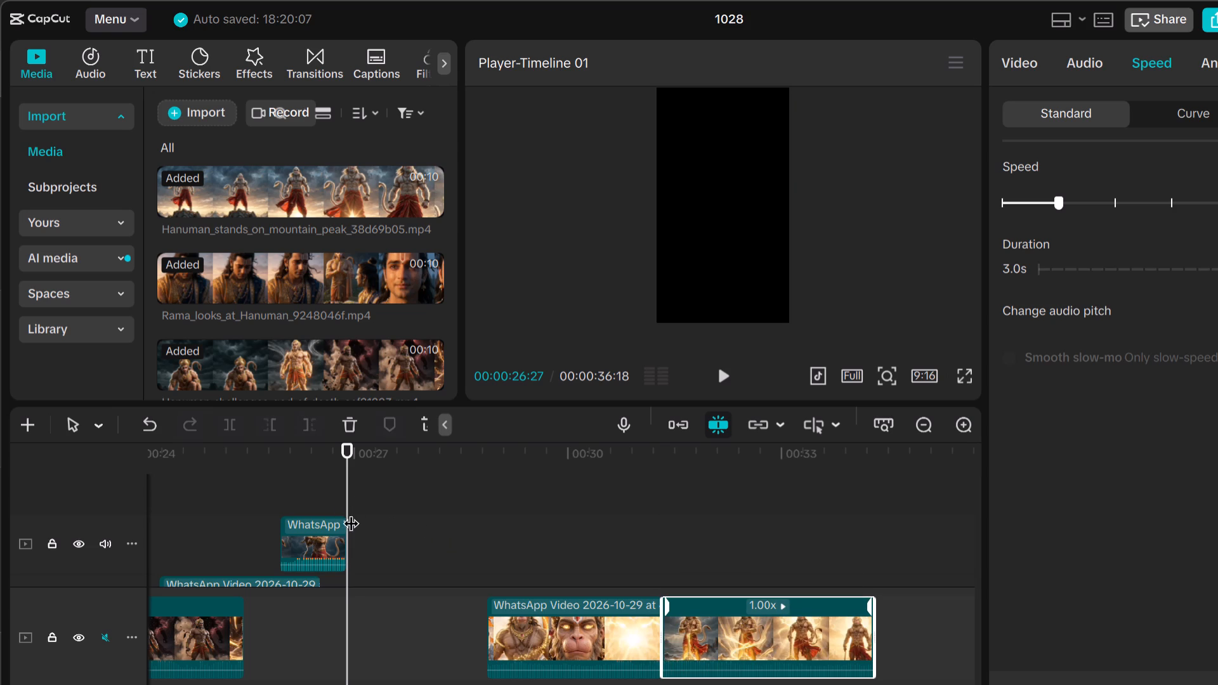
Review playback from about 00:00:21 and delete the 2.3 s WhatsApp overlay clip that starts around 00:00:24.
drag(353, 472, 293, 472)
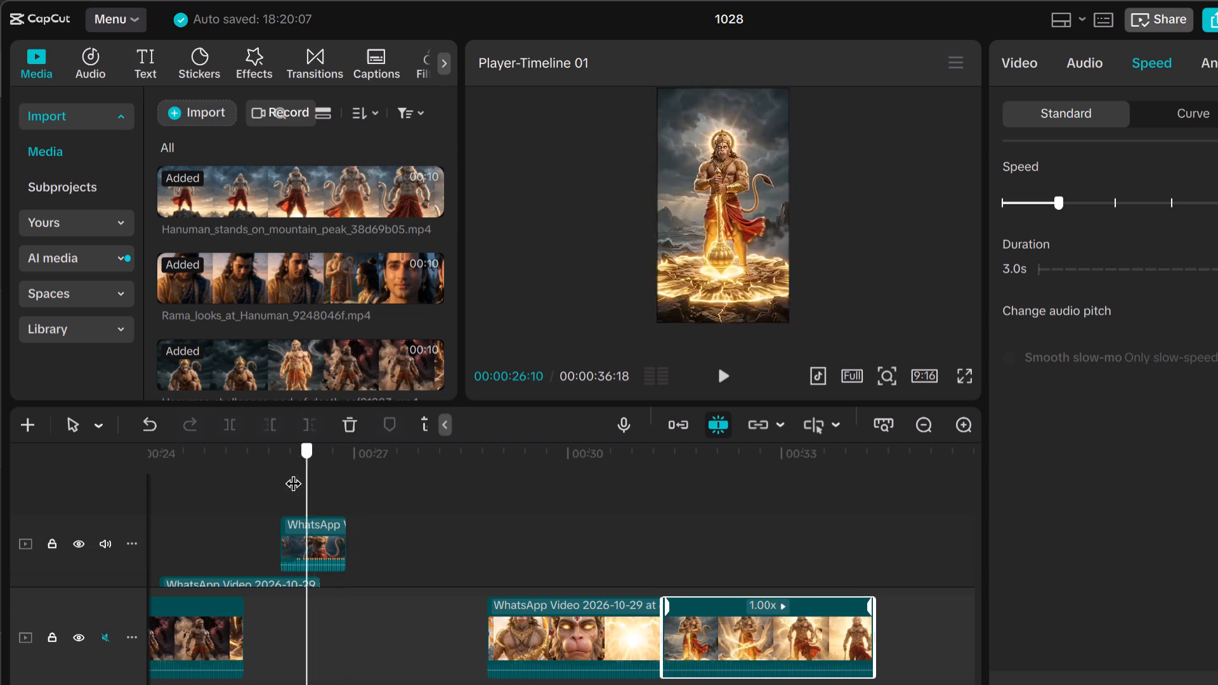
drag(293, 472, 161, 536)
key(space)
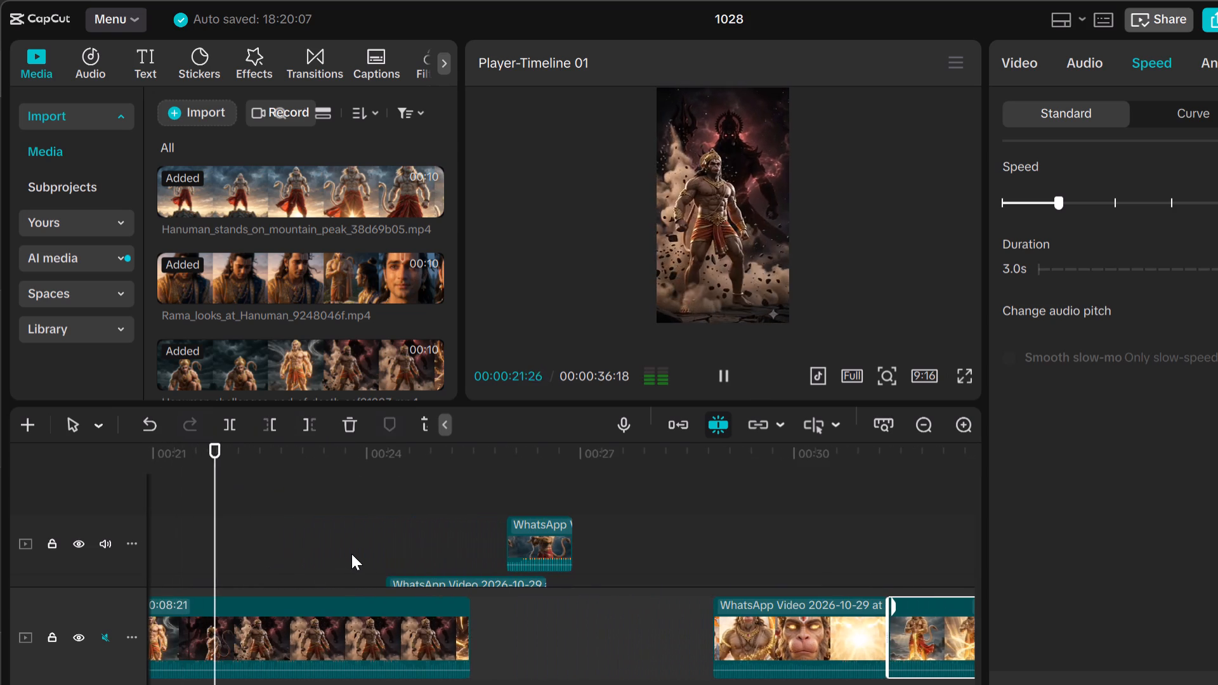
key(space)
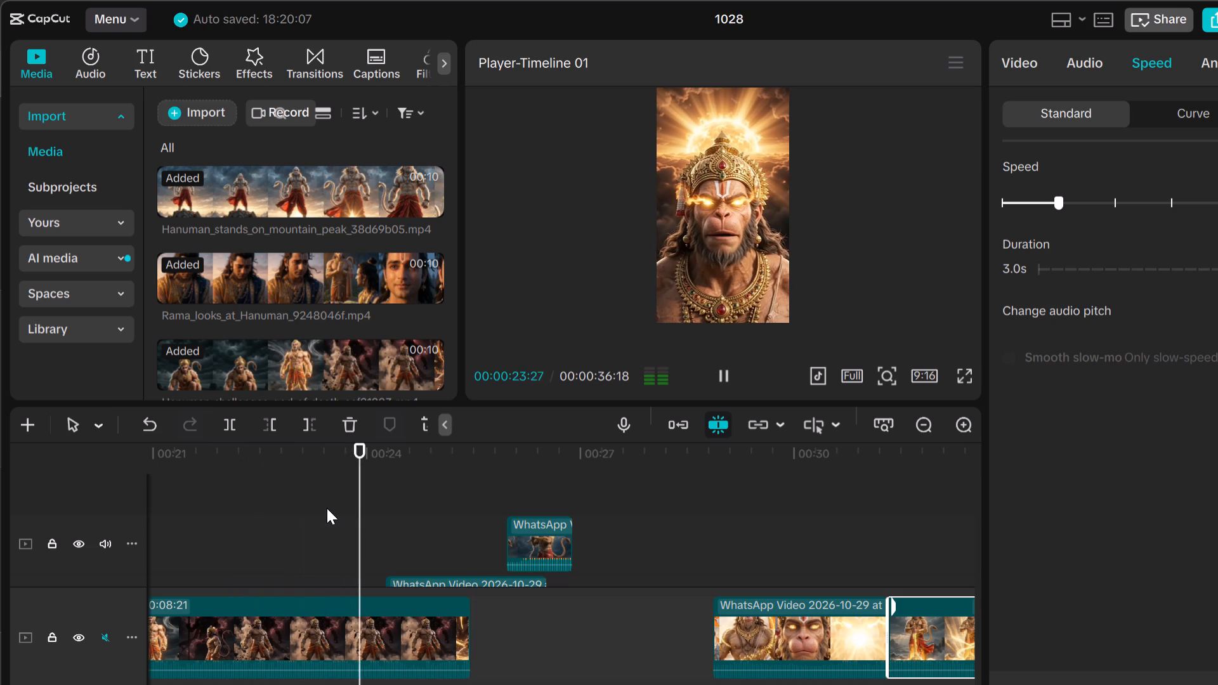
key(space)
key(space)
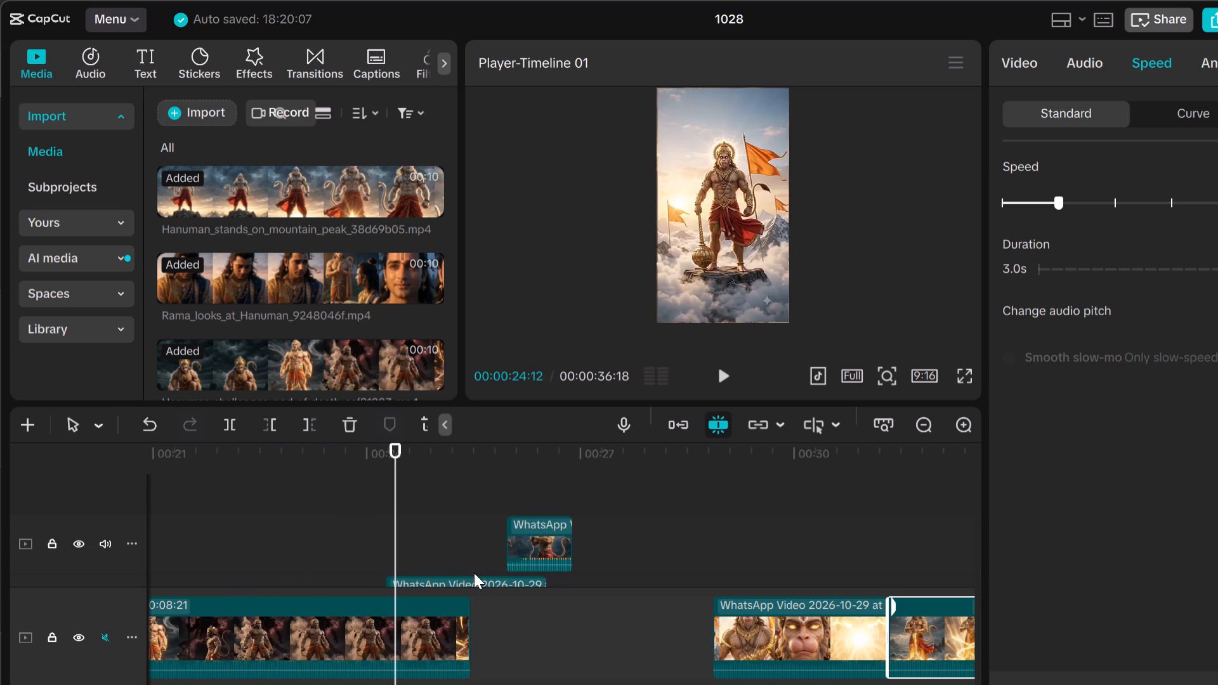
click(476, 581)
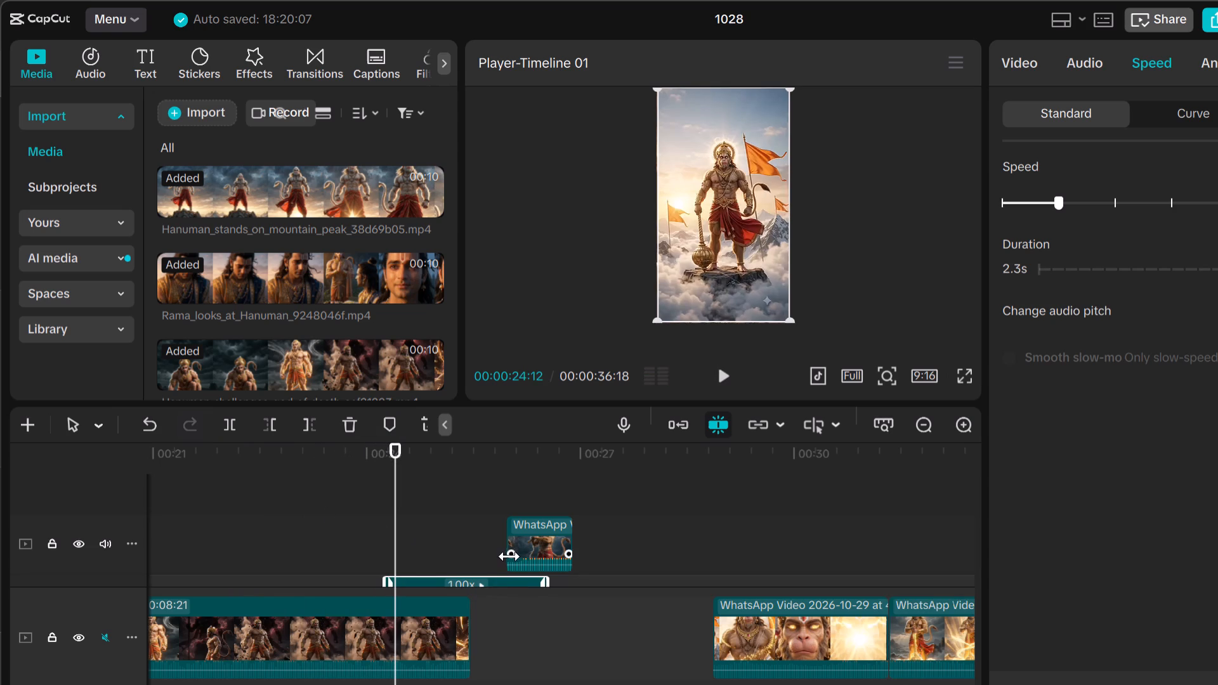
scroll(509, 556, down, 3)
right_click(492, 526)
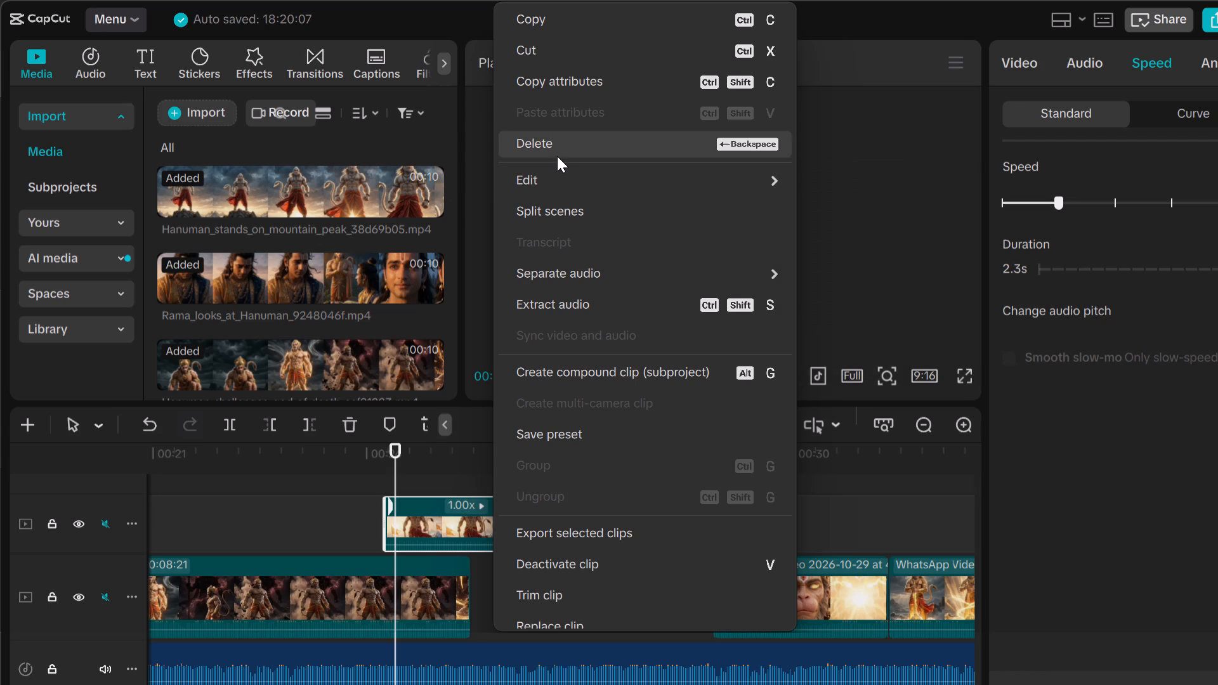
click(558, 152)
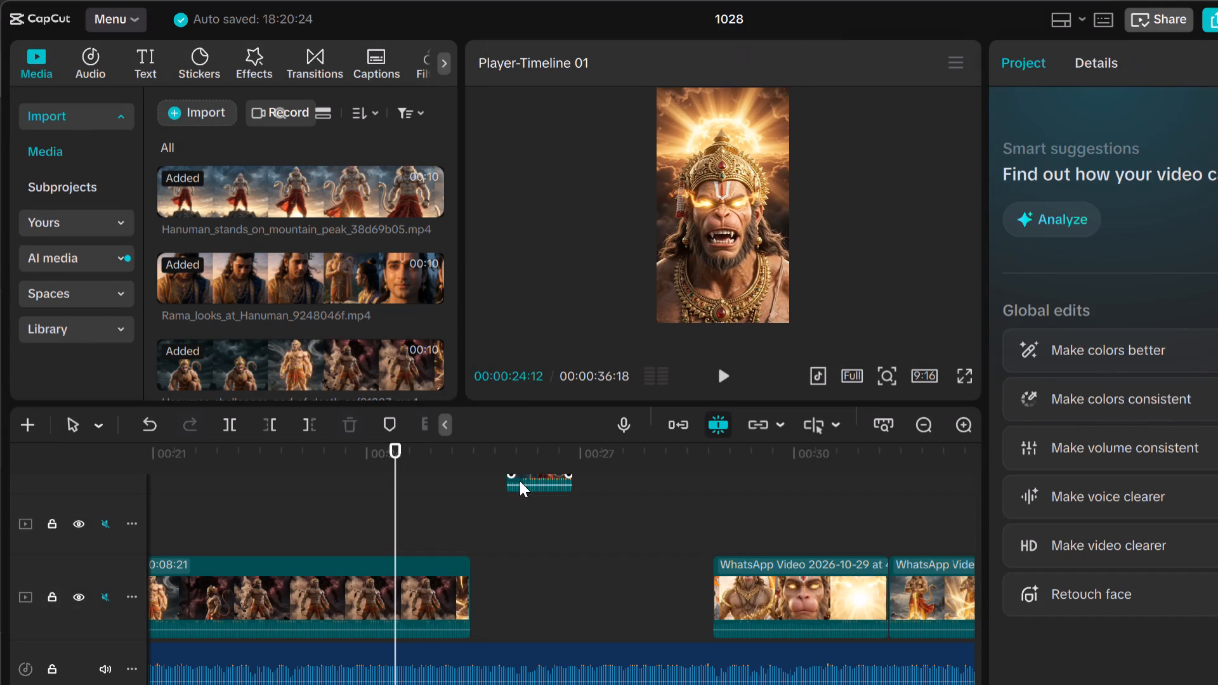
Scrub through the Hanuman_challenges_god_of_death clip to the scene change and split it at 00:00:20:00.
scroll(520, 481, up, 1)
drag(396, 493, 318, 537)
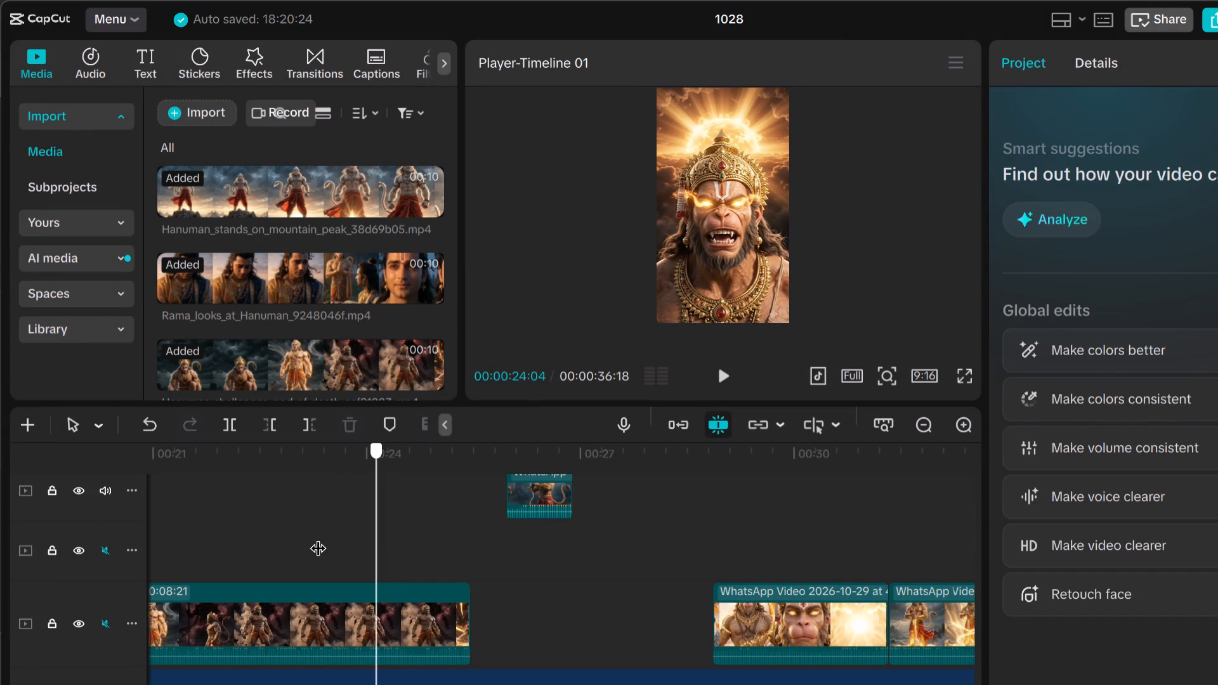
drag(318, 537, 236, 569)
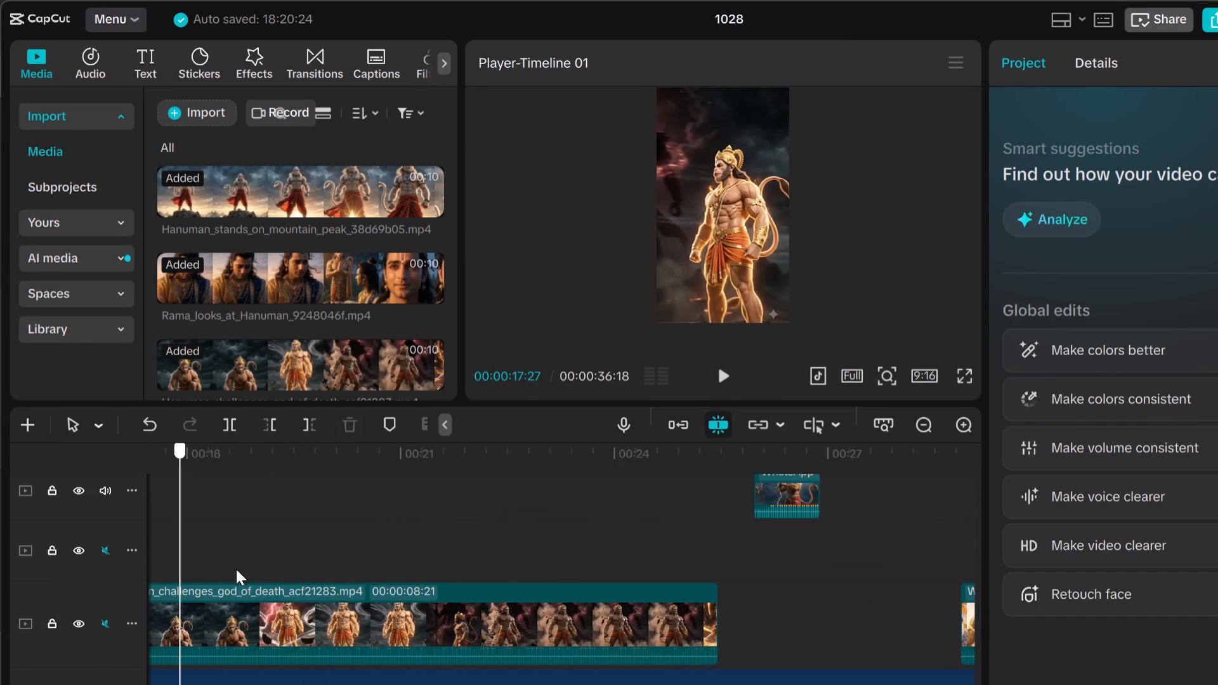
drag(236, 569, 602, 637)
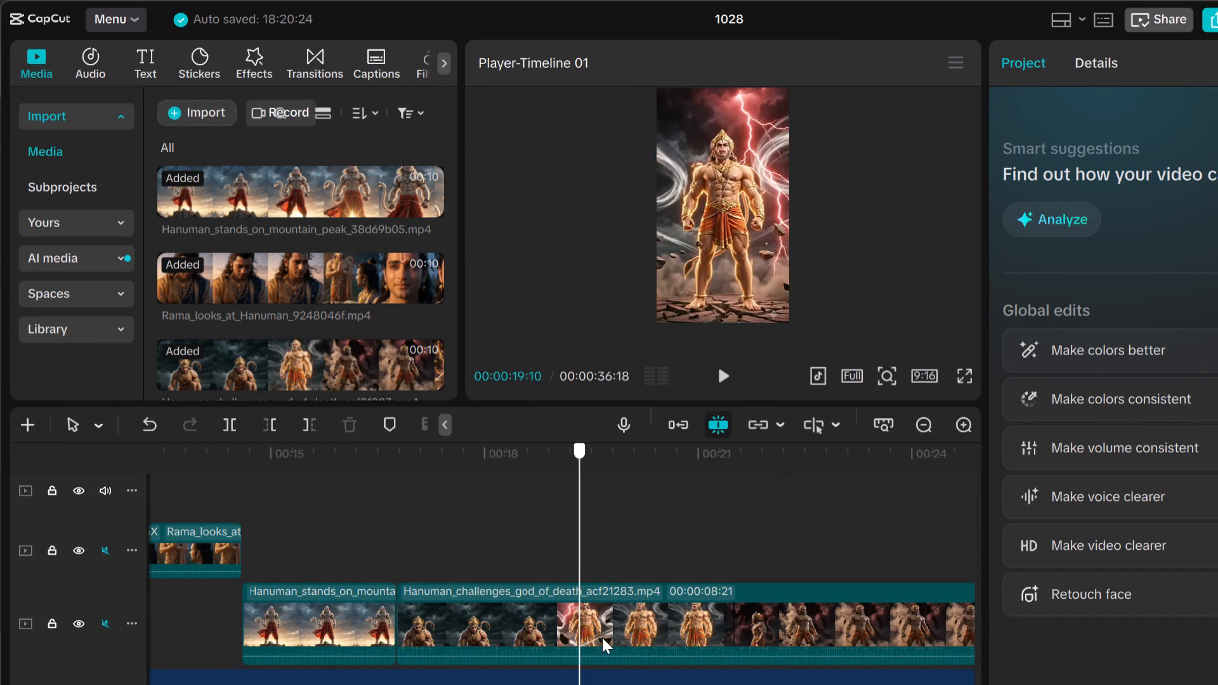
drag(602, 637, 654, 639)
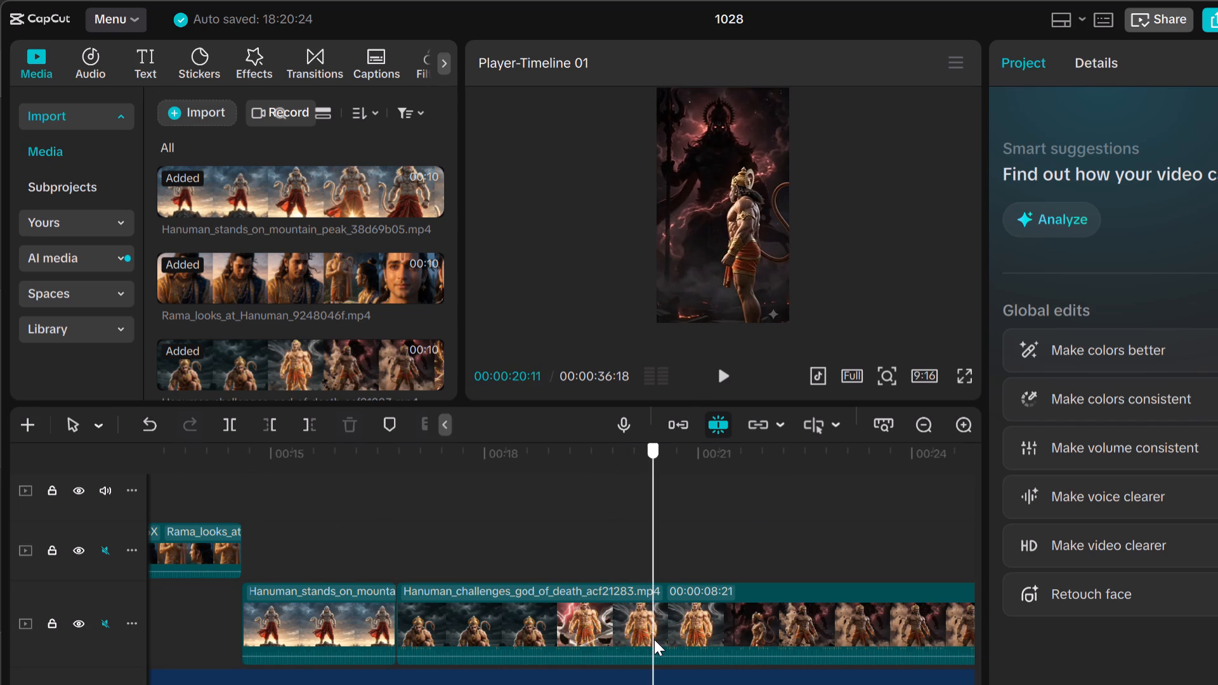
drag(654, 639, 625, 639)
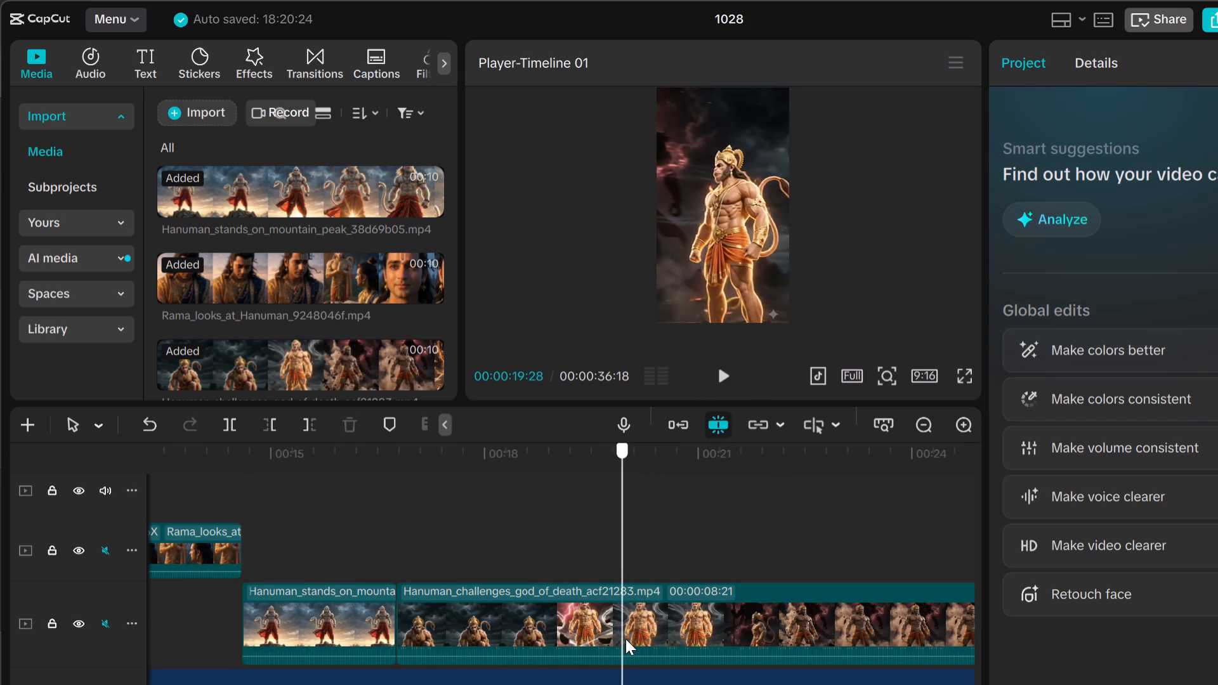
drag(625, 639, 626, 639)
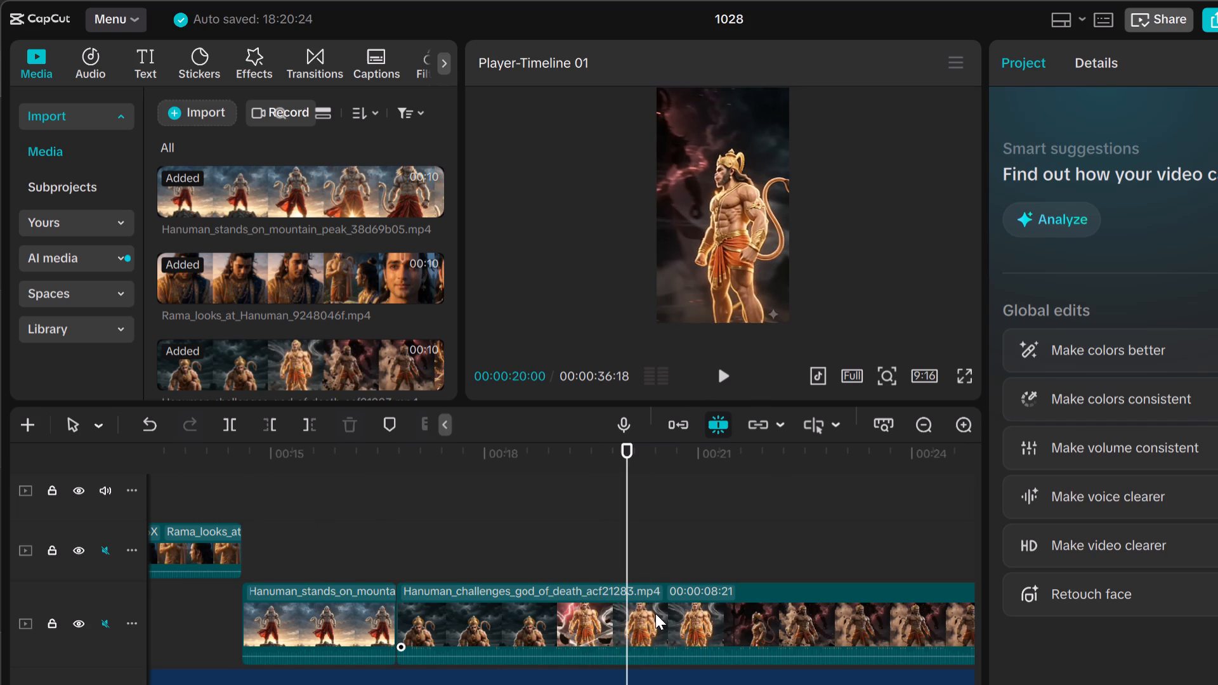
click(657, 613)
click(232, 419)
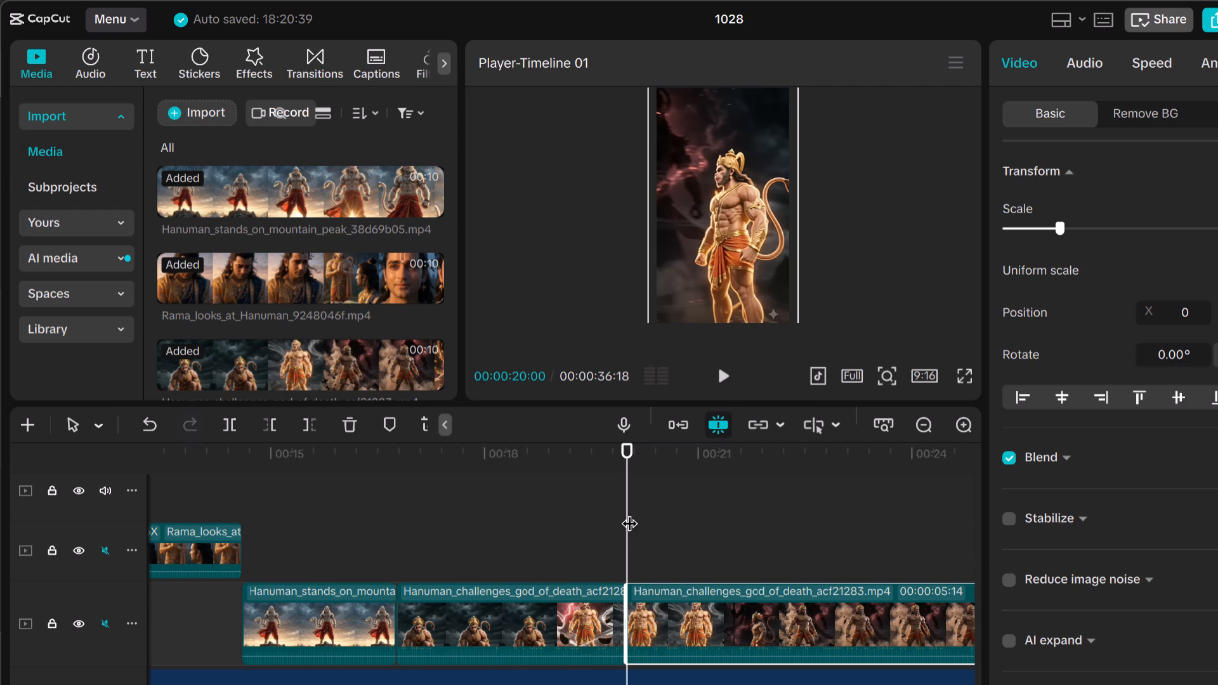
Split the second part of the Hanuman_challenges_god_of_death clip again at 00:00:22:17.
drag(627, 511, 722, 525)
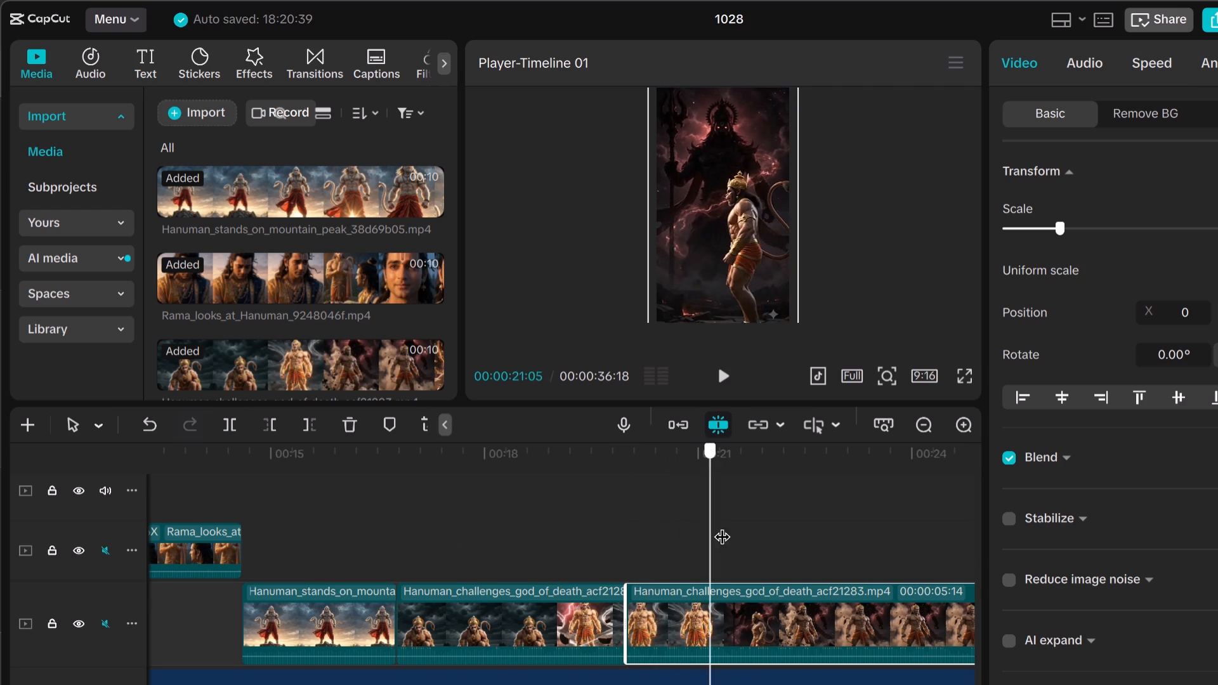
drag(722, 525, 760, 537)
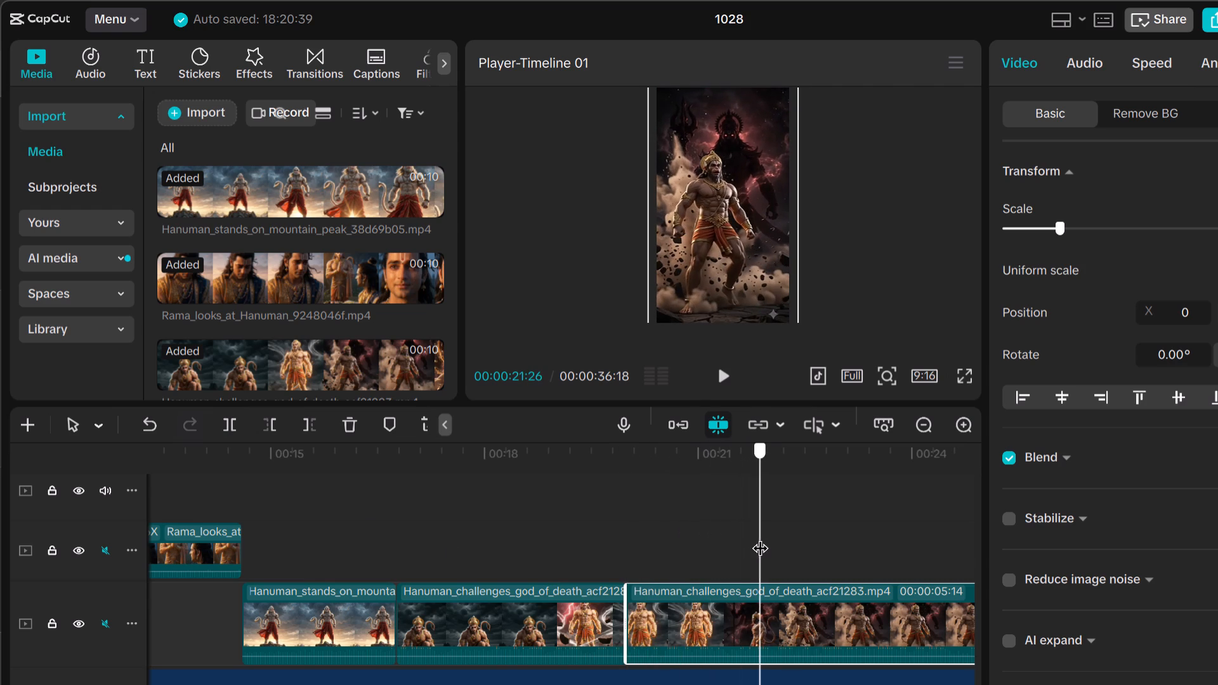
drag(760, 537, 795, 537)
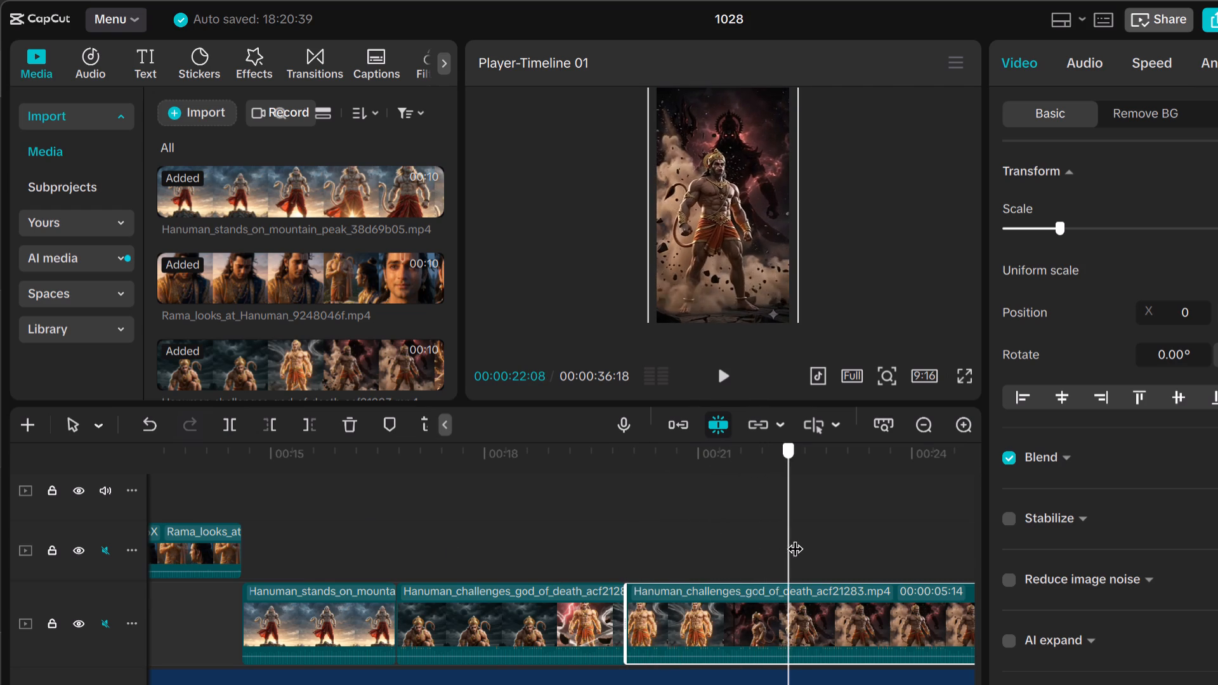
drag(795, 537, 809, 537)
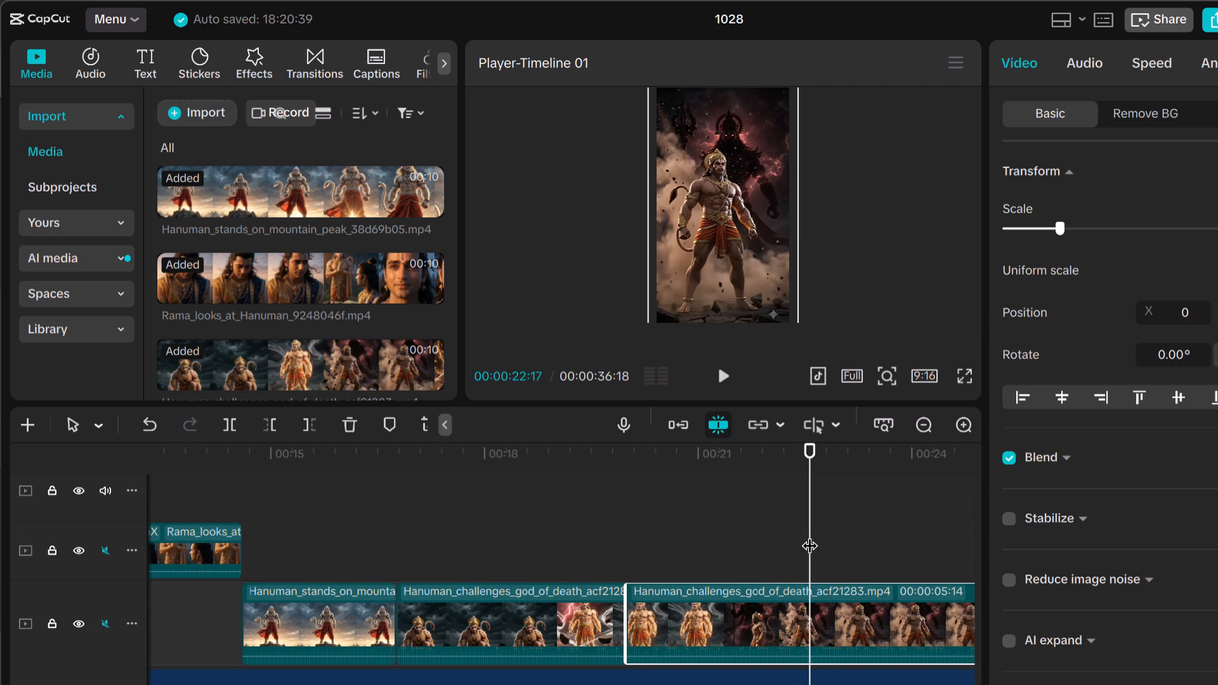
click(239, 420)
Copy the Hanuman_challenges_god_of_death segment between 00:00:20:00 and 00:00:22:17 and paste it on the main track at 00:00:25:14.
right_click(748, 613)
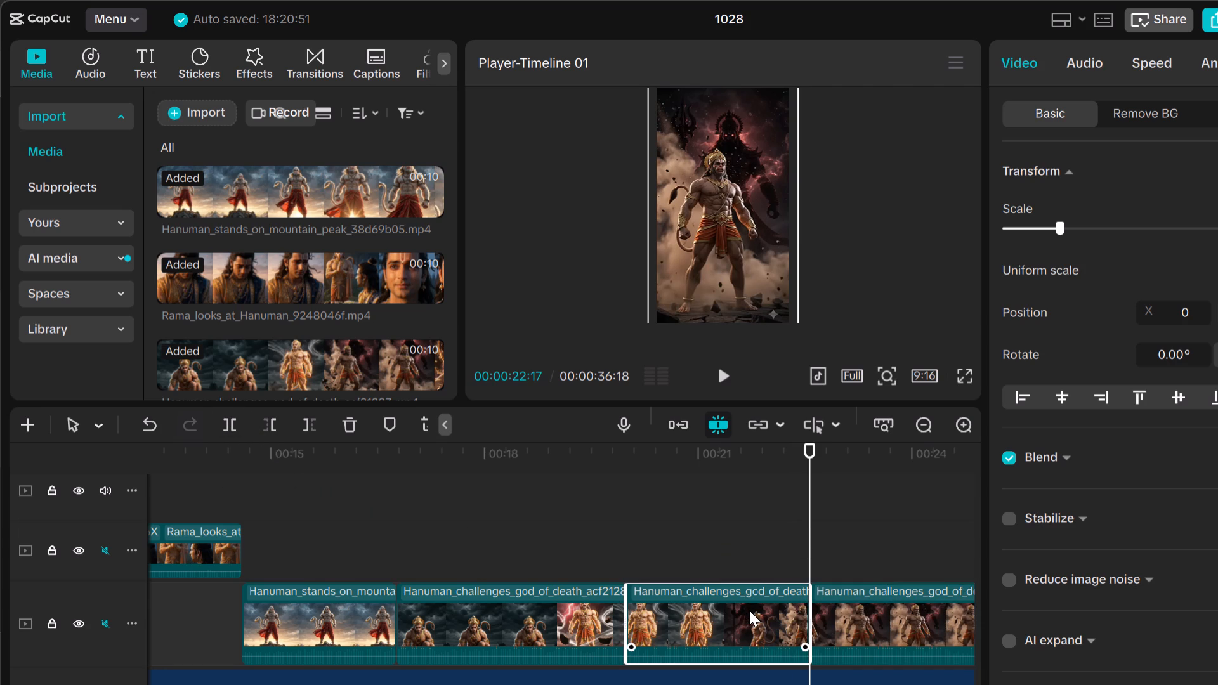
click(893, 23)
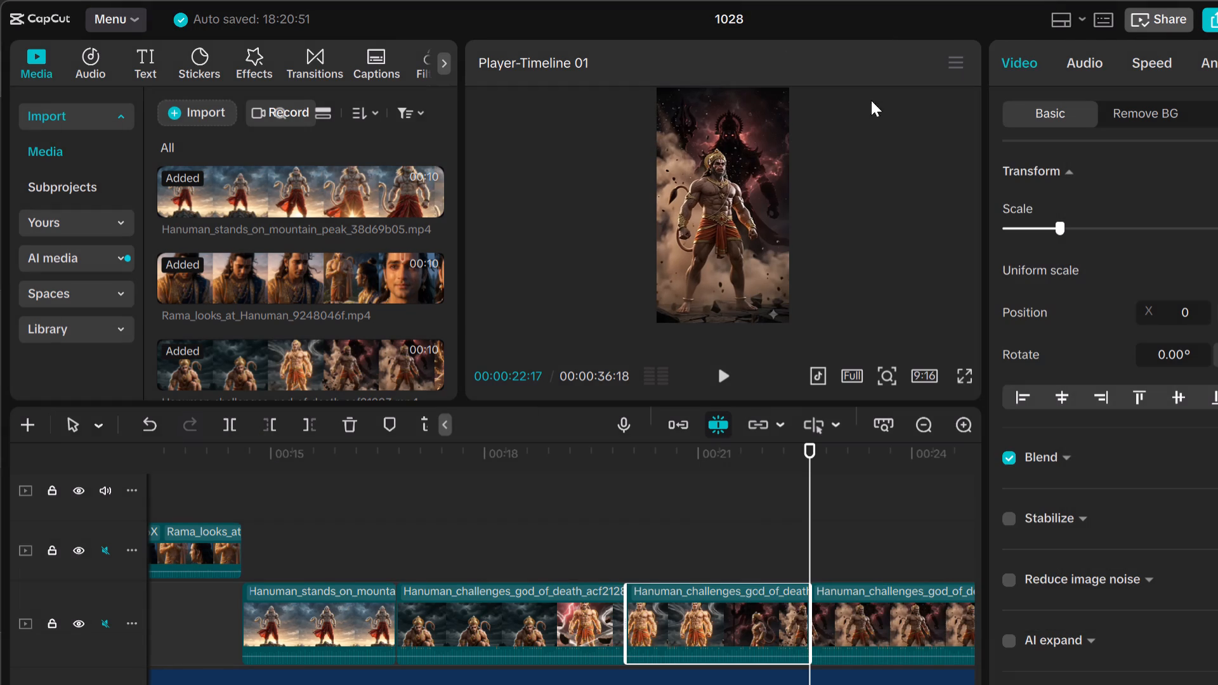
drag(810, 476, 891, 485)
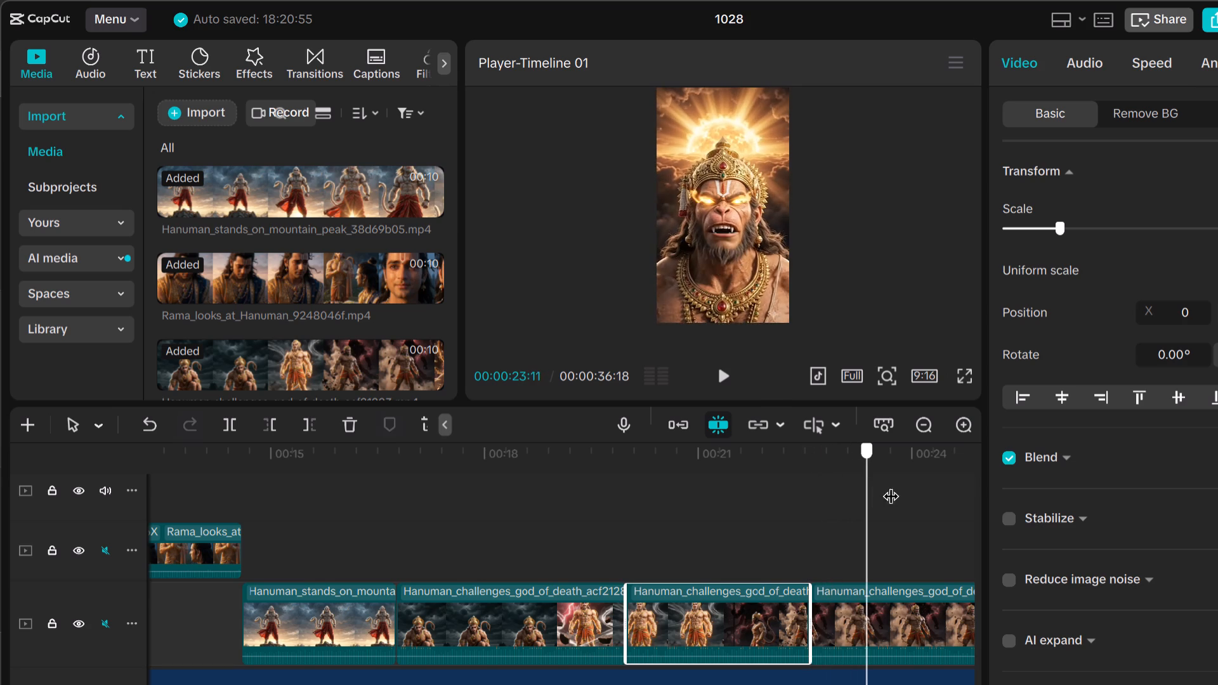
drag(891, 485, 976, 492)
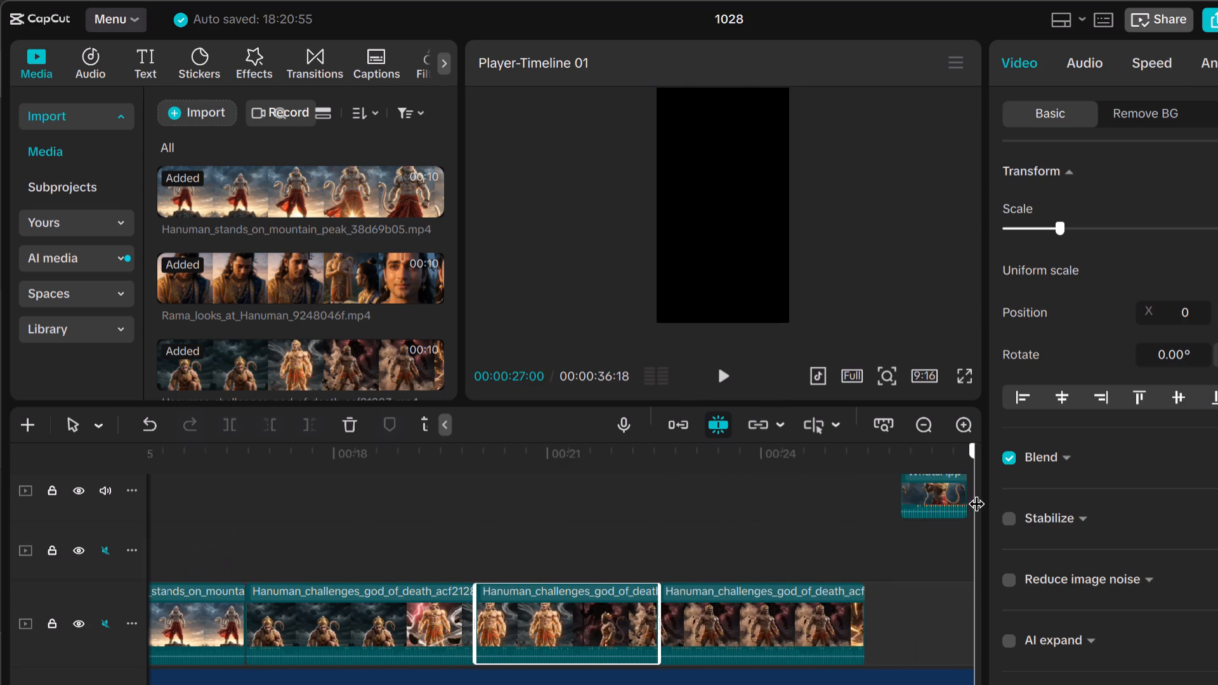
drag(976, 492, 749, 493)
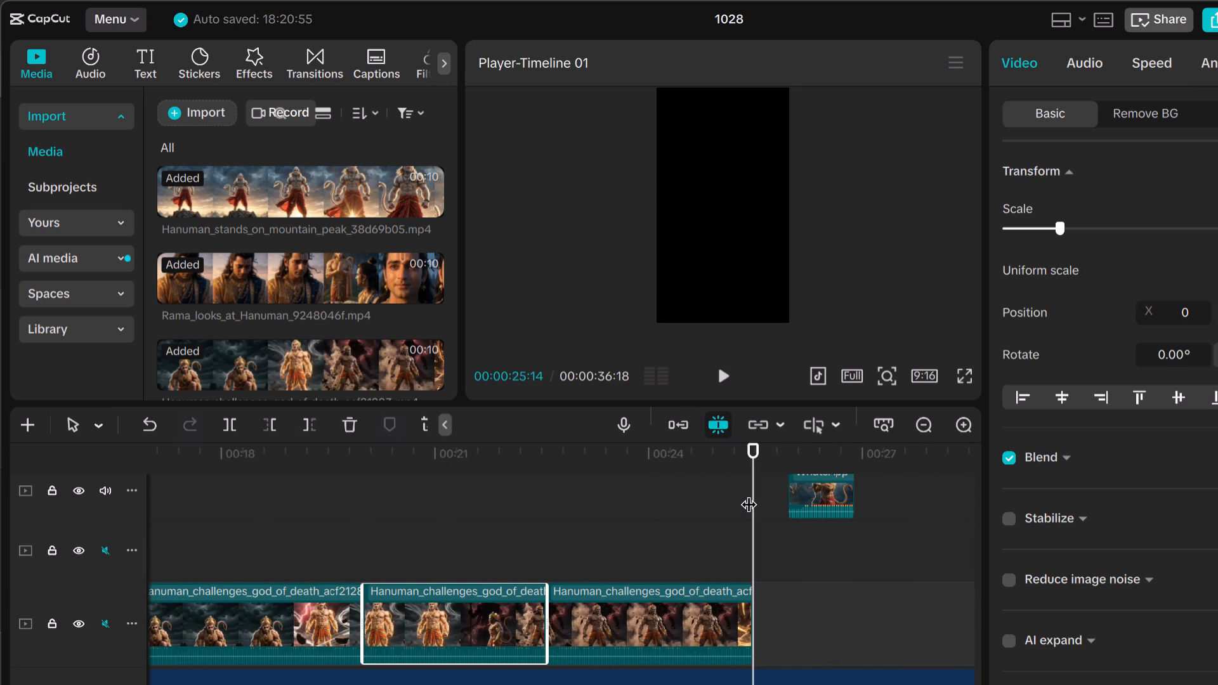
right_click(789, 596)
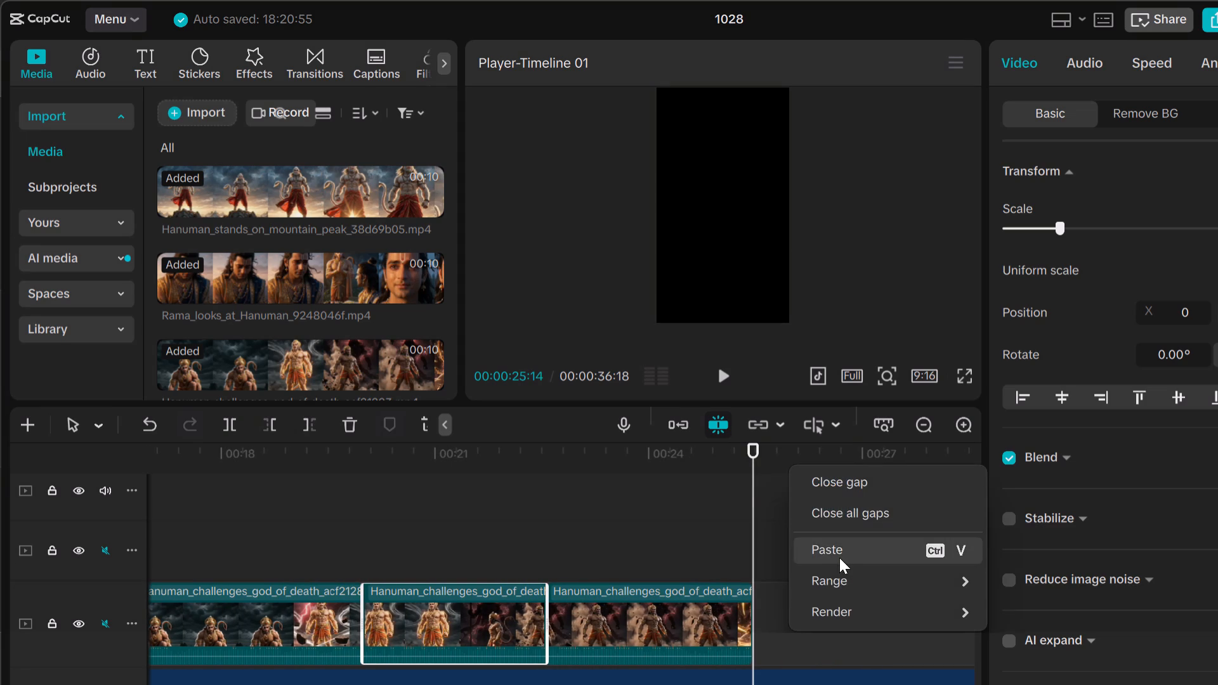
click(840, 555)
Move the short WhatsApp overlay clip above the pasted segment later along the timeline, to start at about 00:00:30.
click(822, 496)
drag(820, 498, 820, 499)
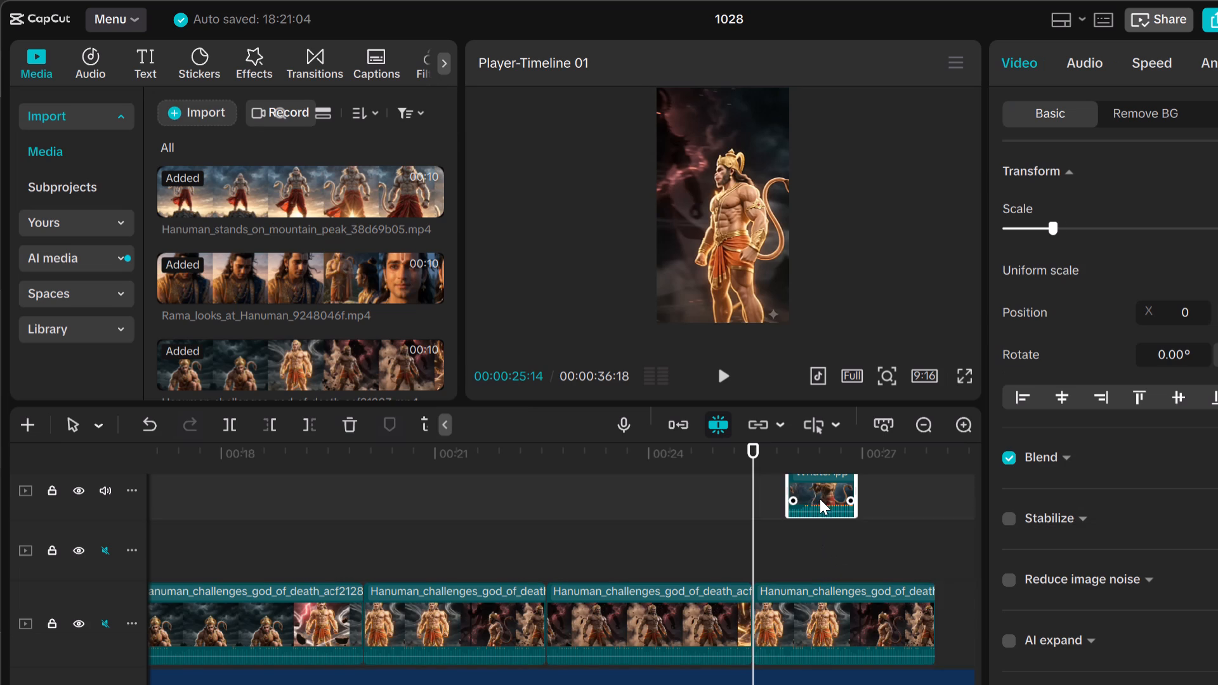
drag(820, 499, 998, 526)
Play back the transition into the pasted Hanuman_challenges_god_of_death segment, starting from about 00:00:24:20, to check it against the audio.
key(space)
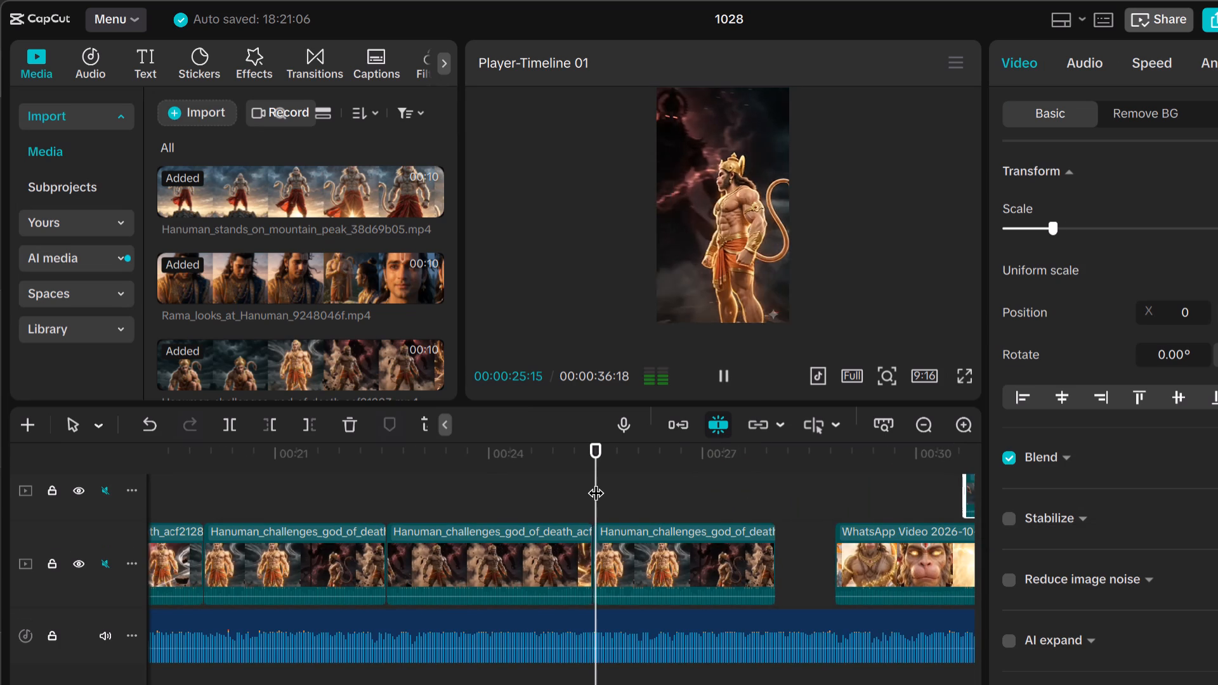
key(space)
drag(654, 462, 535, 482)
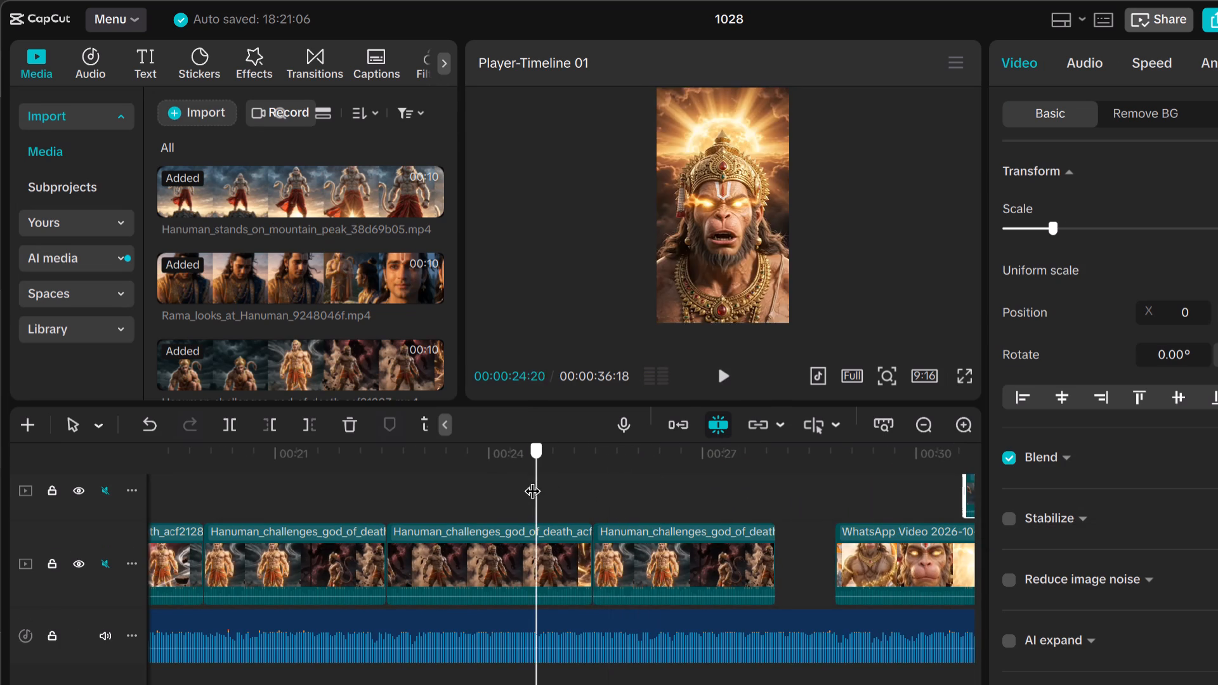
key(space)
key(space)
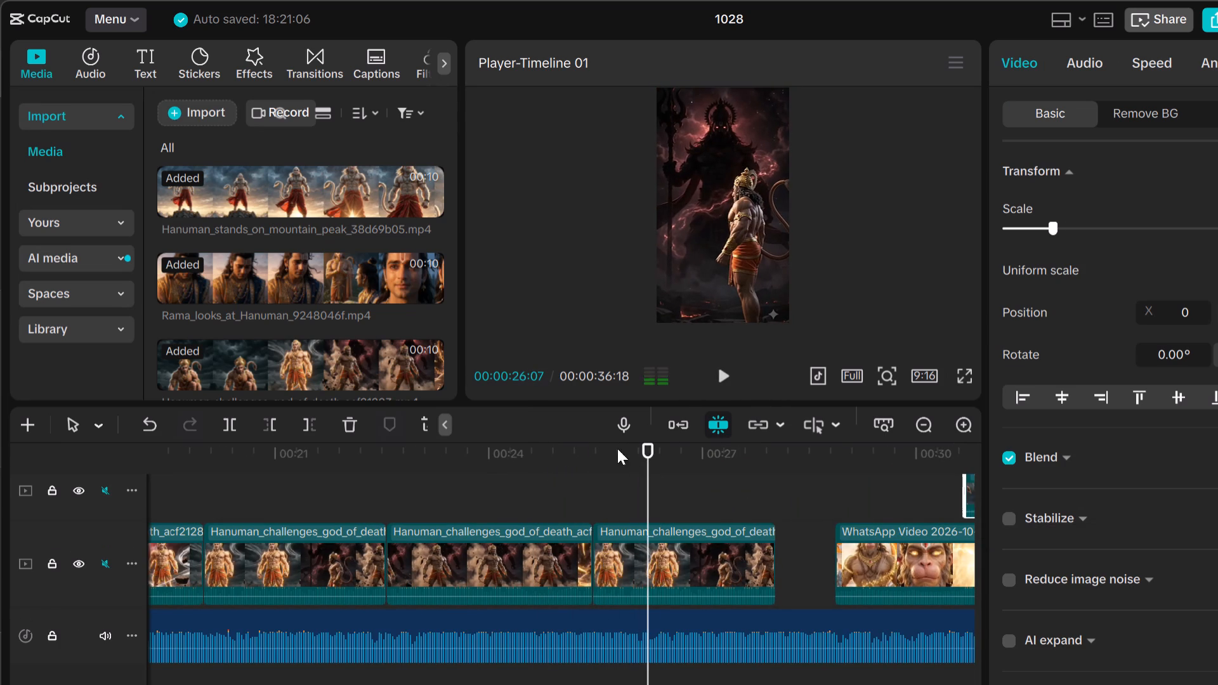
Play back from about 00:00:22:26 and extend the end of the pasted Hanuman_challenges_god_of_death segment to 00:00:28:04.
drag(652, 466, 409, 480)
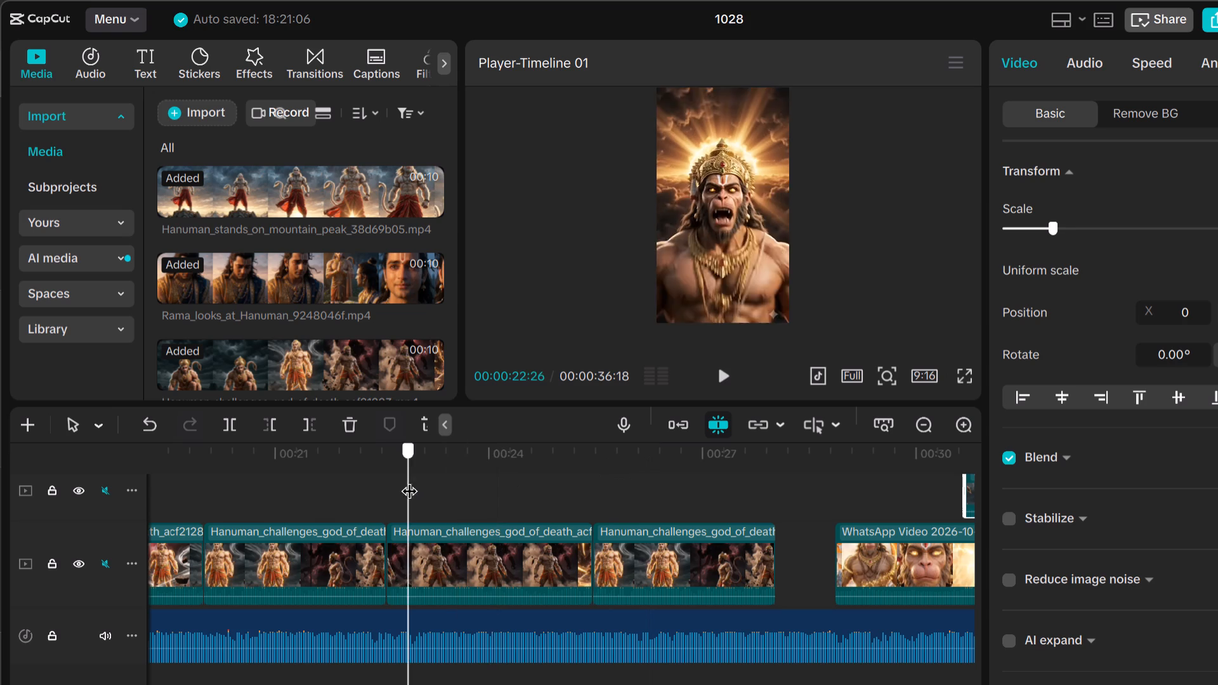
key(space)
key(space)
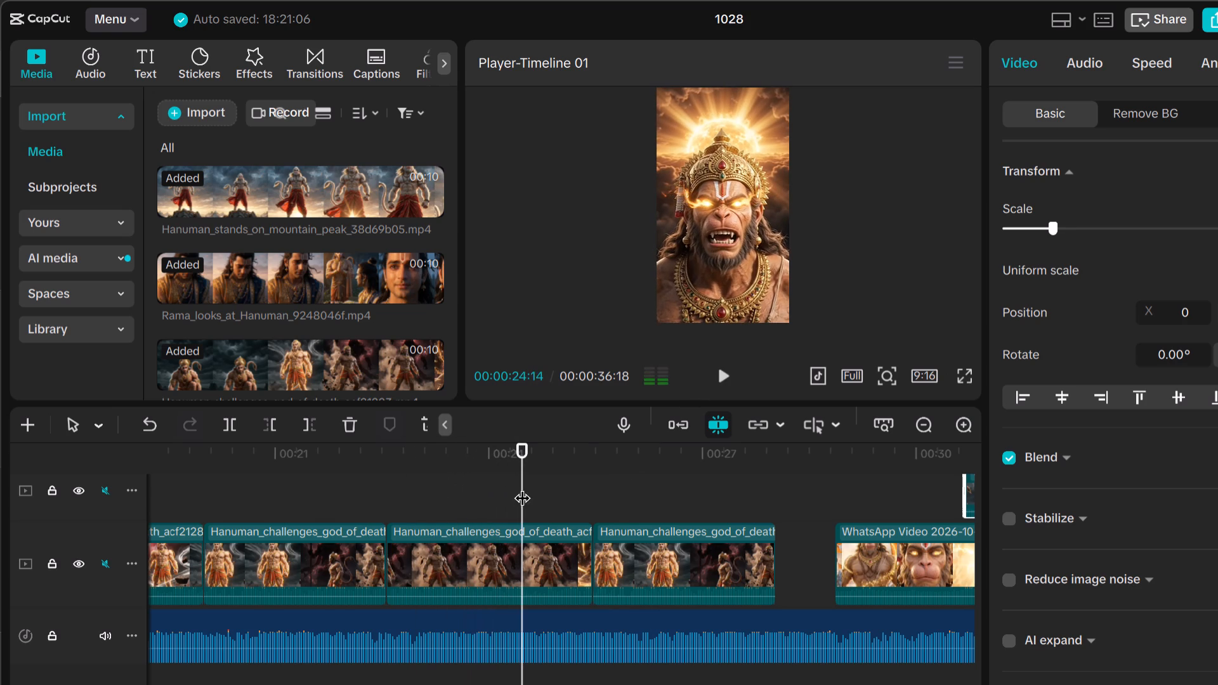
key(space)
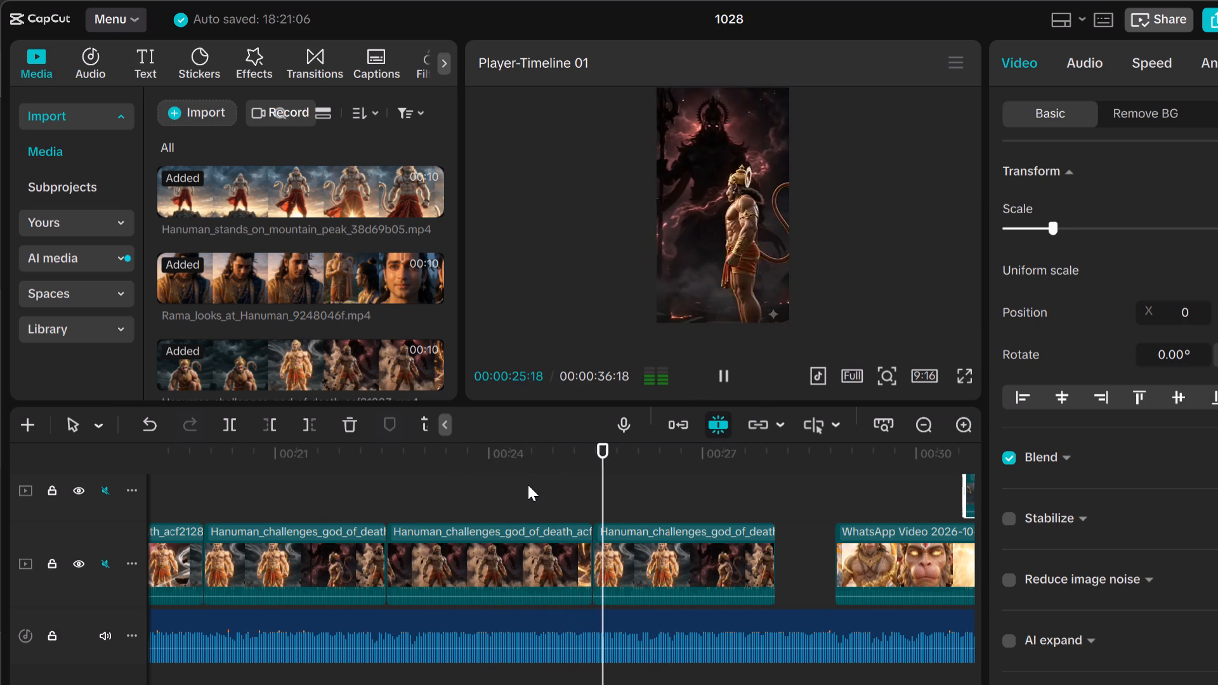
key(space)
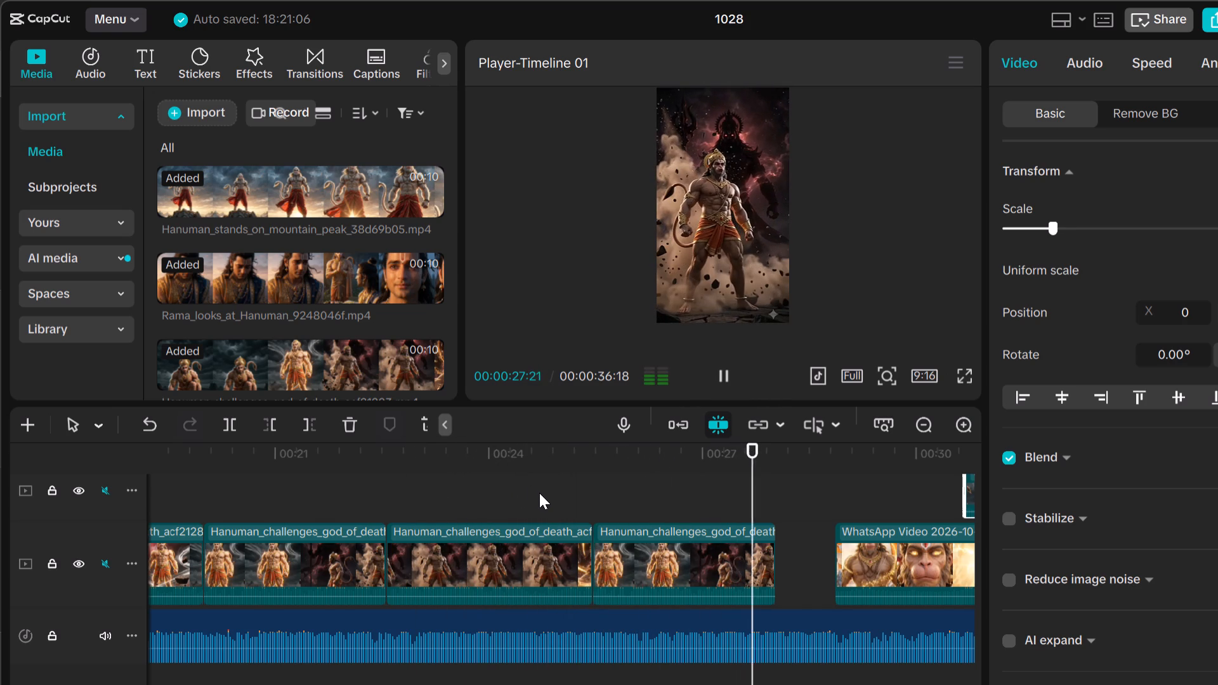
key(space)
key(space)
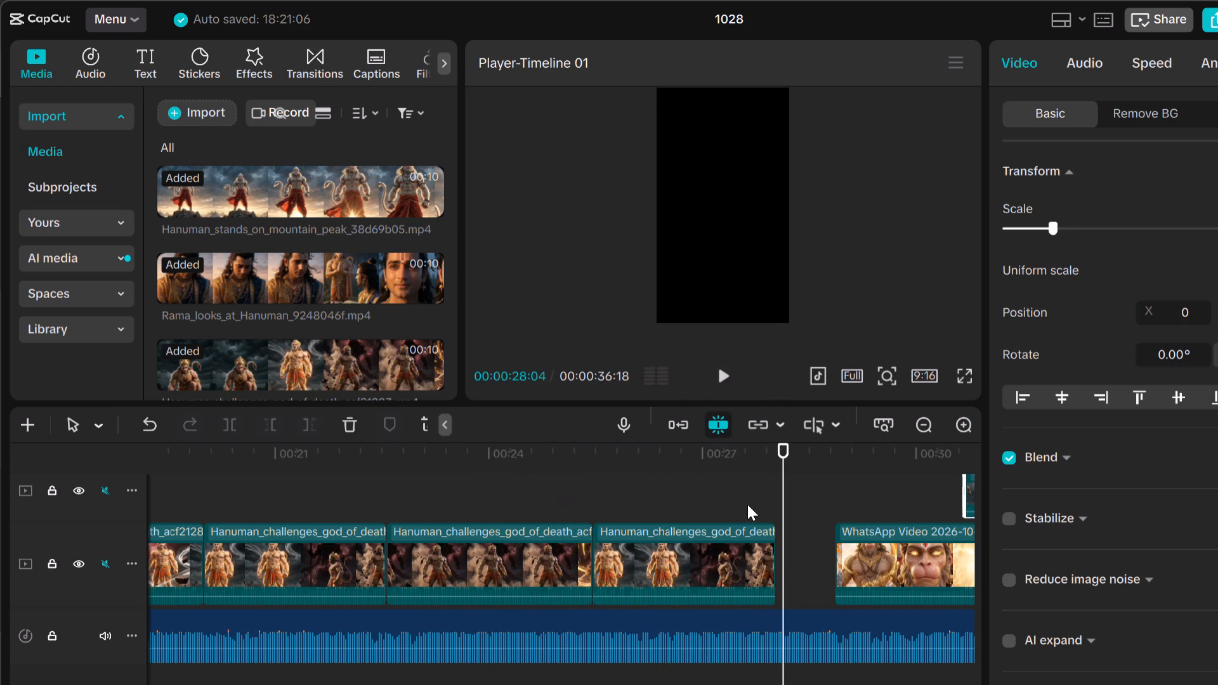
click(775, 549)
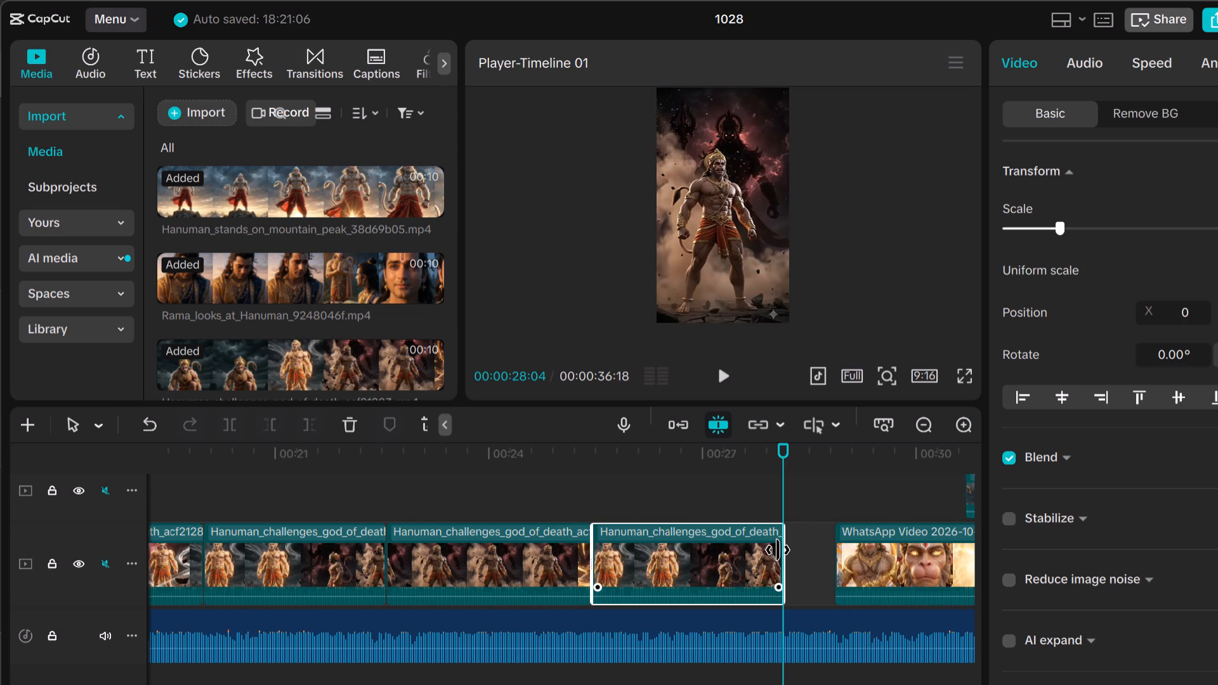
Play back from 00:00:28:04 across the gap and the following WhatsApp clip to check them against the audio.
drag(871, 545, 907, 546)
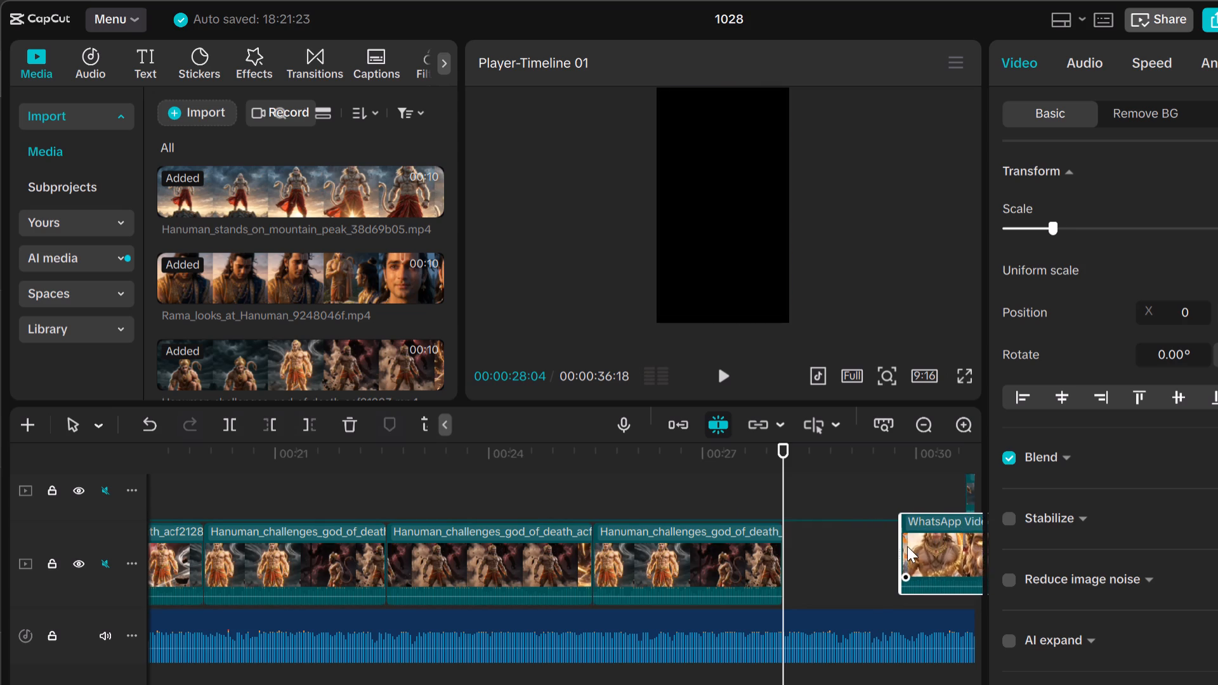
drag(907, 546, 872, 552)
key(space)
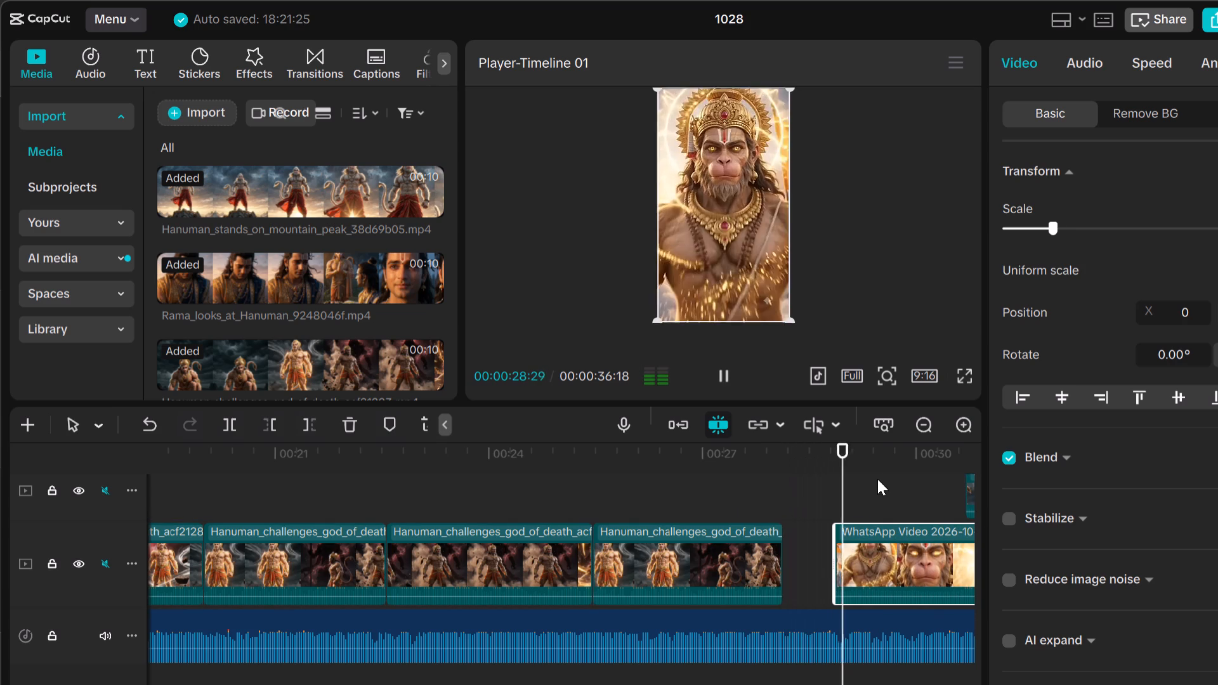
scroll(885, 473, up, 4)
scroll(902, 509, down, 1)
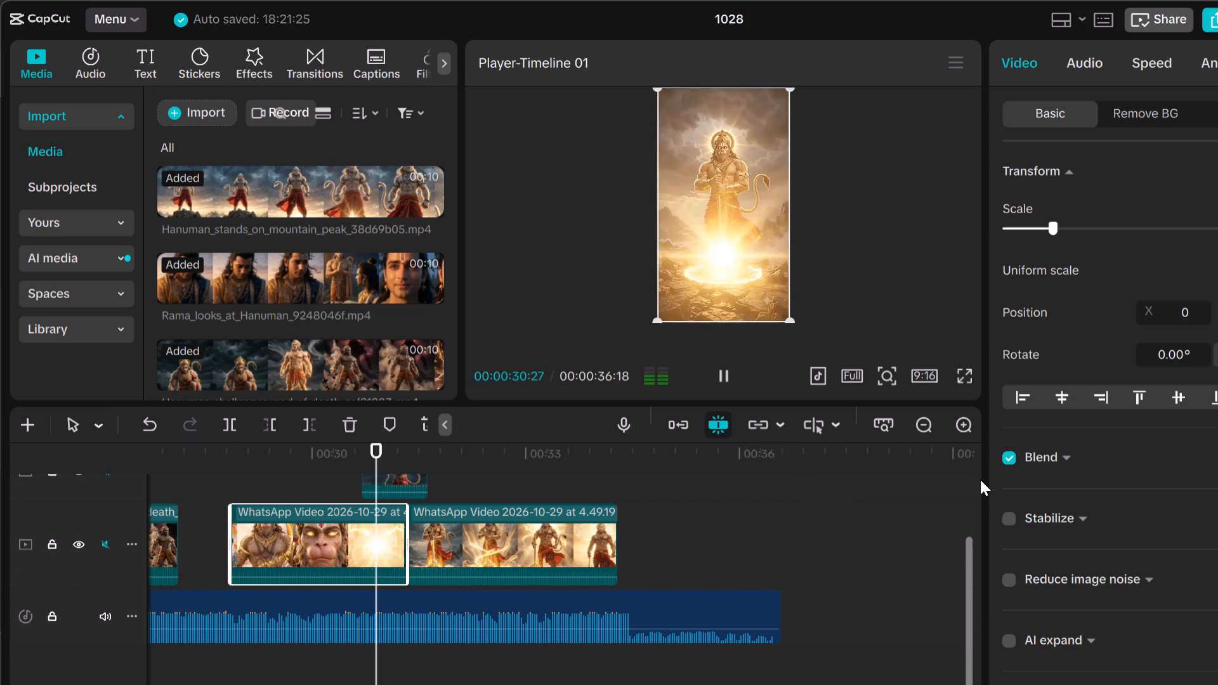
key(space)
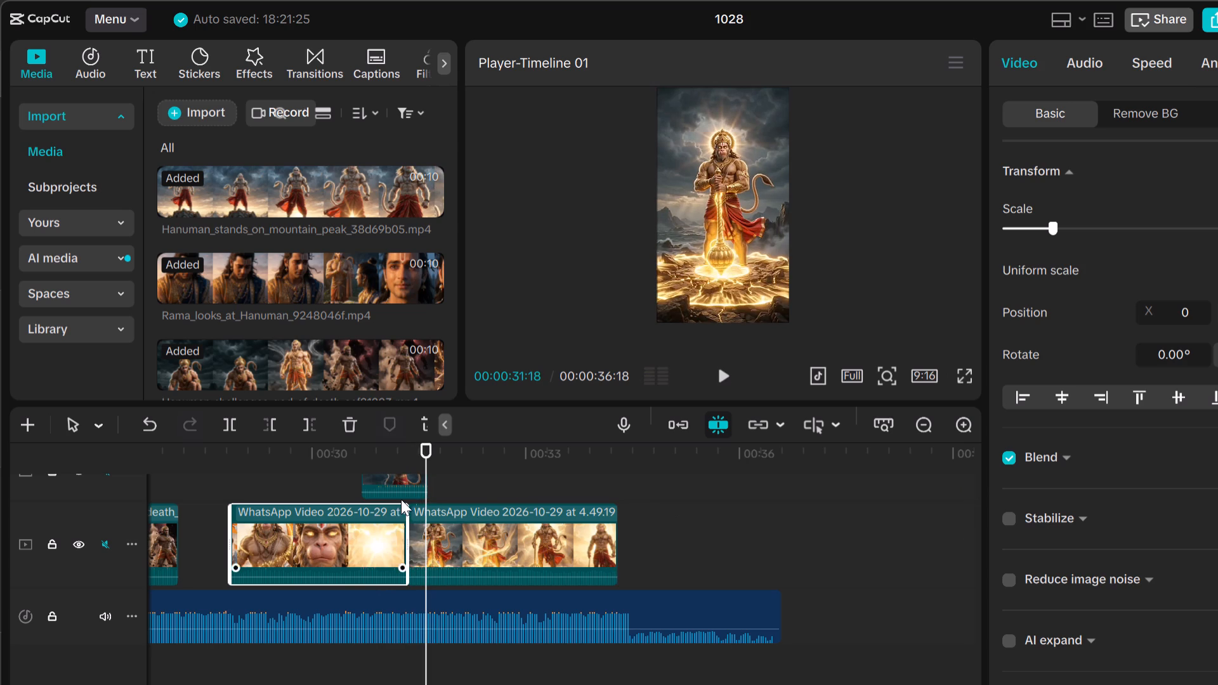
Trim the start of the short WhatsApp overlay clip and place it on the main track at 00:00:28:04, directly after the Hanuman_challenges_god_of_death segment.
drag(396, 476, 230, 540)
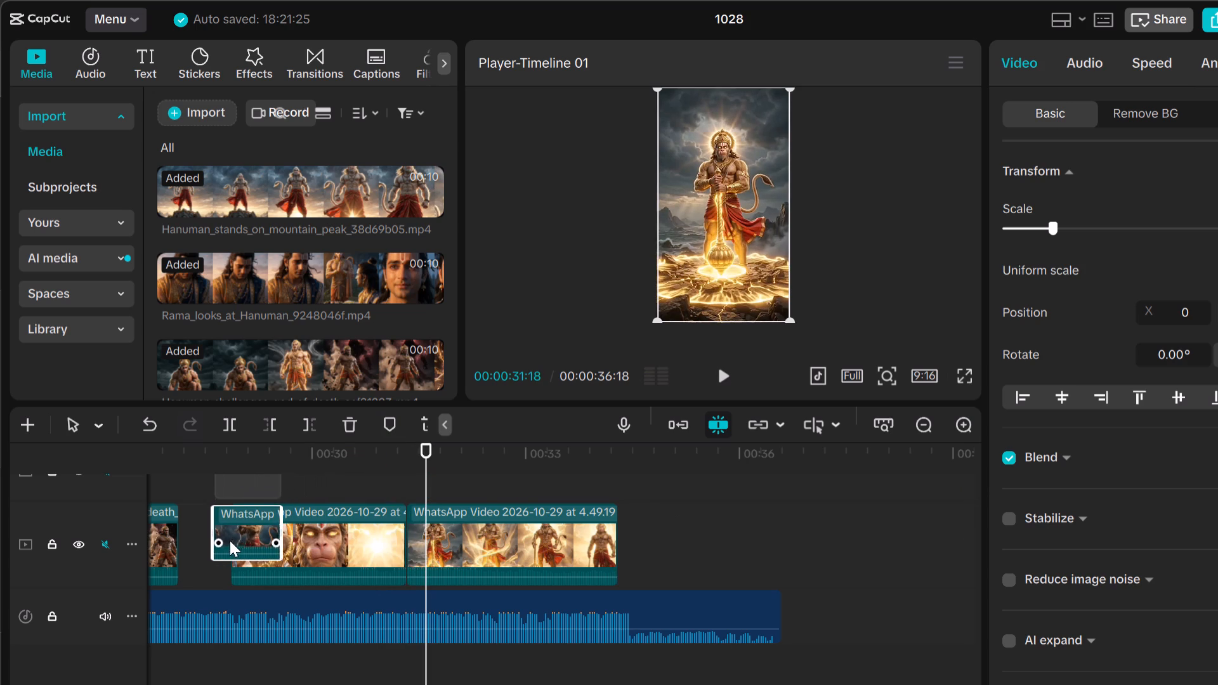
drag(230, 540, 204, 554)
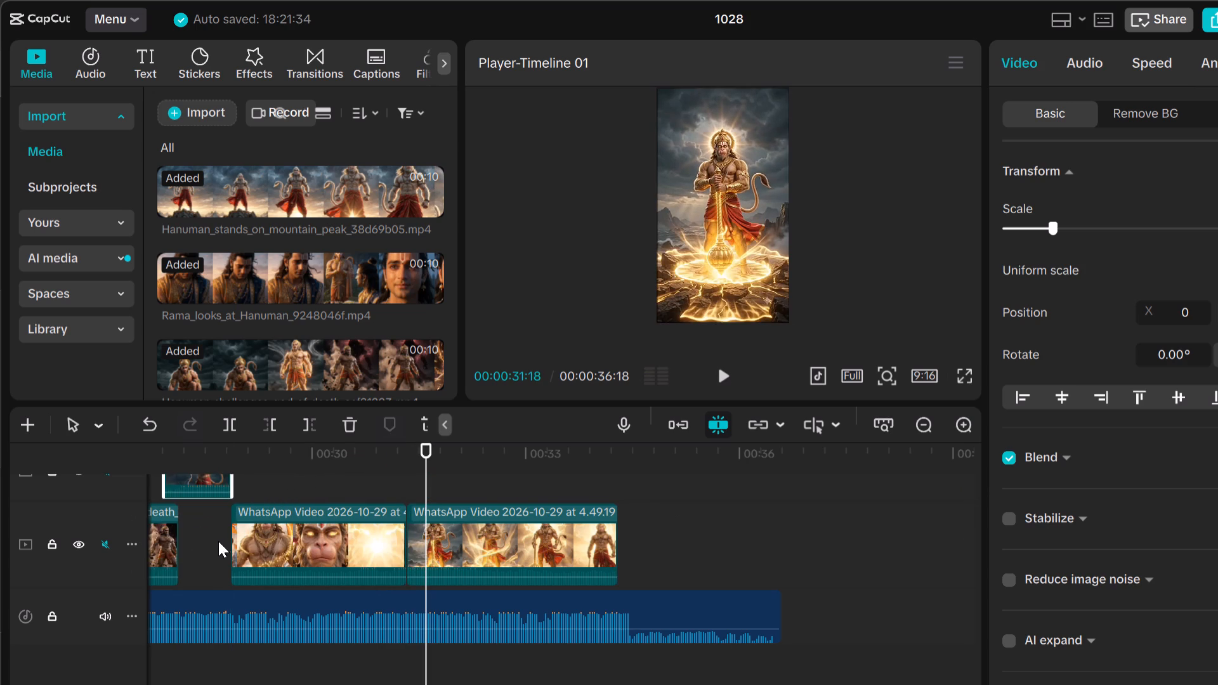
drag(164, 478, 185, 486)
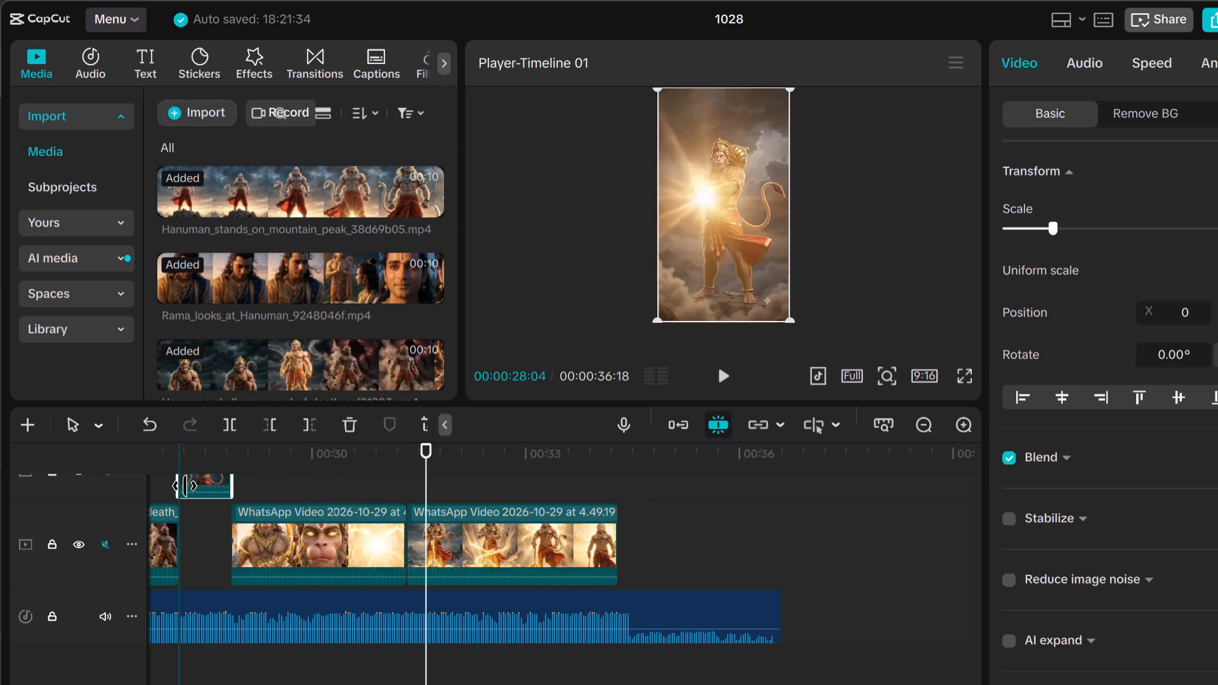
drag(185, 486, 196, 489)
drag(214, 480, 188, 540)
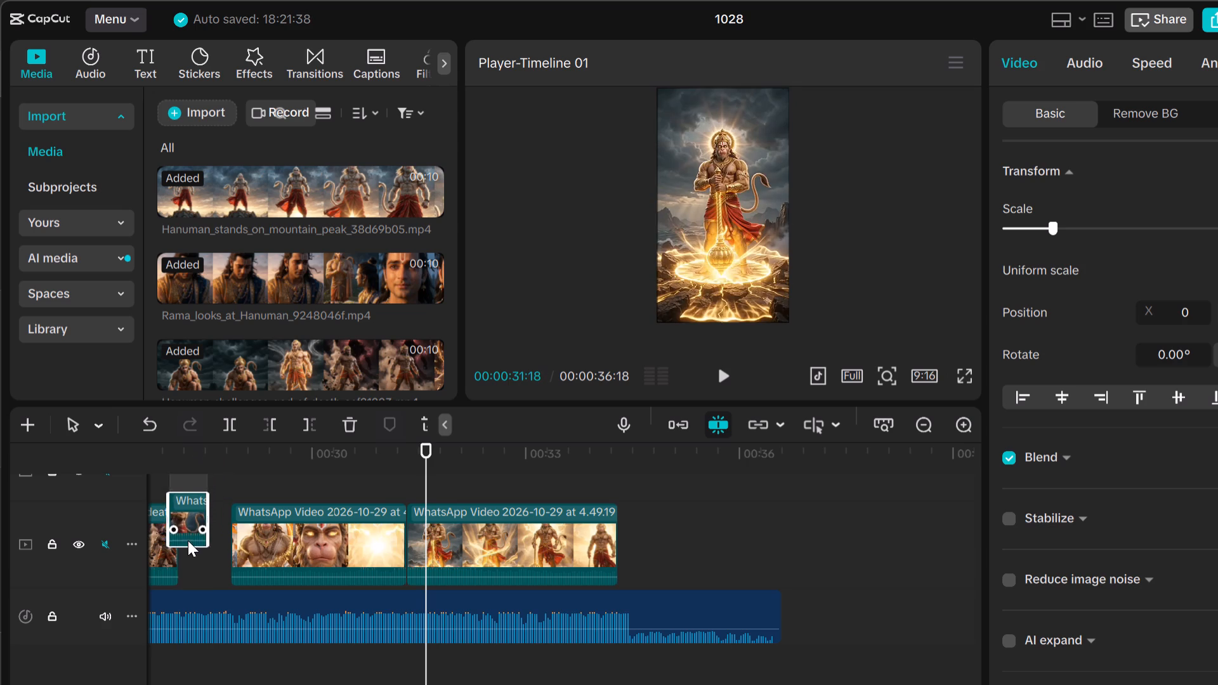
drag(188, 540, 201, 553)
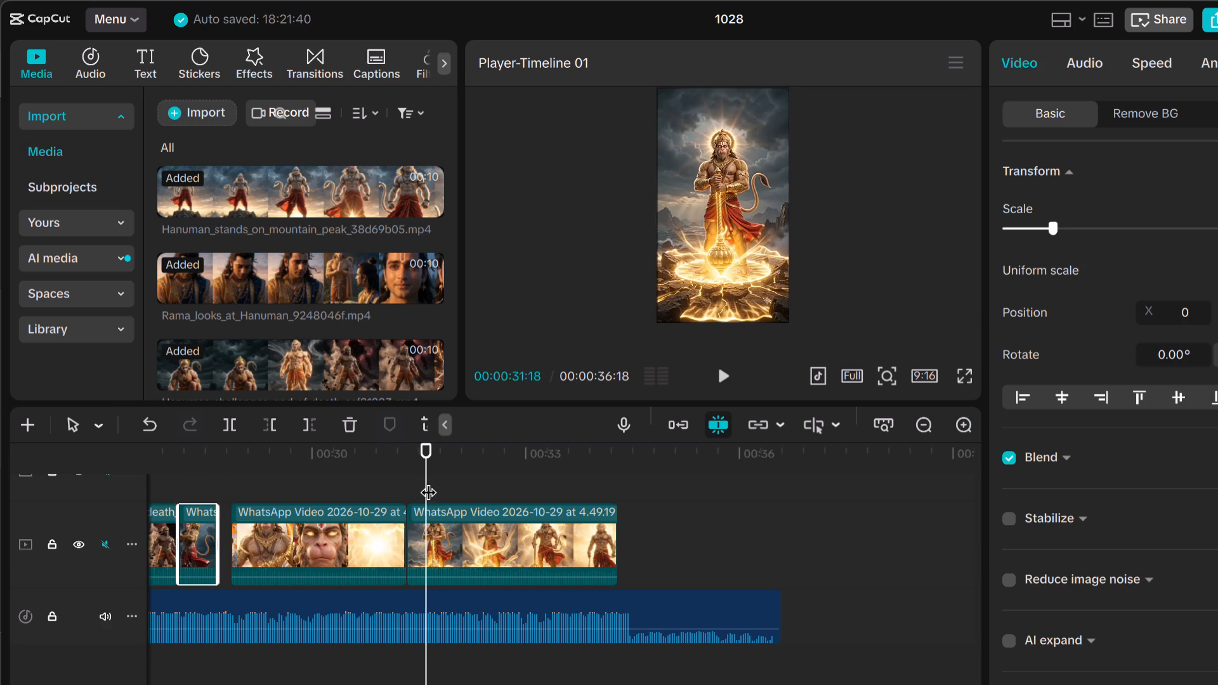
Play back the last Hanuman_challenges_god_of_death segment into the short WhatsApp clip, starting from about 00:00:25, to check it against the audio.
drag(424, 478, 195, 523)
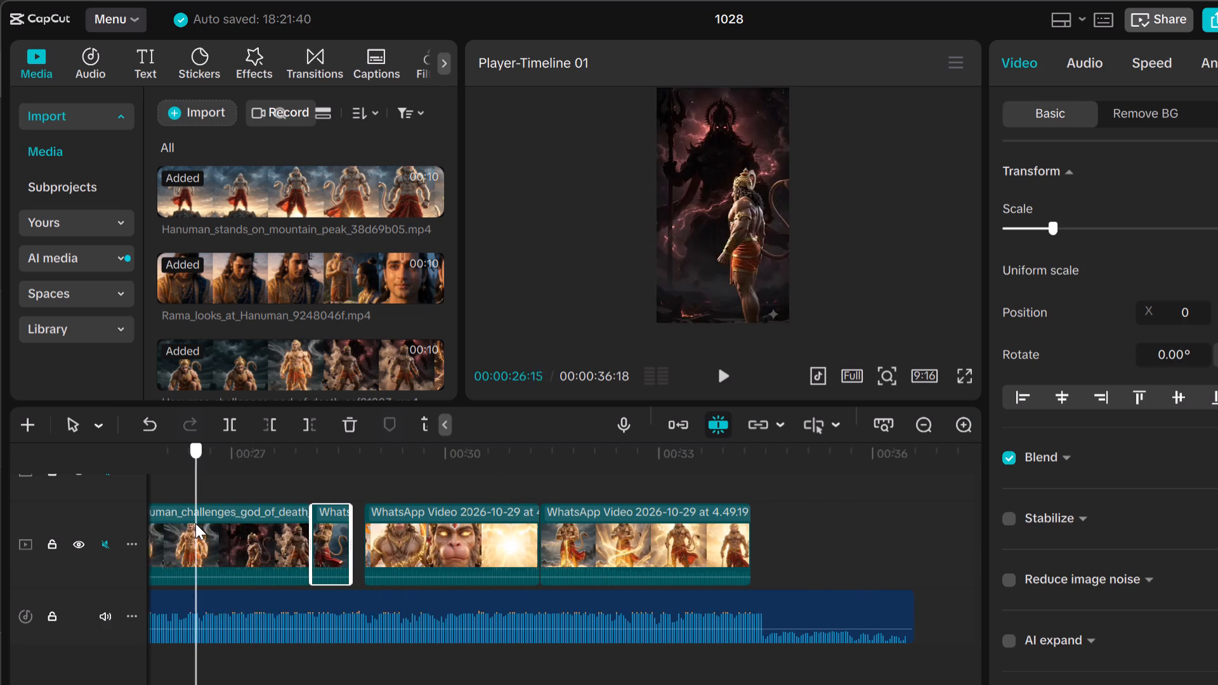
drag(195, 523, 199, 523)
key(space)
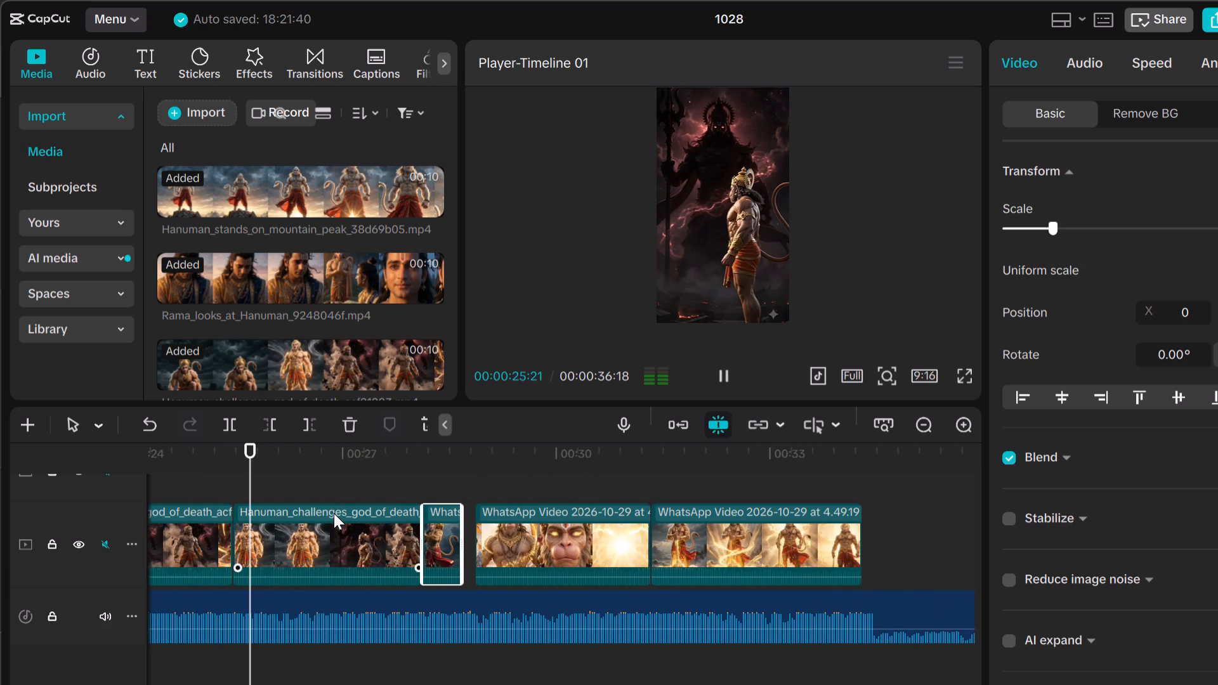